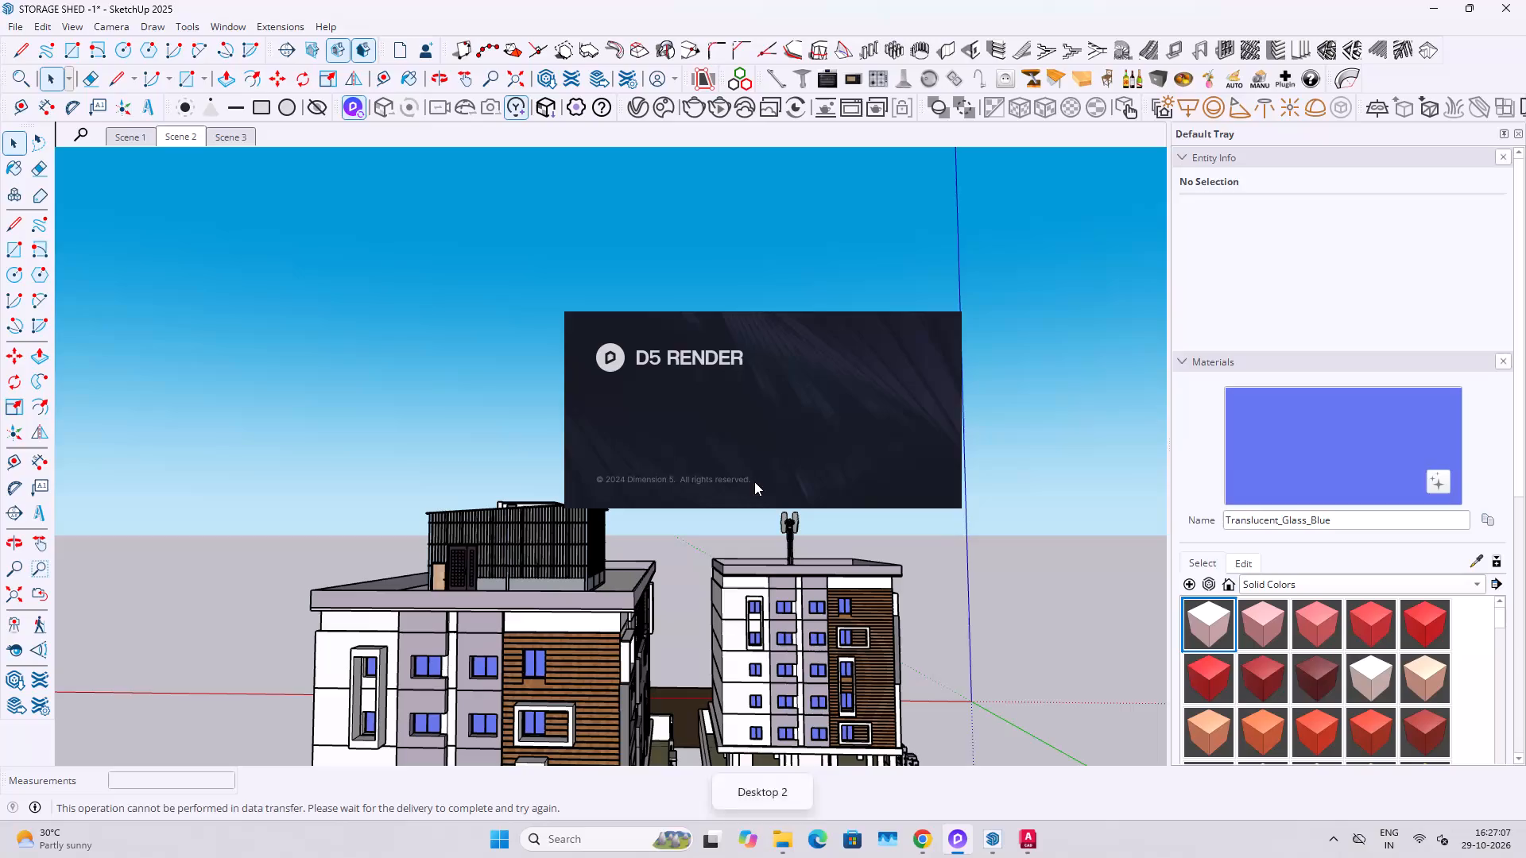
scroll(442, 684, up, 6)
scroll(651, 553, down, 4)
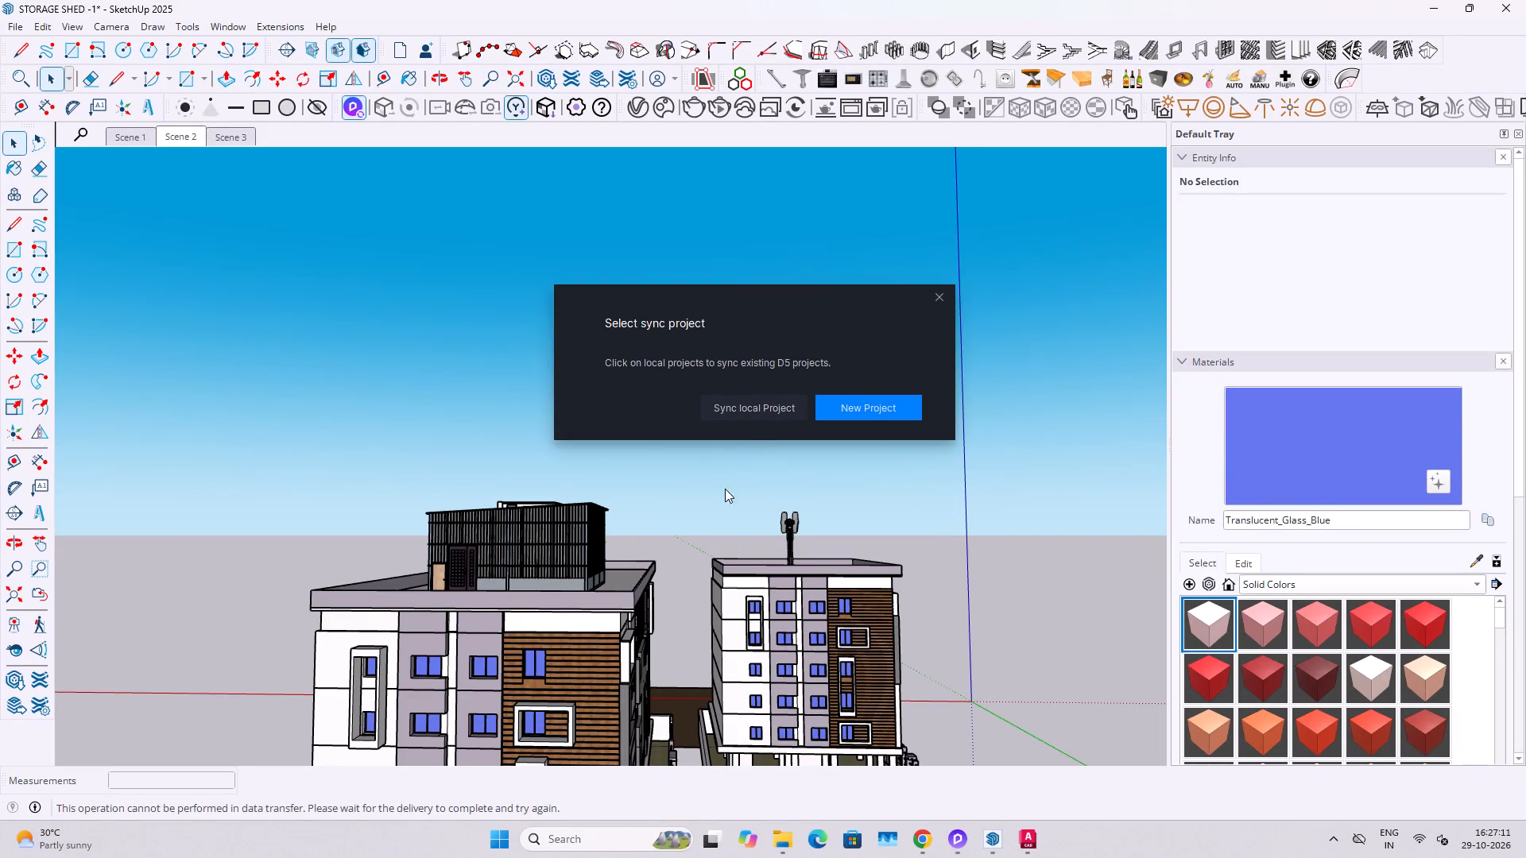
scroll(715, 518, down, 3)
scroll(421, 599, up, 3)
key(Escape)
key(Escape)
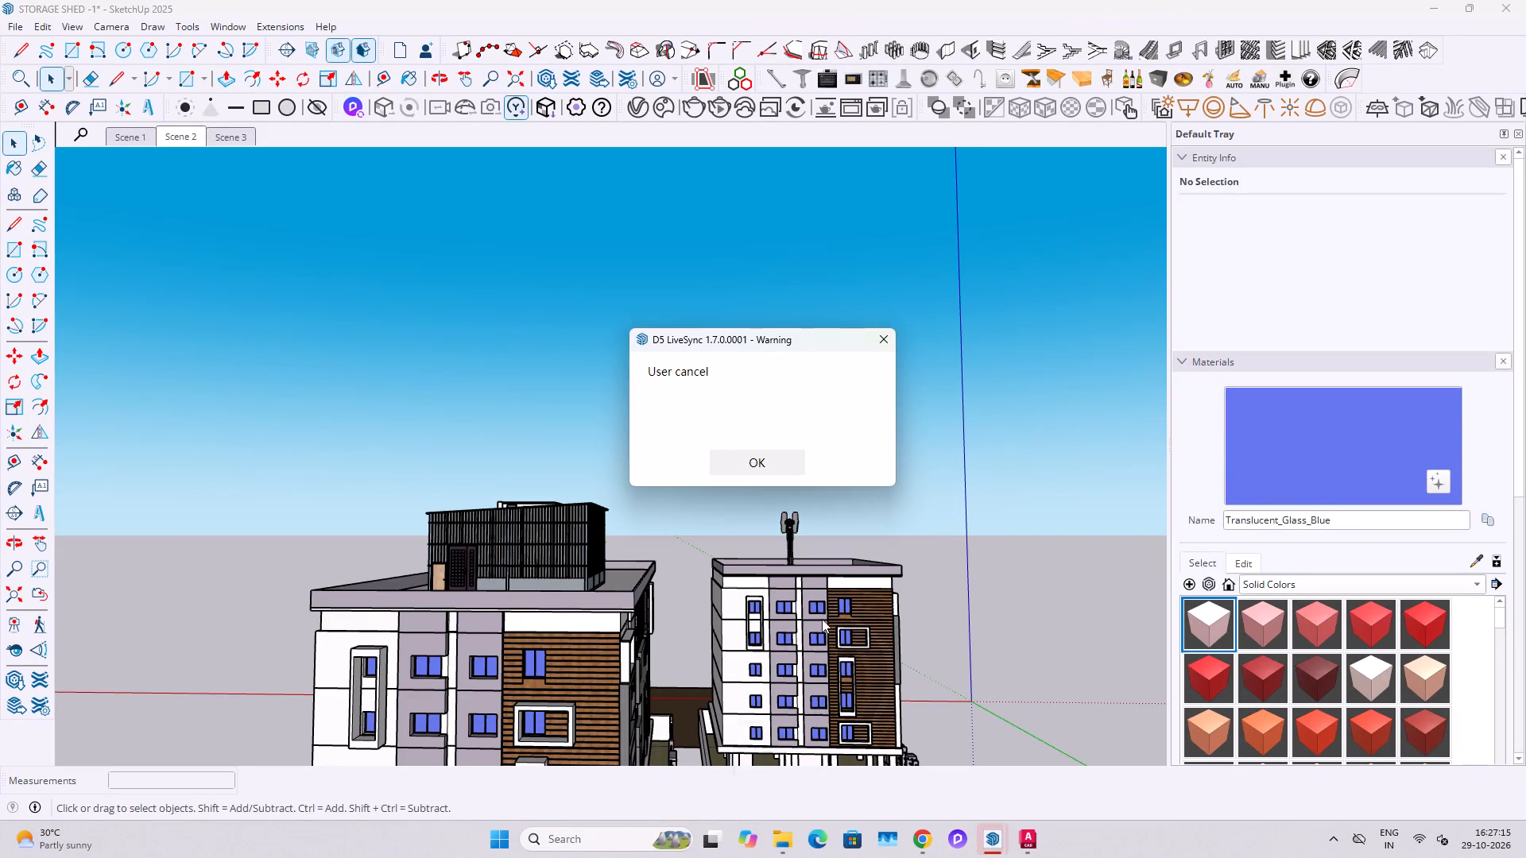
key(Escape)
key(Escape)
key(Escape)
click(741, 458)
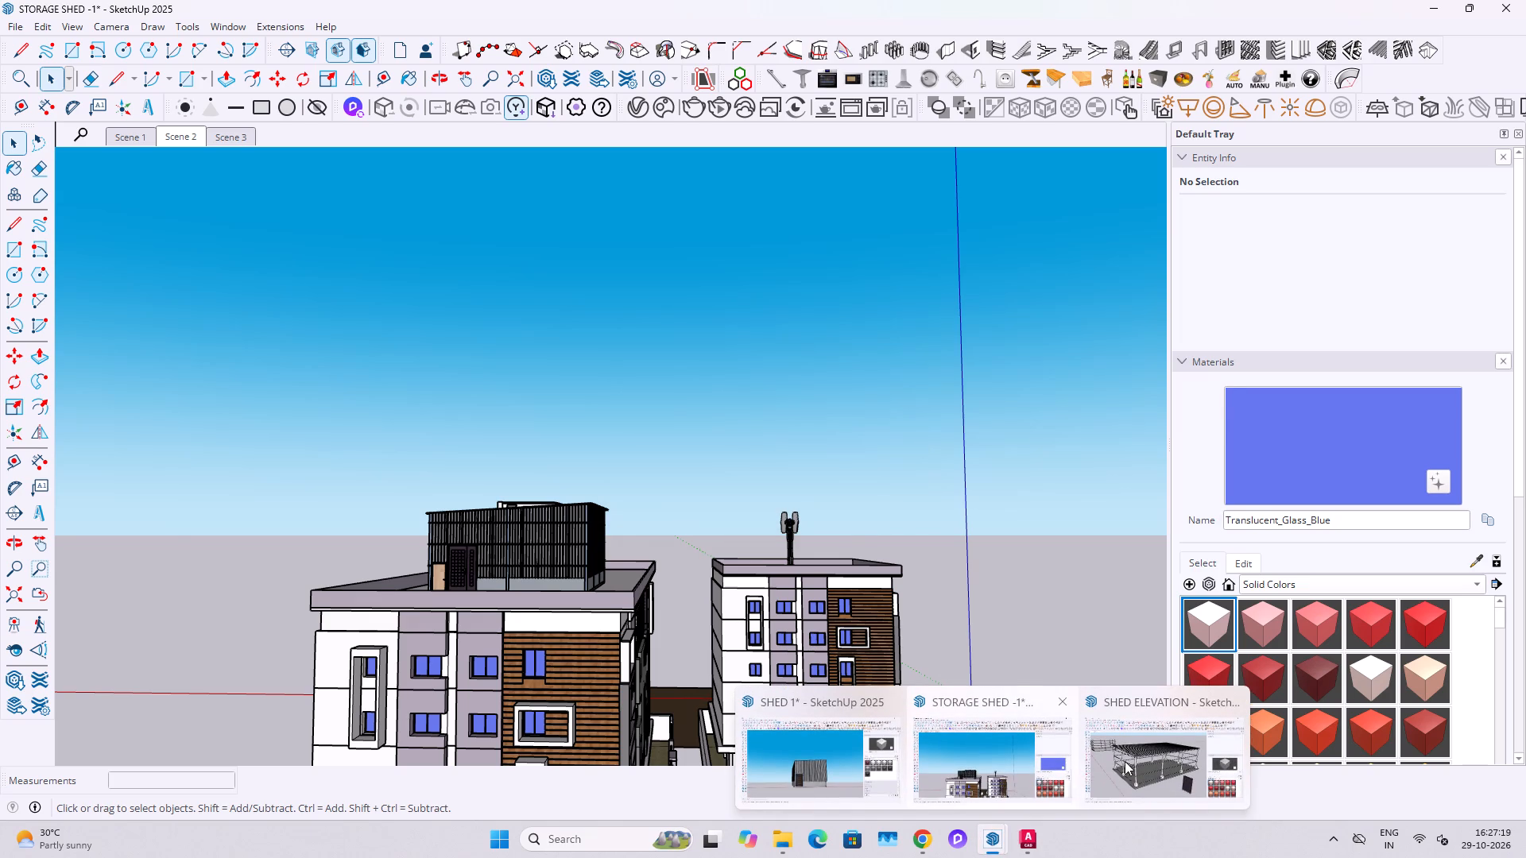
Examine the SHED ELEVATION model and the SketchUp files in the SHED project folder.
click(1129, 759)
scroll(629, 472, down, 12)
middle_drag(548, 487, 798, 417)
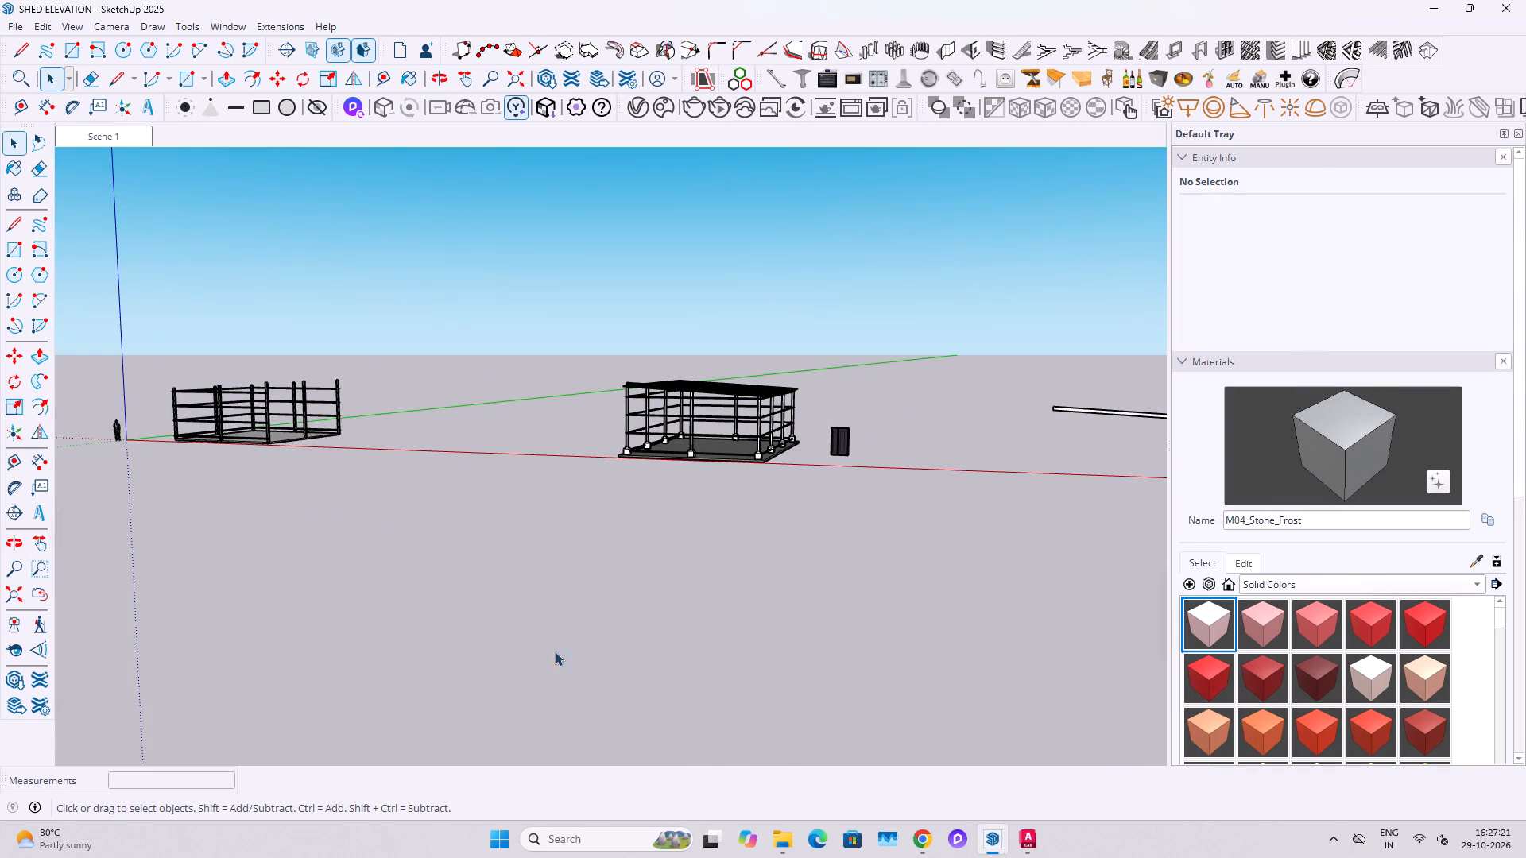
click(791, 834)
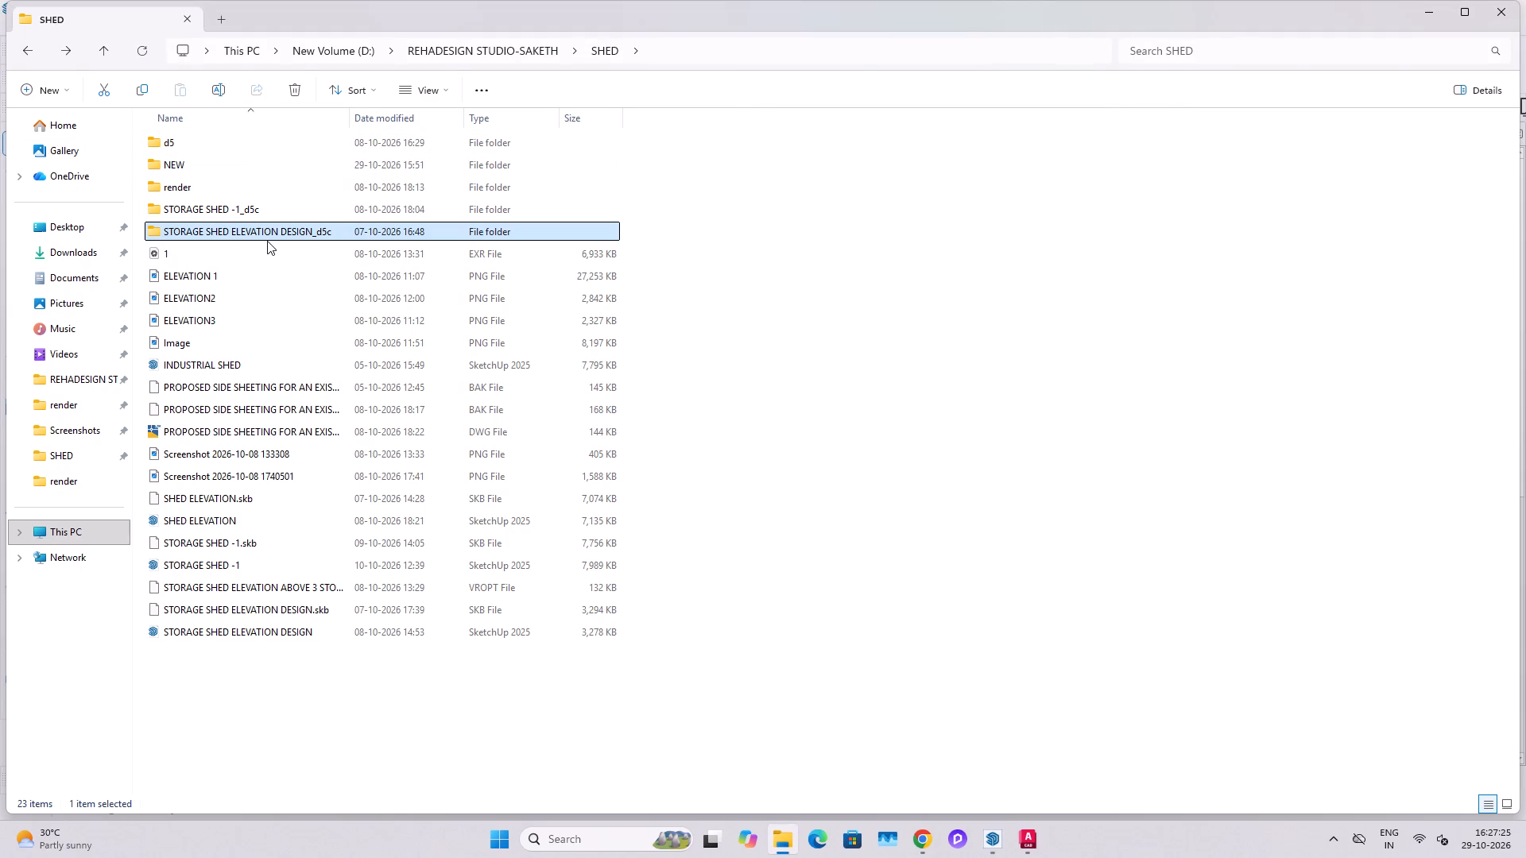
click(238, 363)
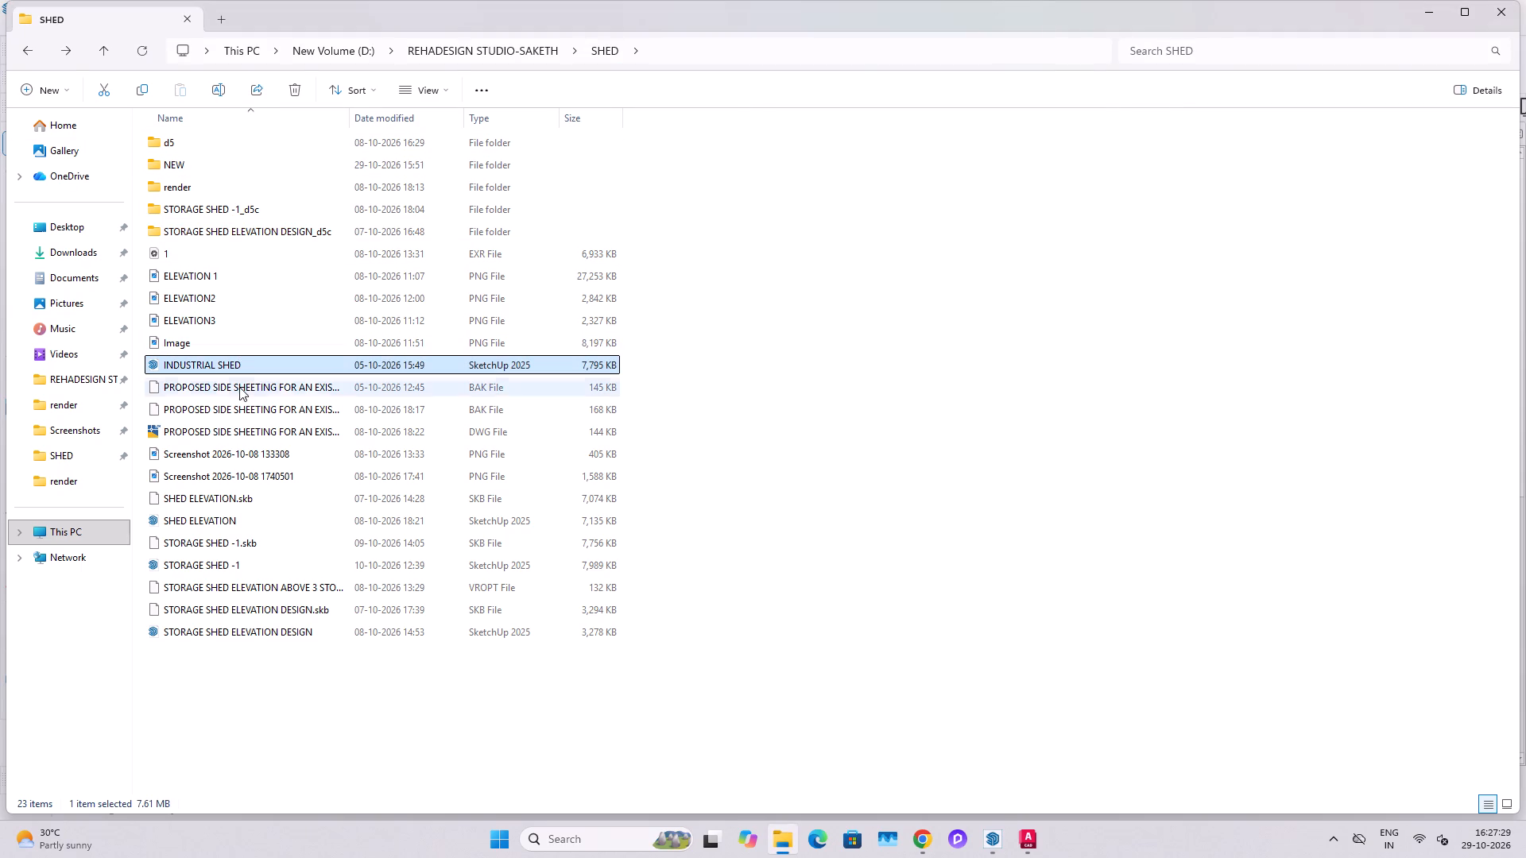
click(216, 526)
right_click(216, 526)
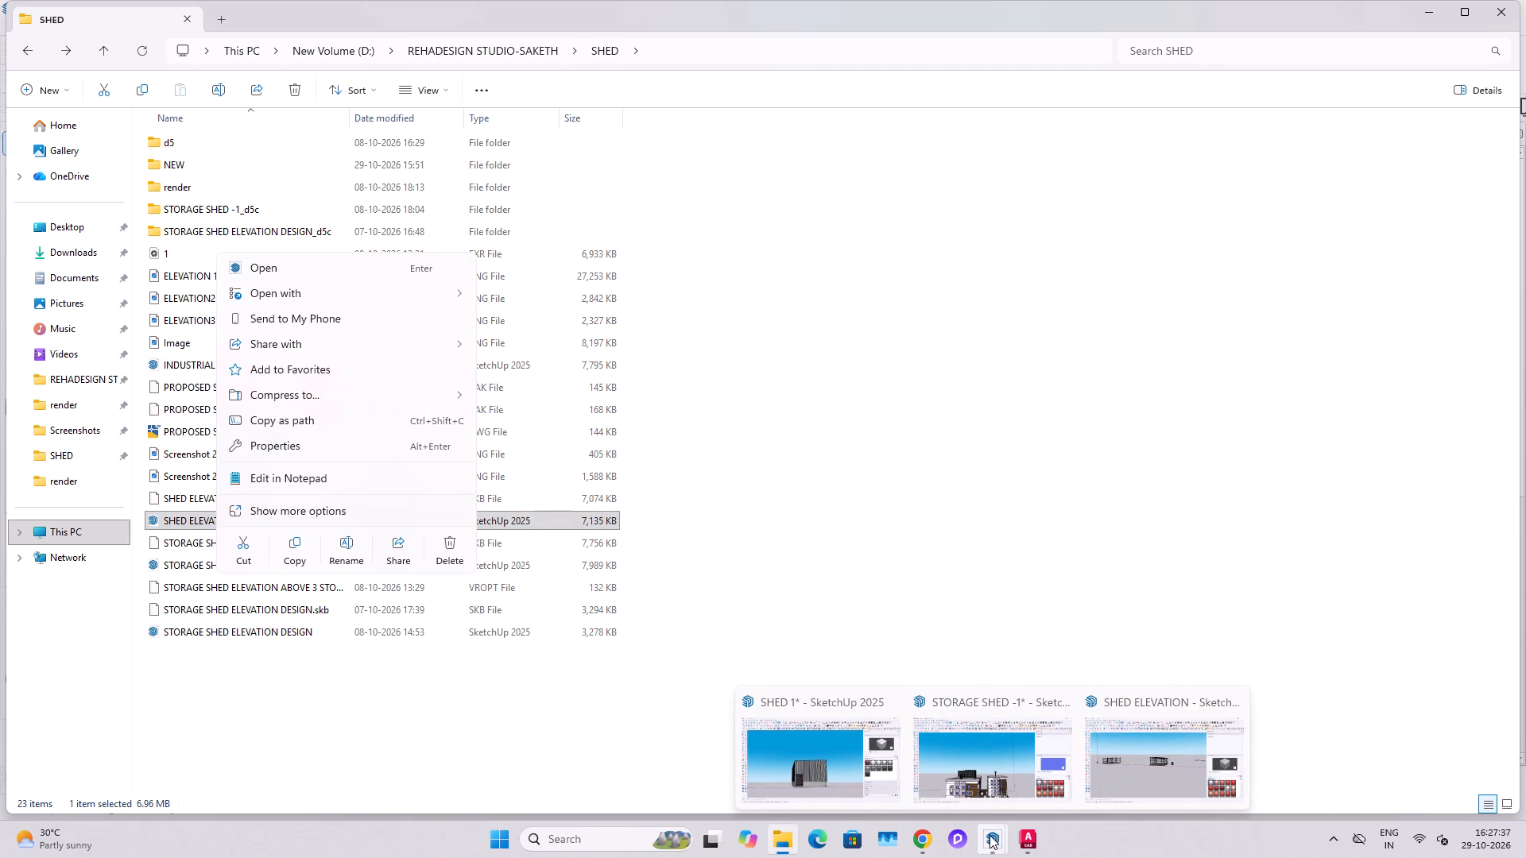
Switch back to the STORAGE SHED -1 model and review its saved scenes and the buildings.
click(1021, 761)
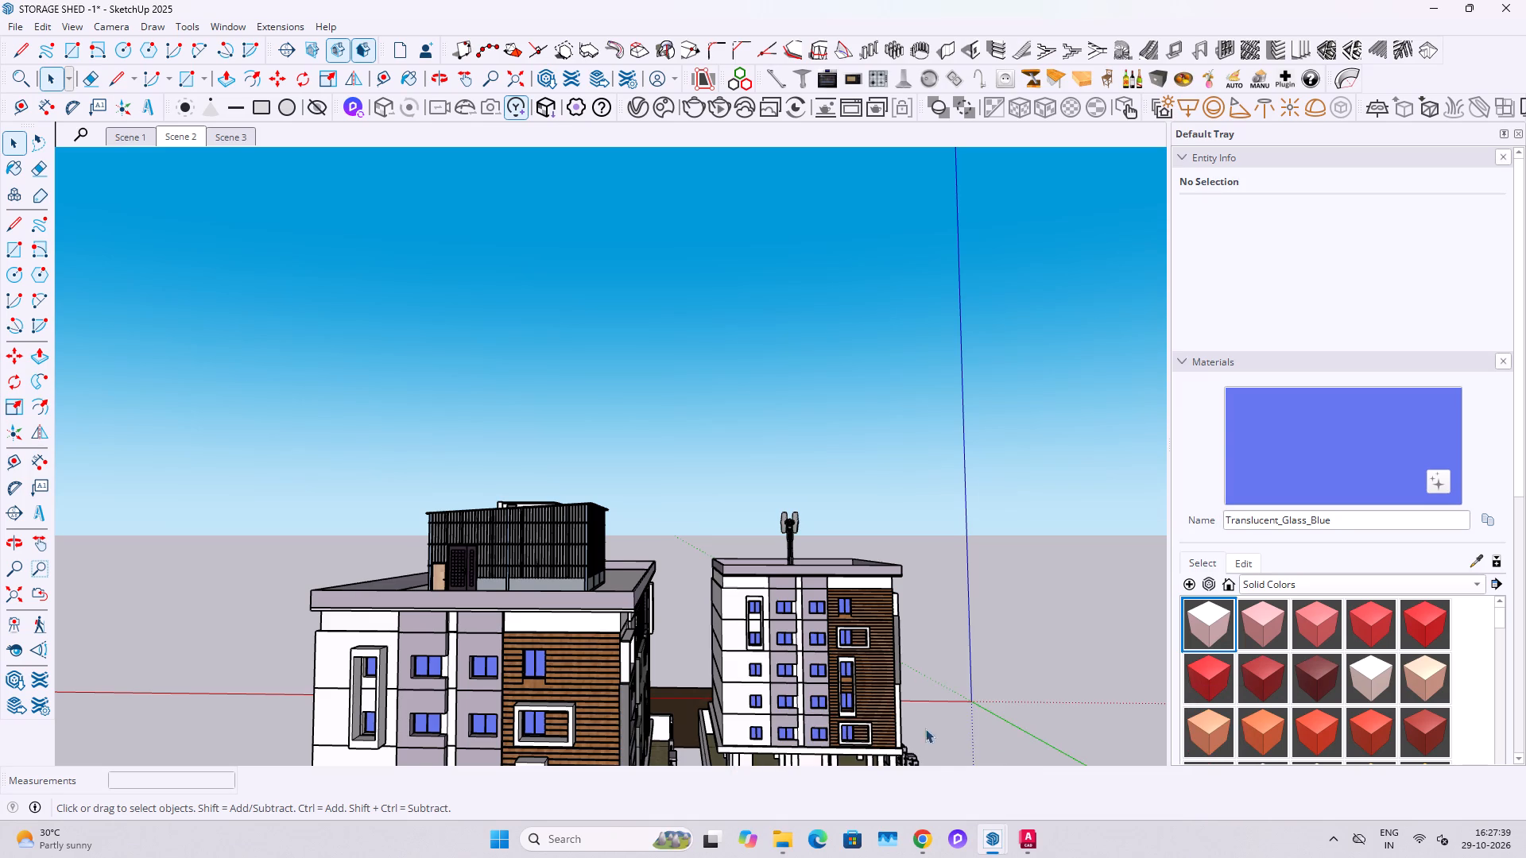
scroll(409, 581, up, 4)
click(172, 138)
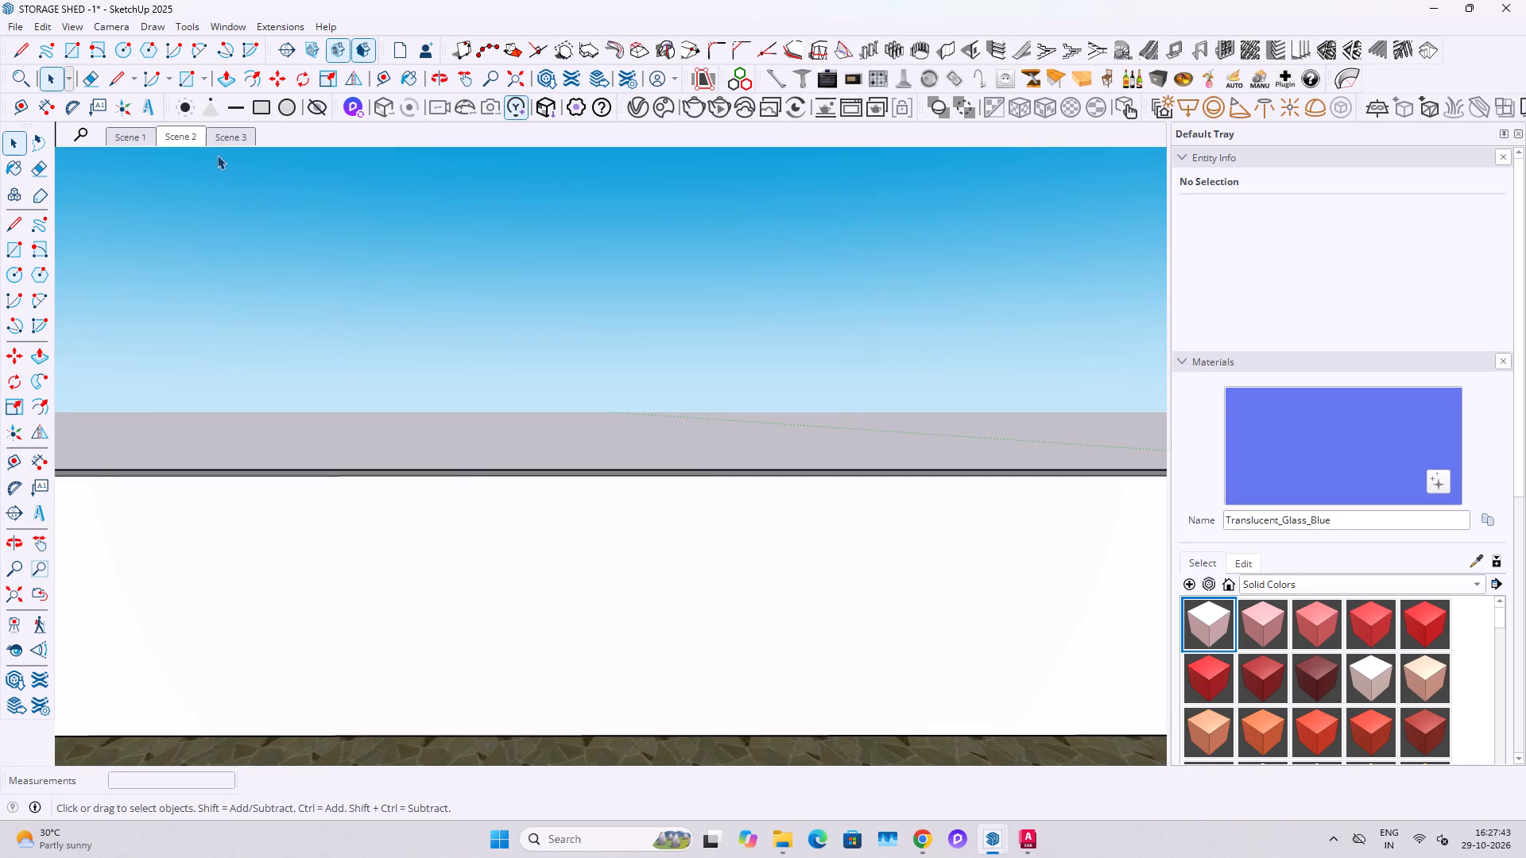
click(245, 142)
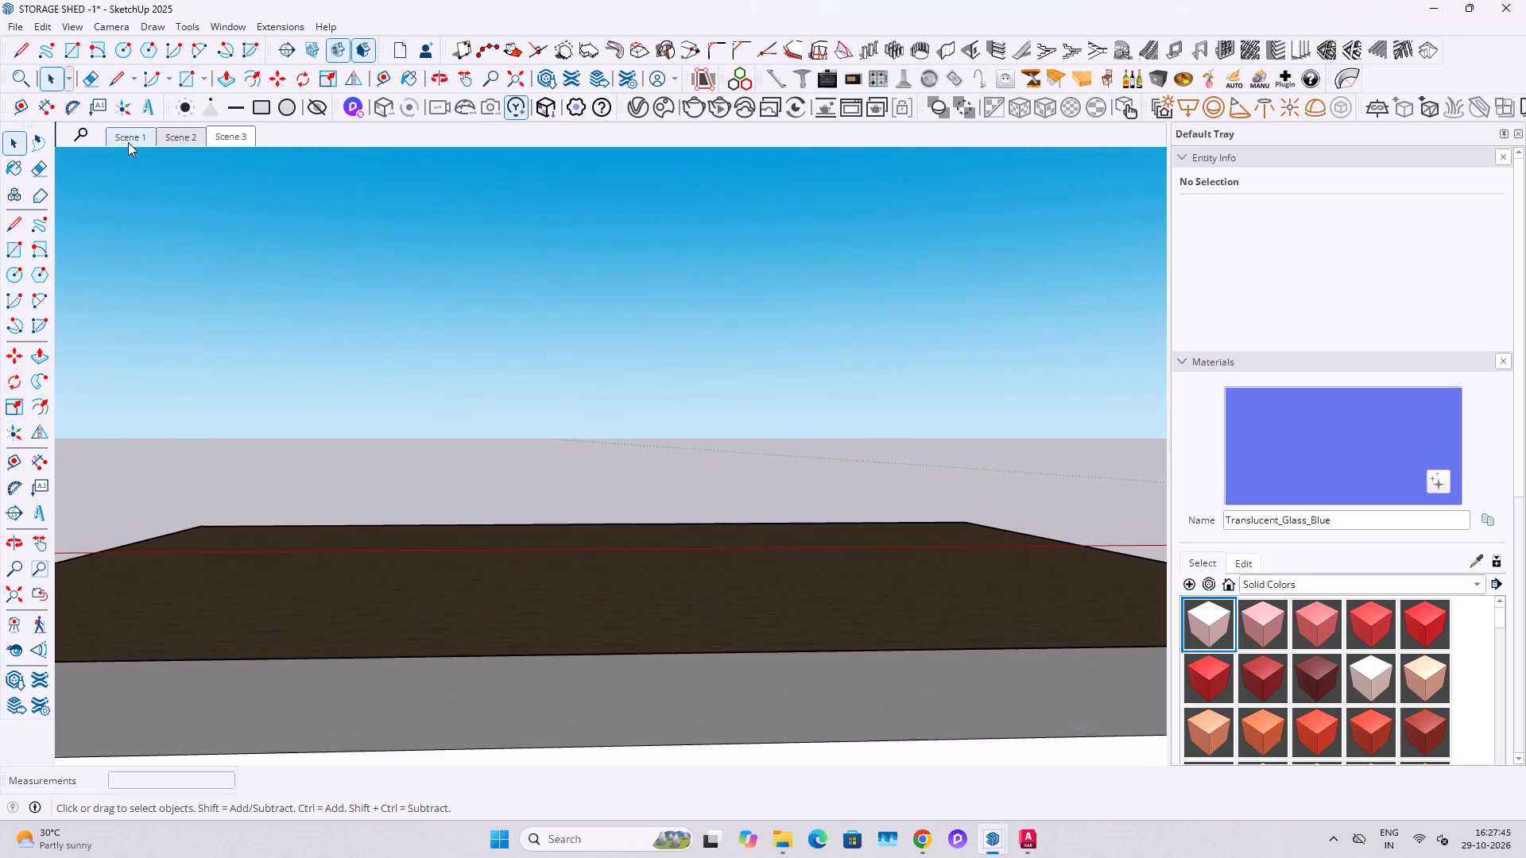
click(128, 142)
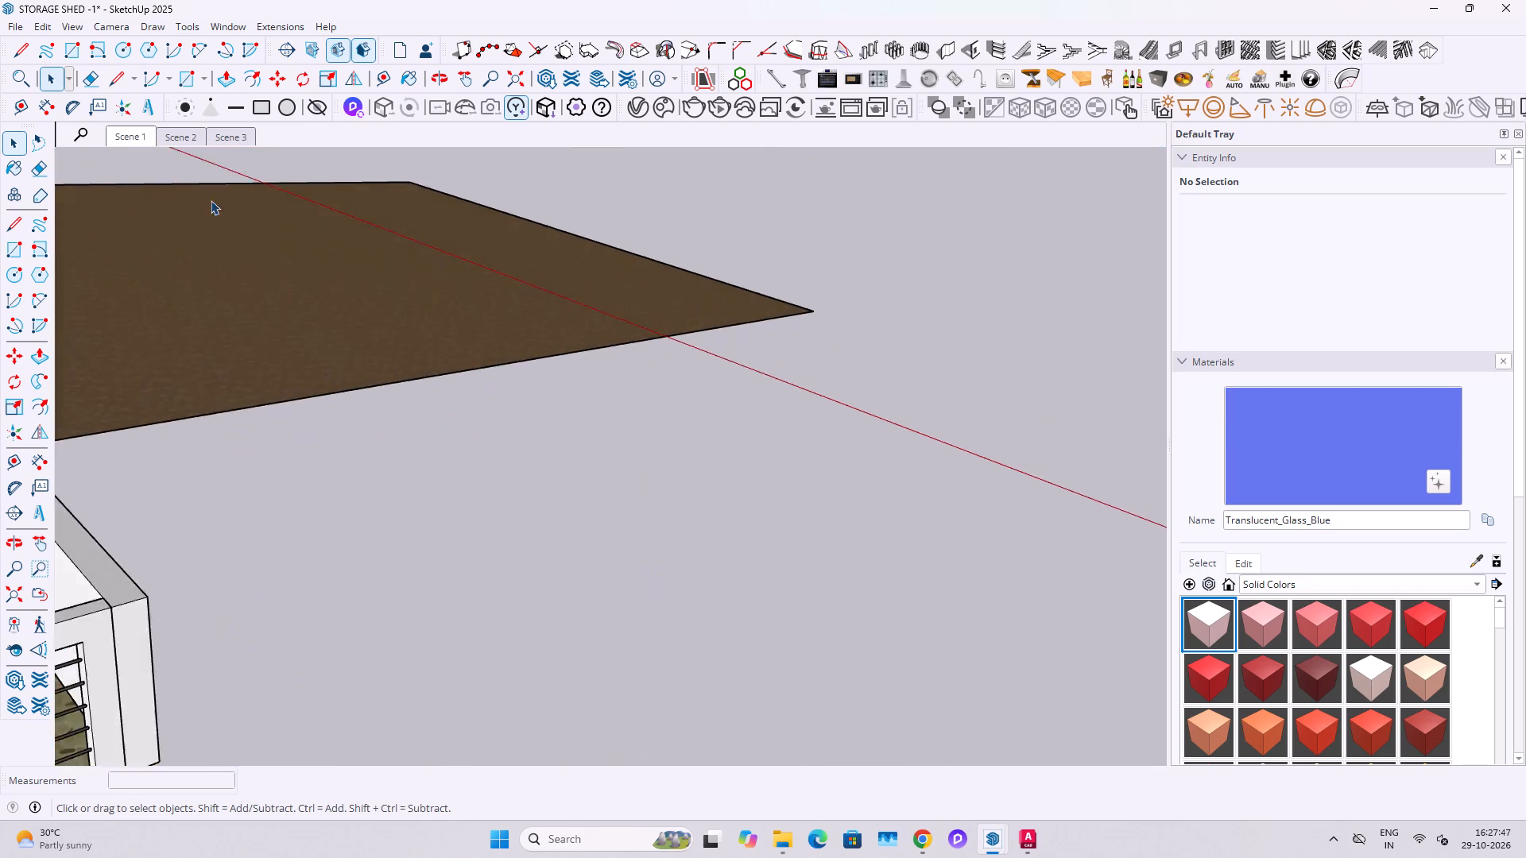
scroll(593, 547, down, 18)
middle_drag(278, 502, 595, 357)
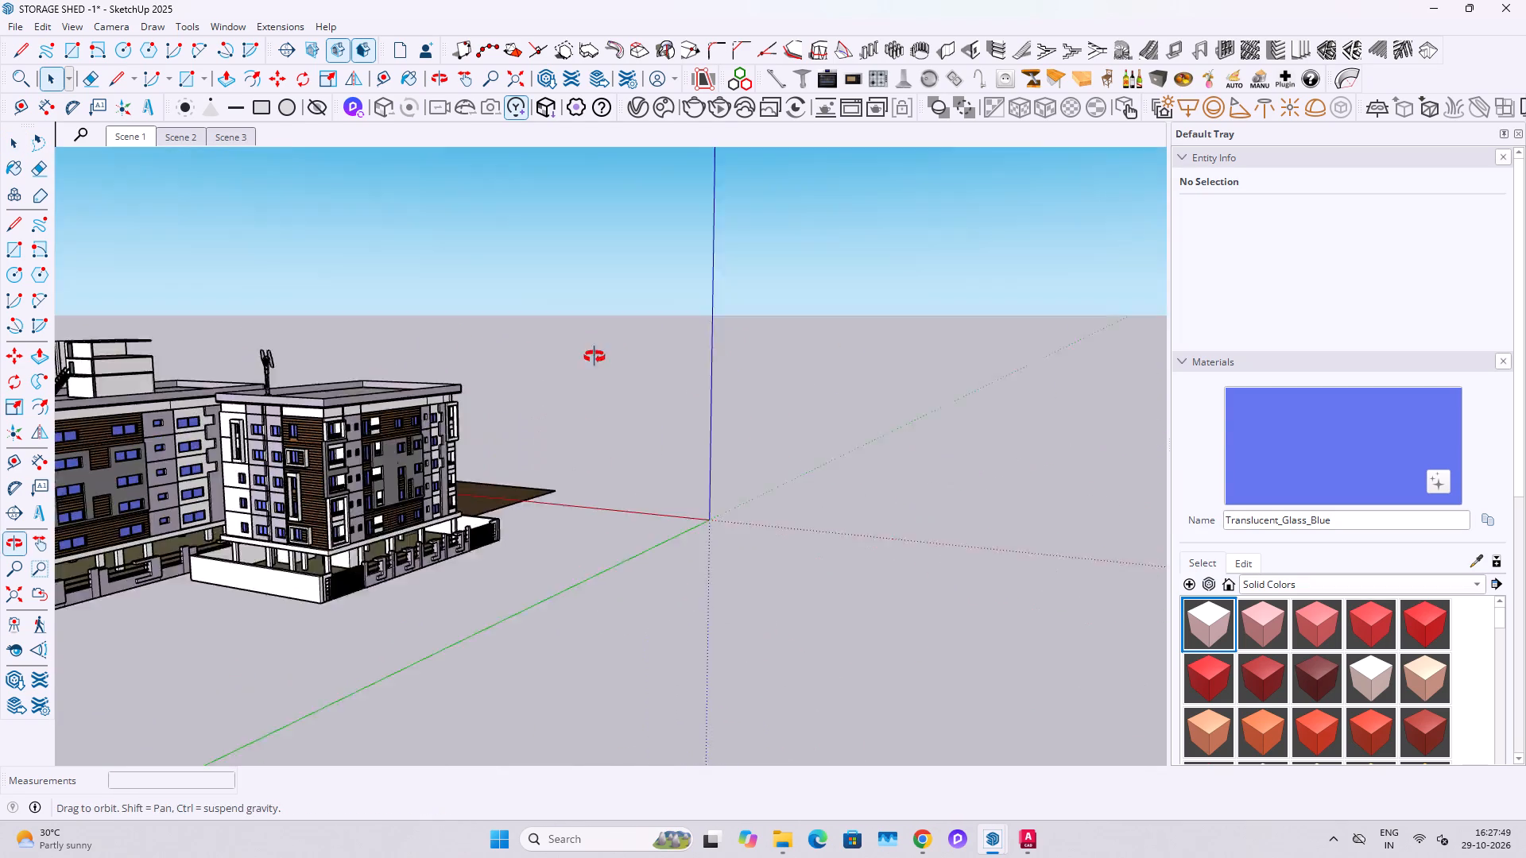
middle_drag(595, 357, 641, 357)
scroll(595, 447, down, 4)
Unhide all hidden objects in the STORAGE SHED -1 model.
click(48, 26)
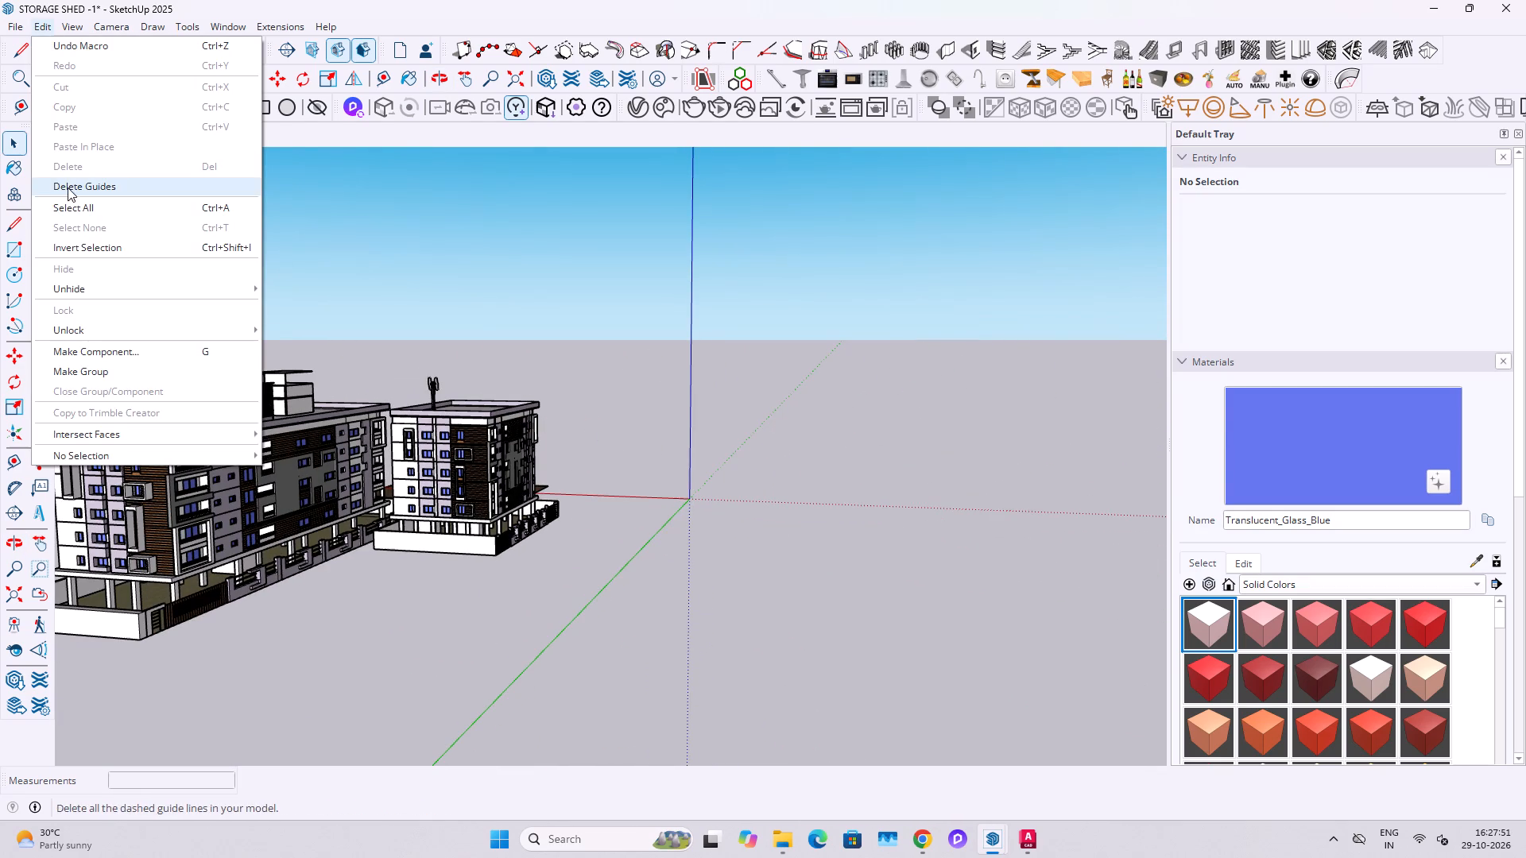
click(76, 297)
click(333, 334)
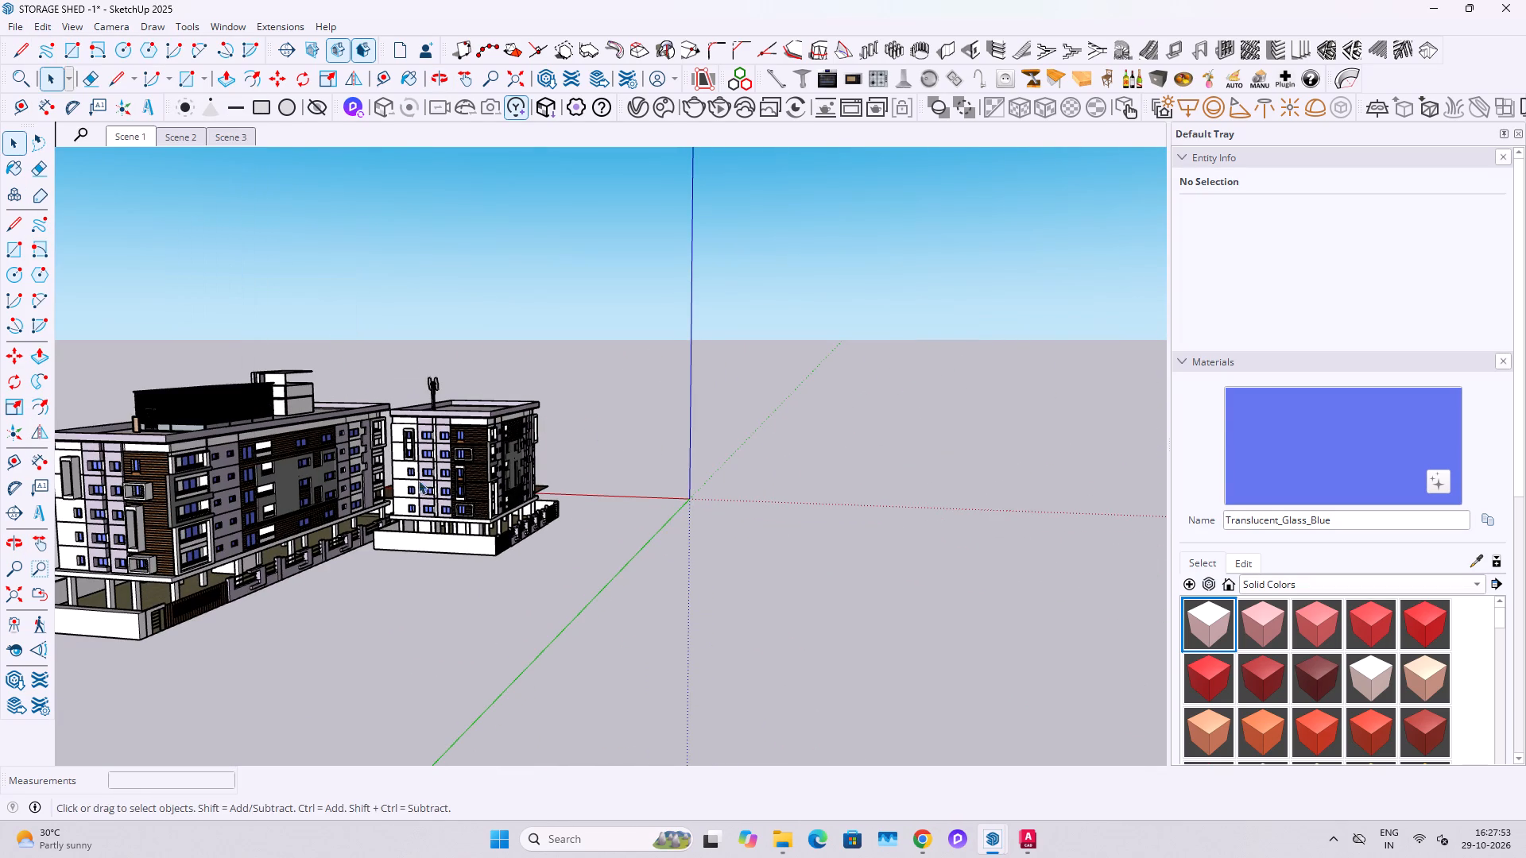
Frame the building with the rooftop shed and start a D5 sync to an existing local project.
middle_drag(423, 485, 581, 494)
scroll(204, 543, up, 3)
middle_drag(117, 499, 498, 523)
scroll(399, 476, up, 3)
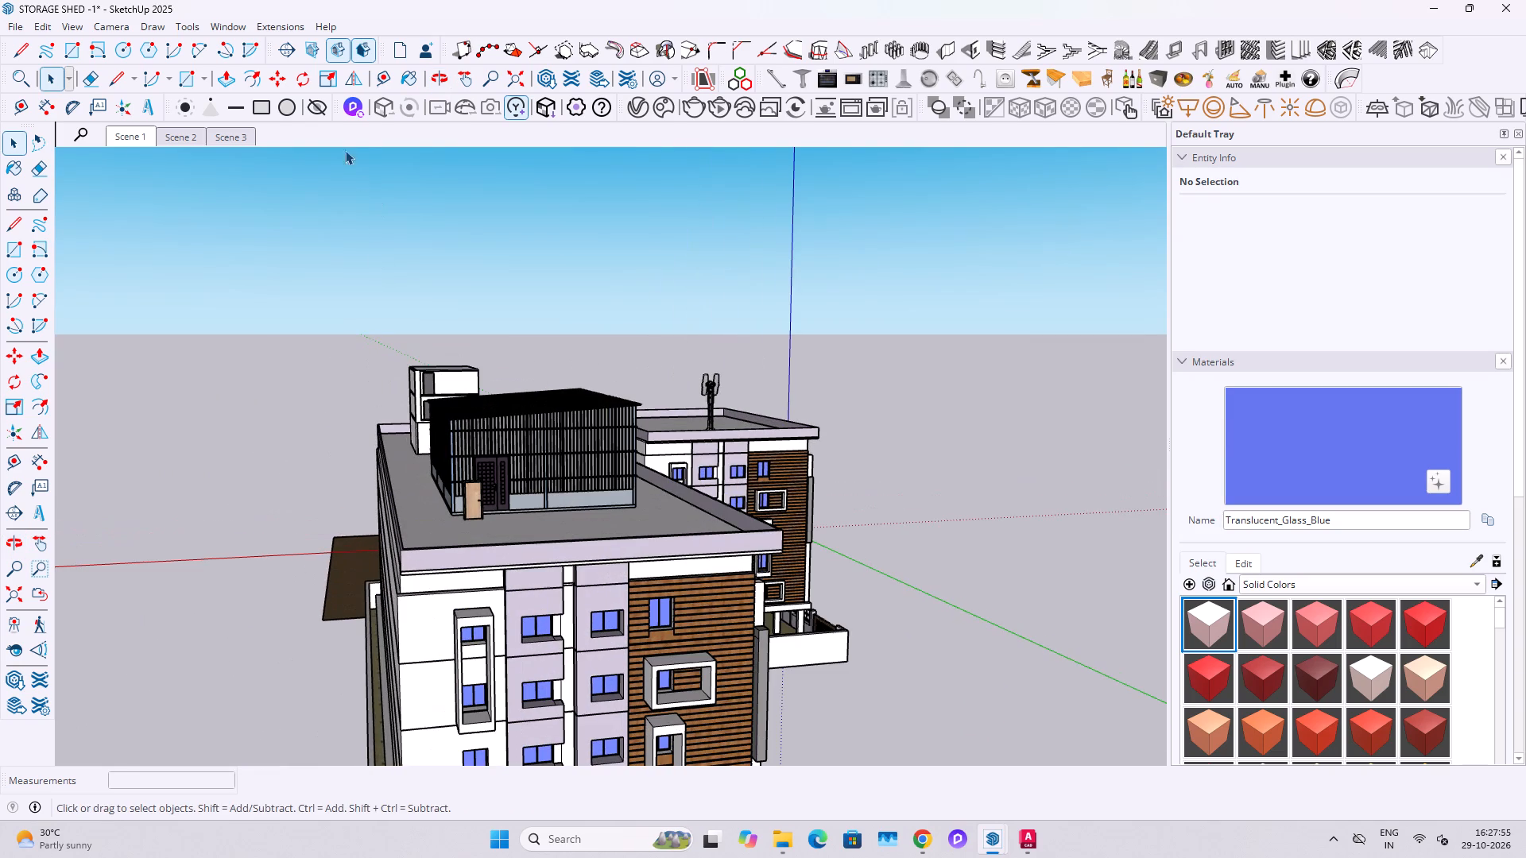
click(364, 113)
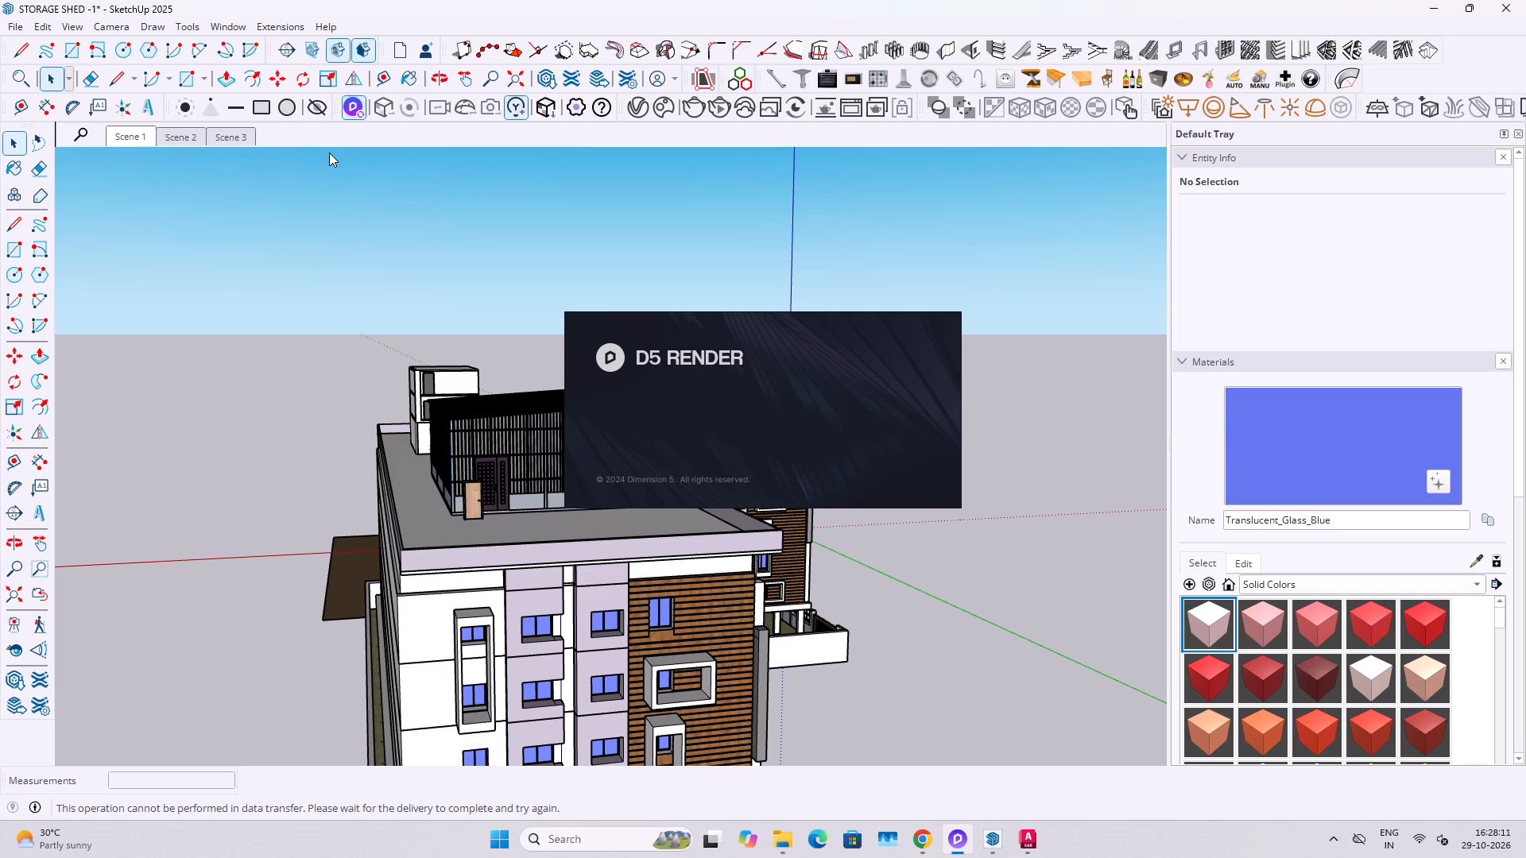
click(715, 405)
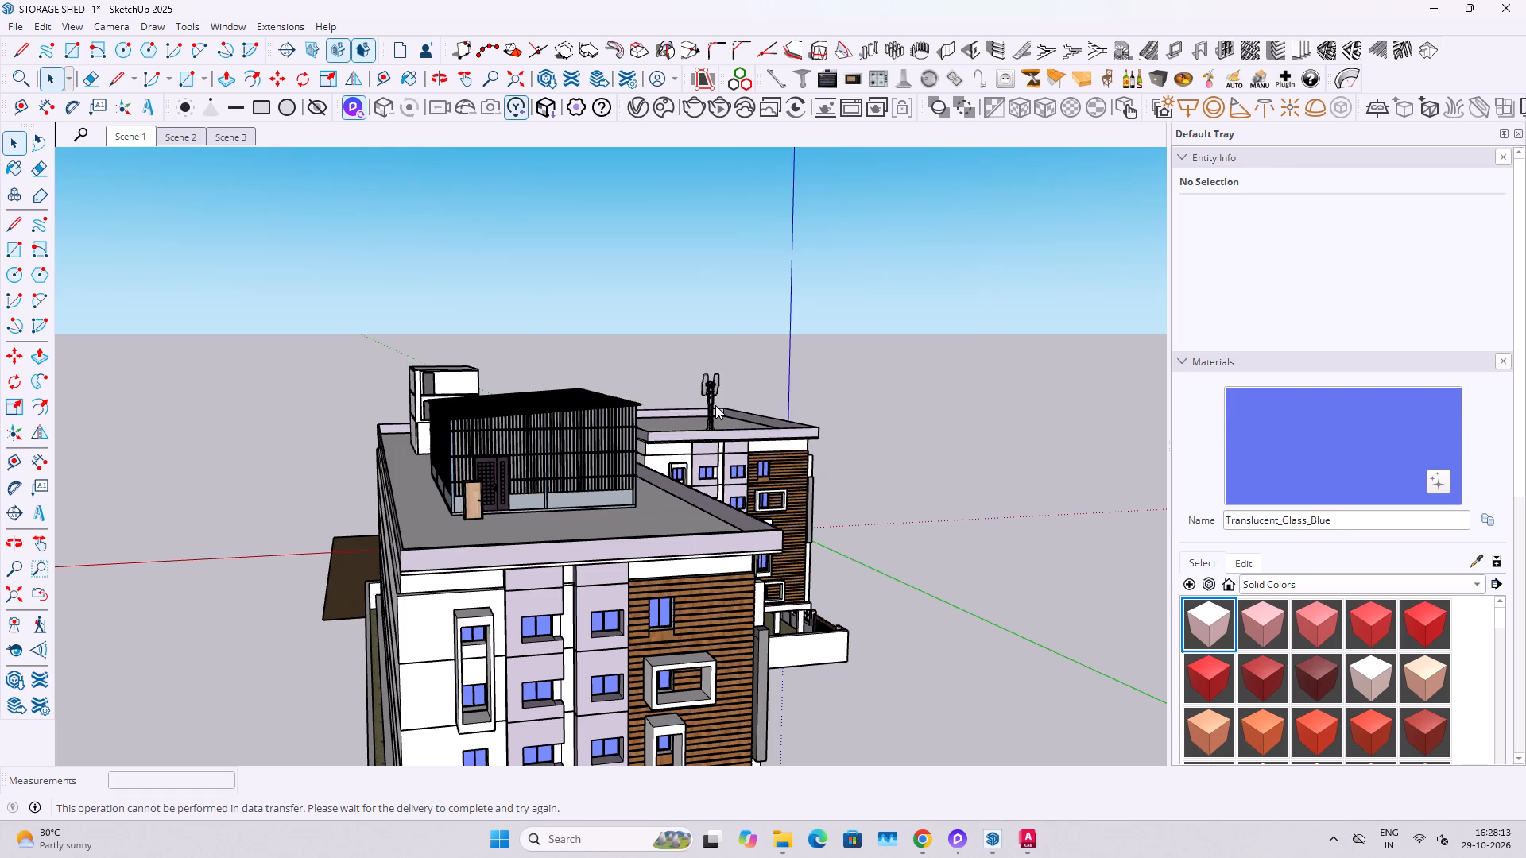
Open the shed1 project file from the SHED > d5 > shed1 folder as the sync target.
scroll(116, 160, up, 2)
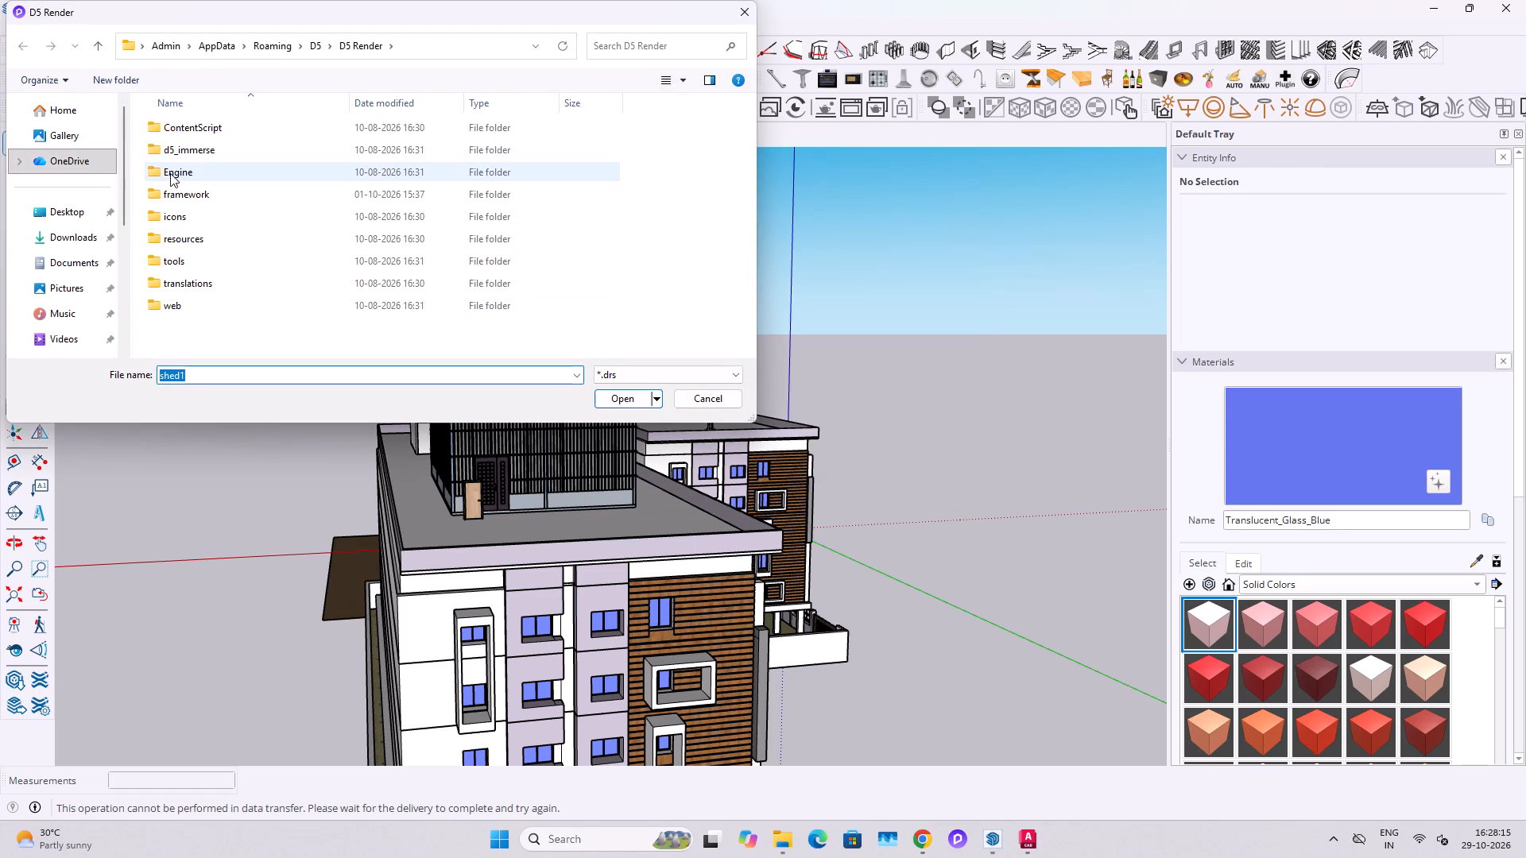
scroll(64, 239, down, 3)
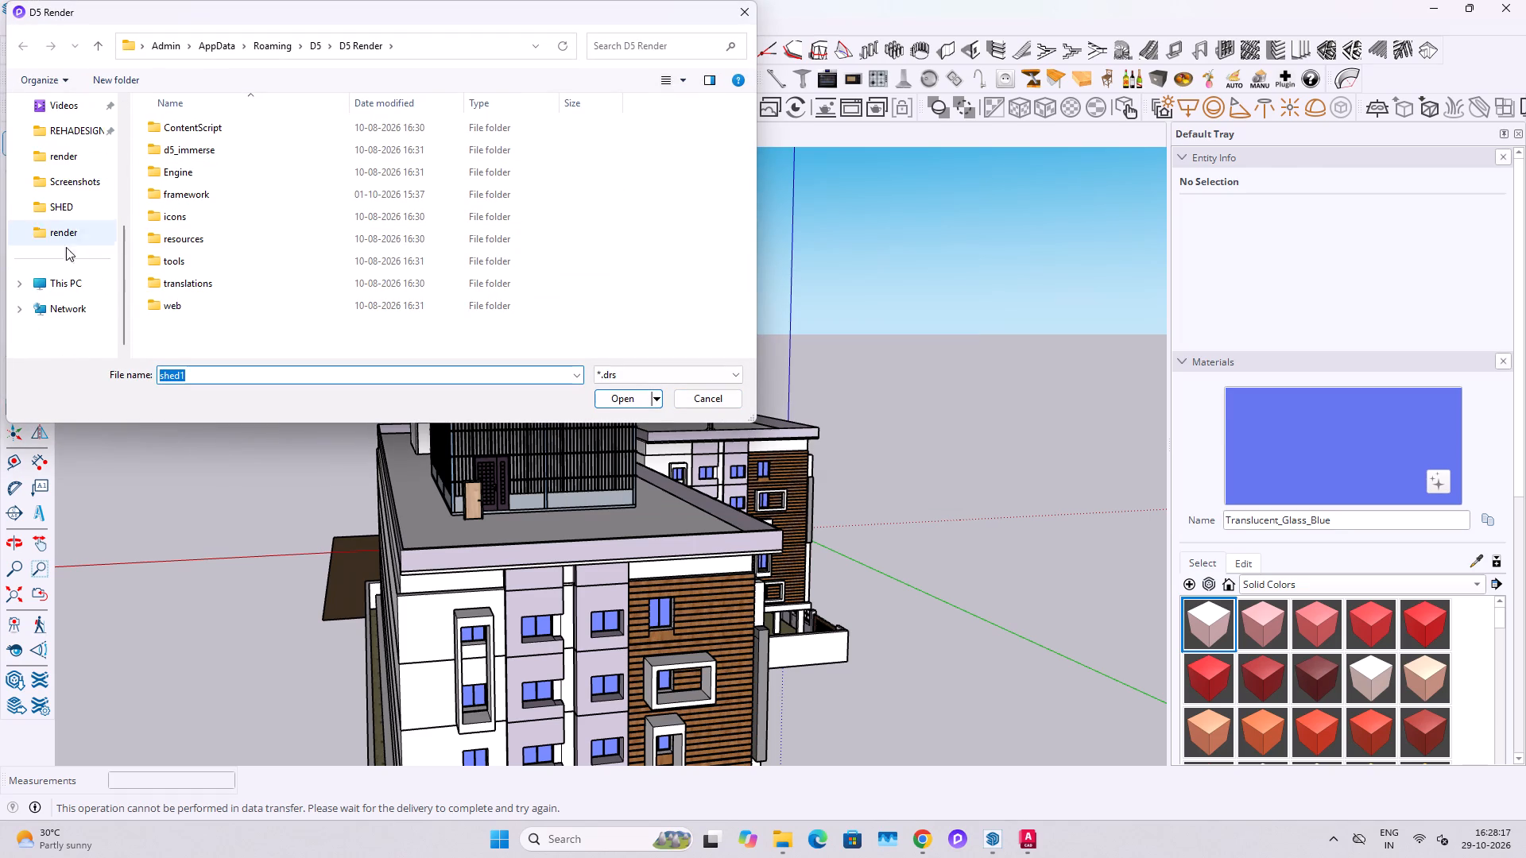
click(87, 124)
scroll(214, 152, down, 2)
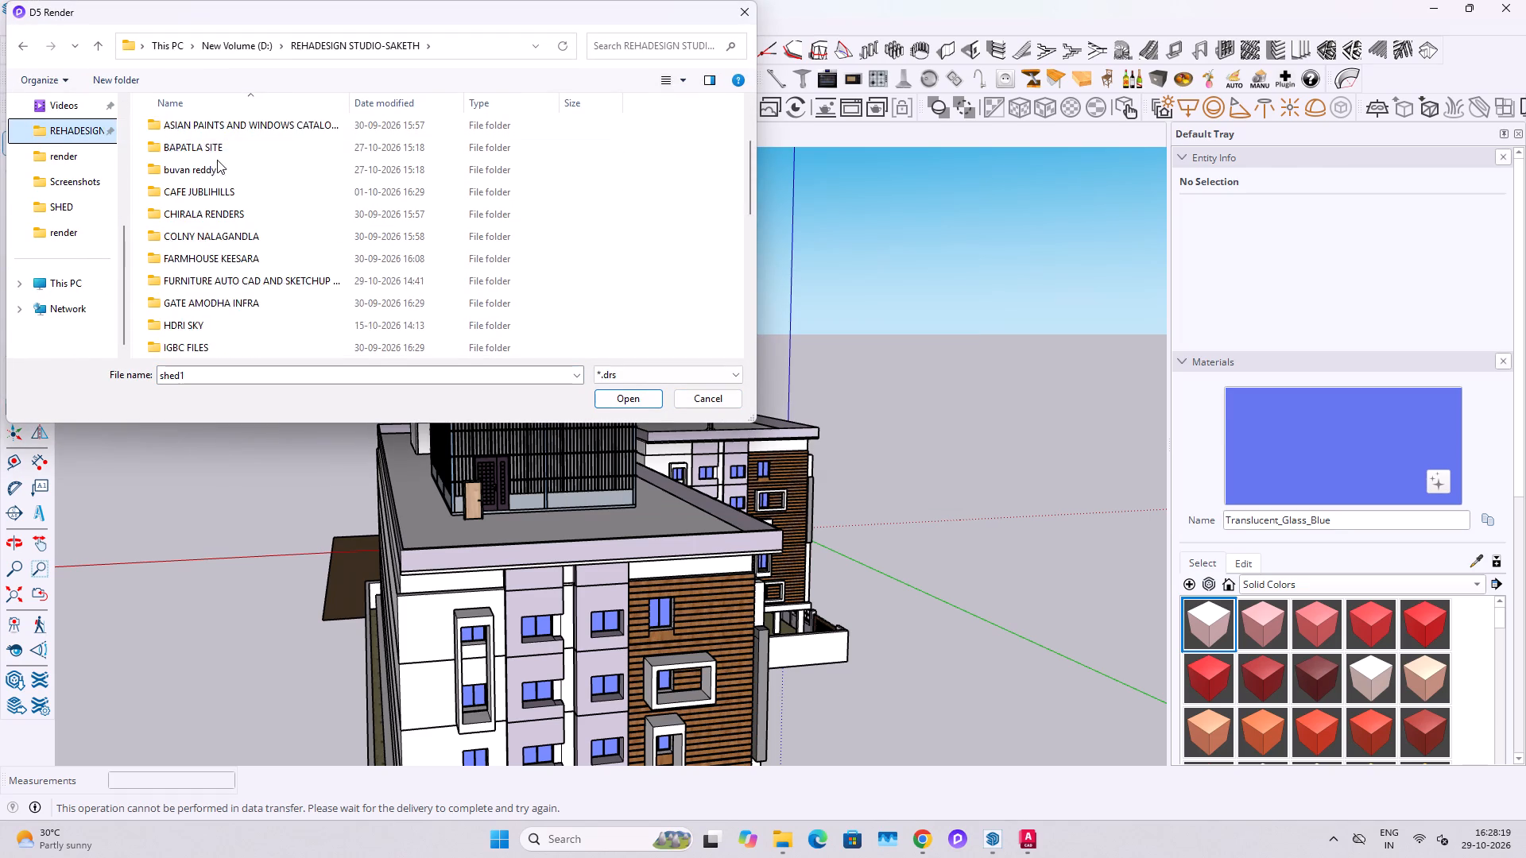
scroll(217, 160, down, 9)
scroll(178, 324, down, 4)
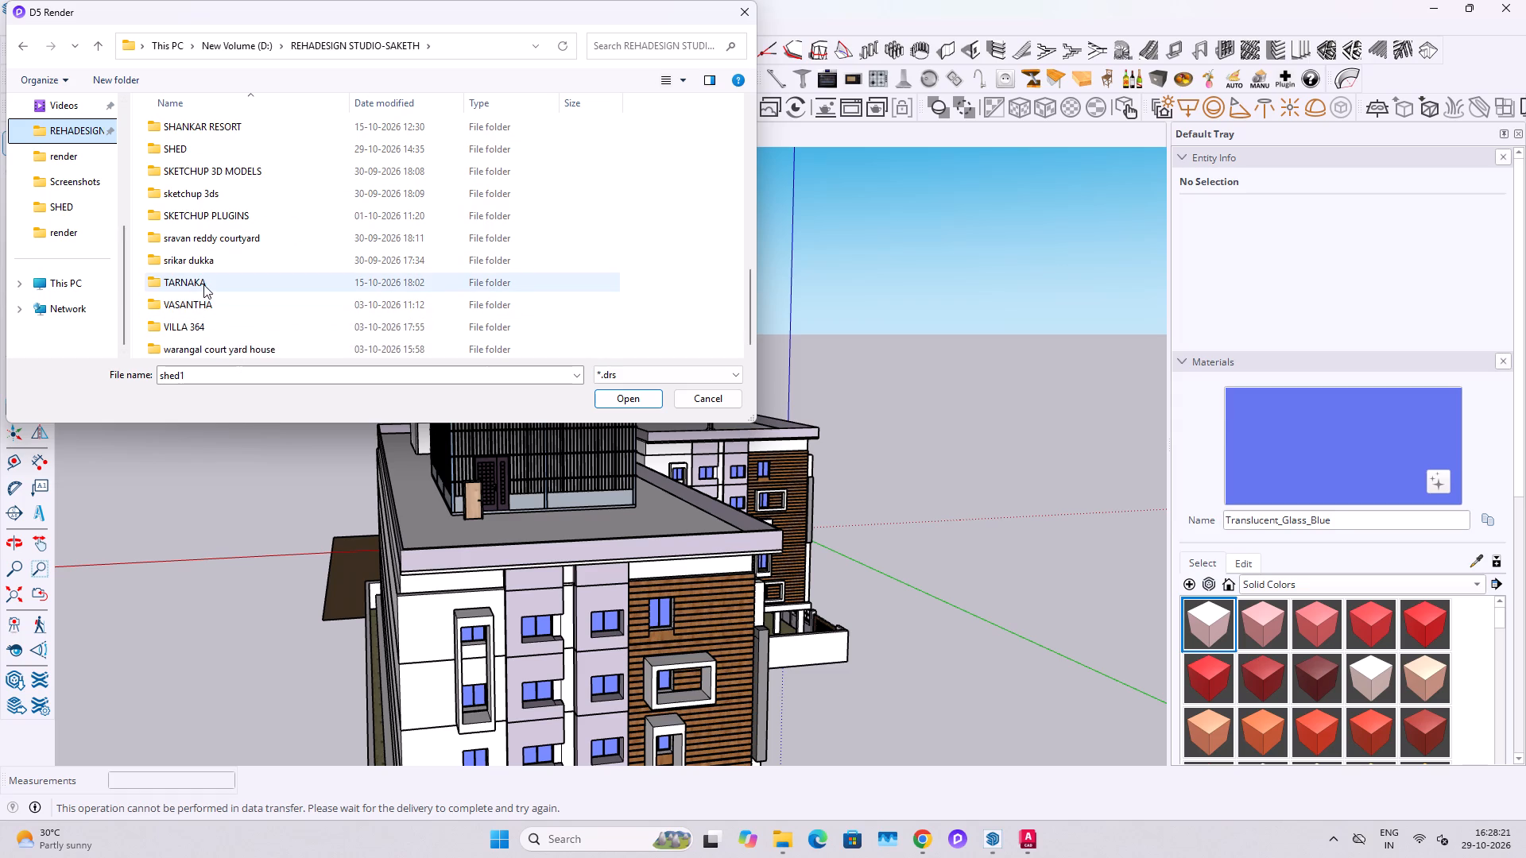
double_click(197, 137)
double_click(189, 149)
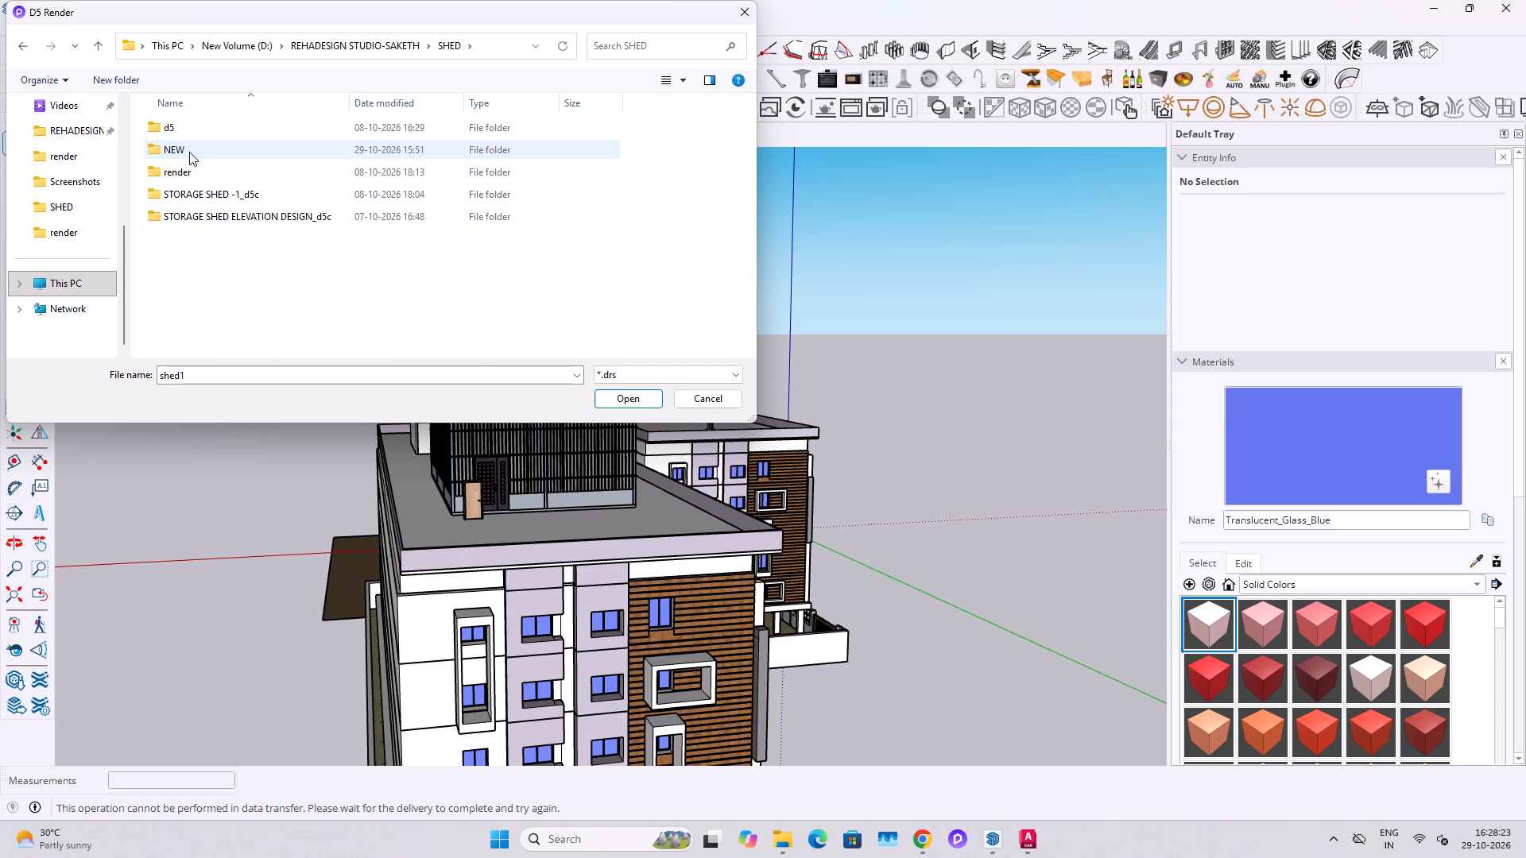
double_click(199, 130)
click(196, 133)
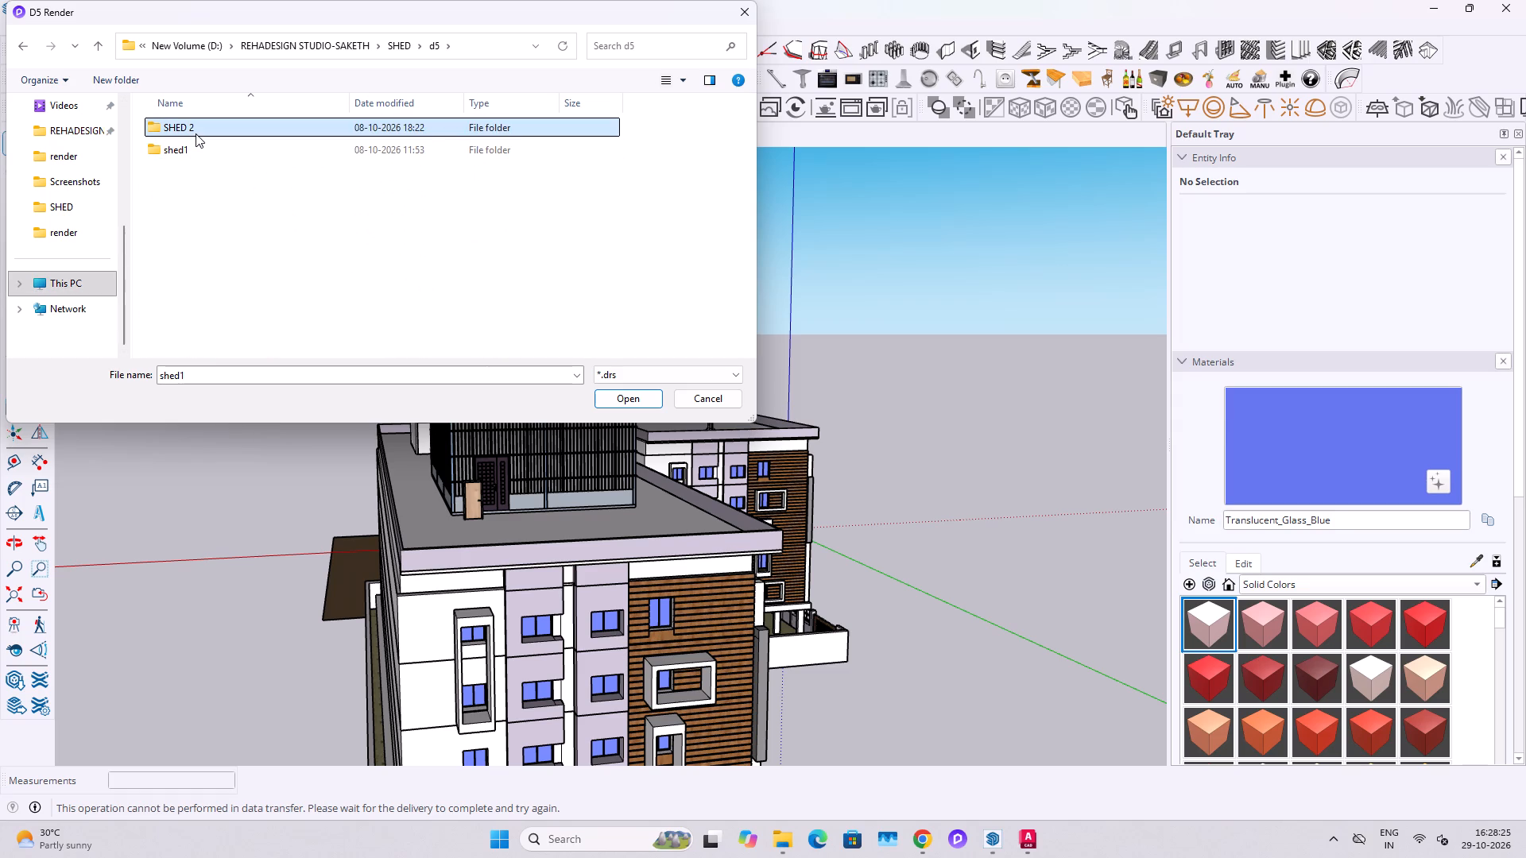
triple_click(196, 148)
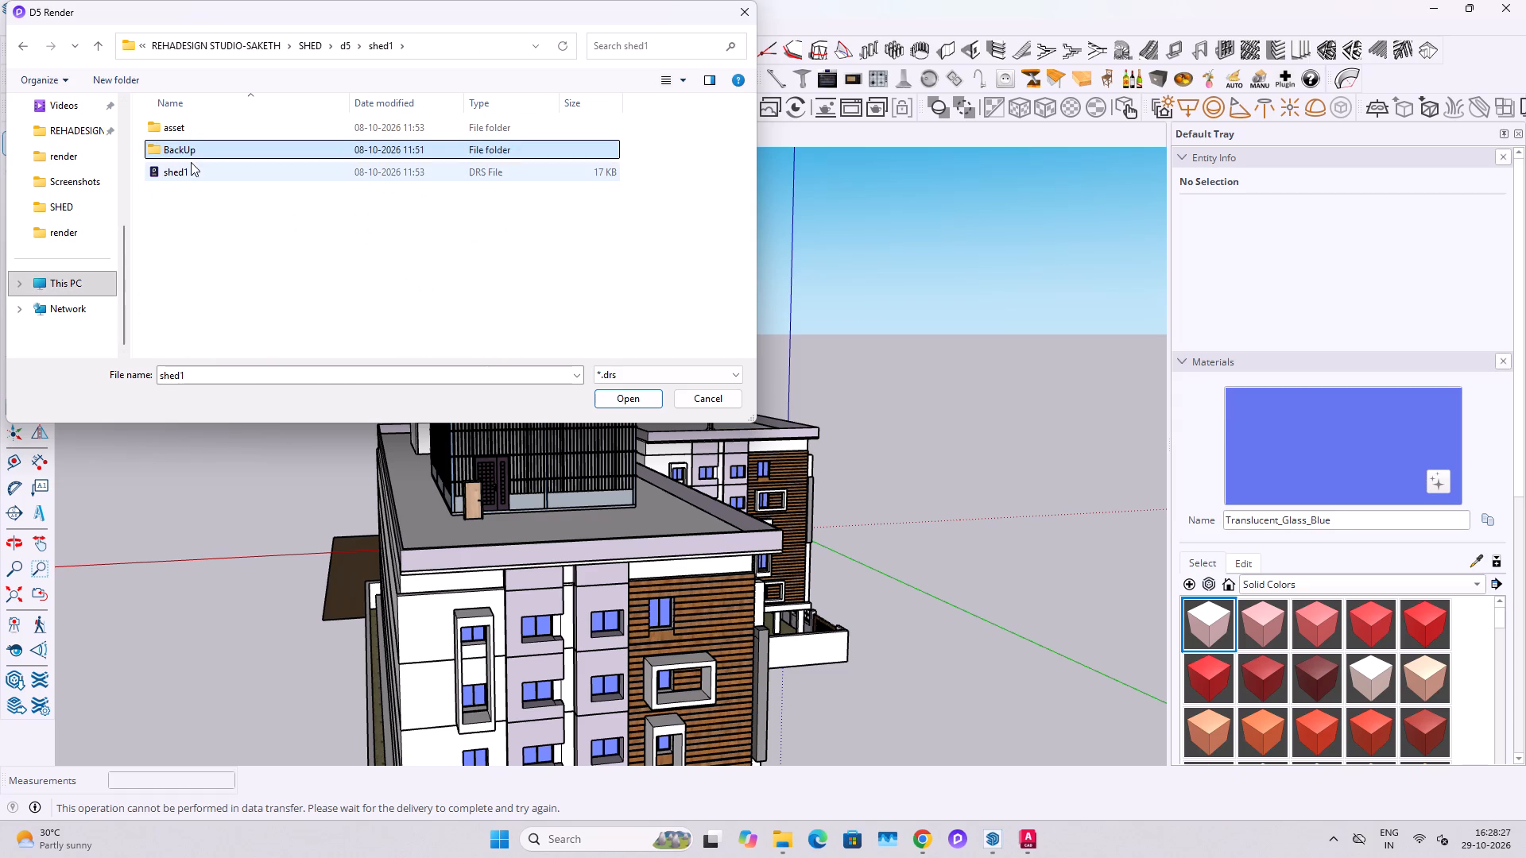
click(186, 174)
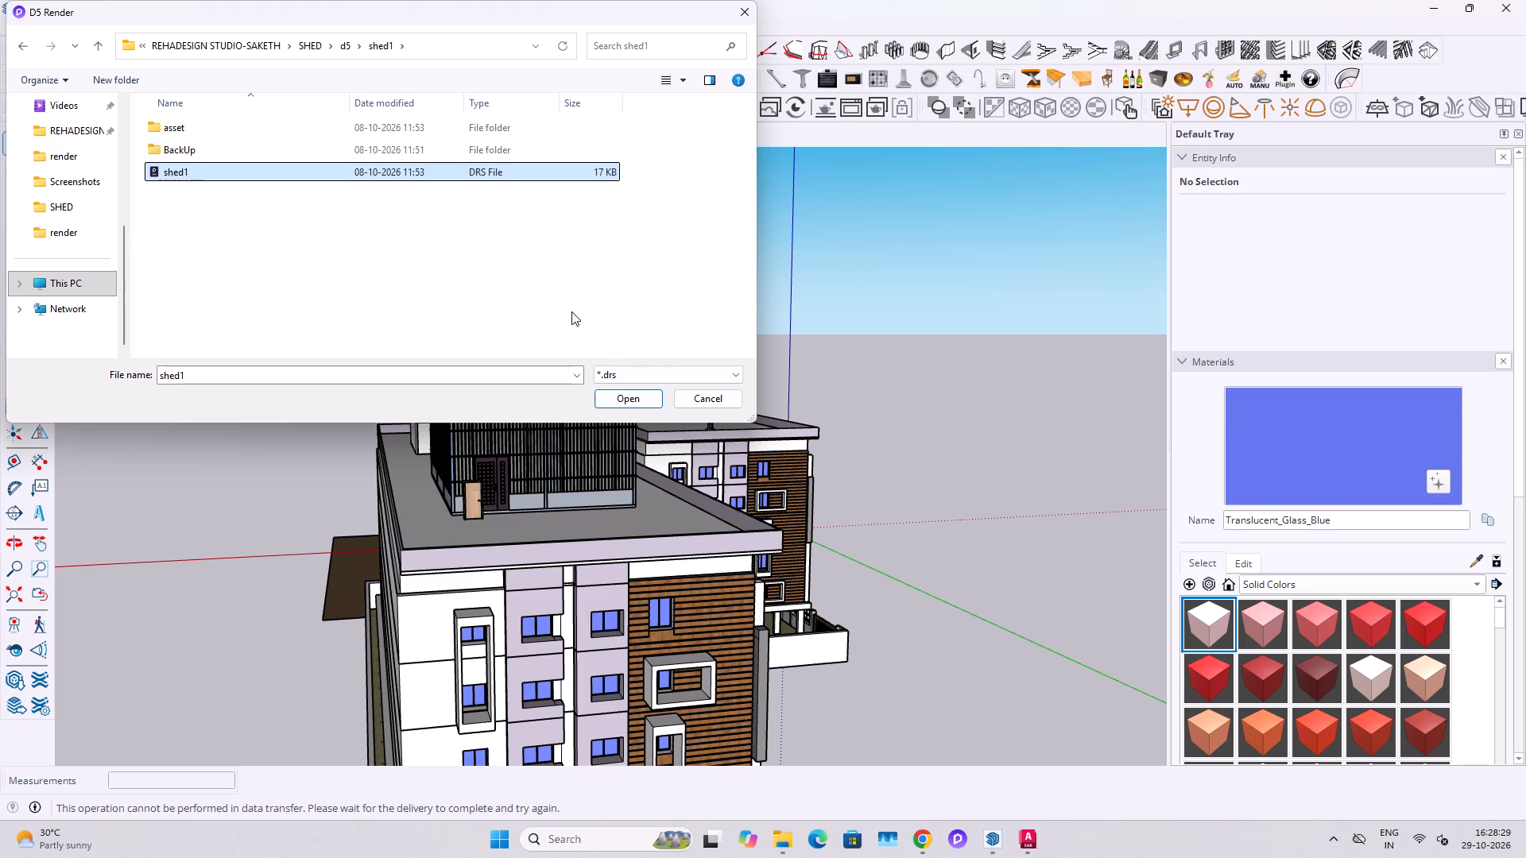
click(629, 404)
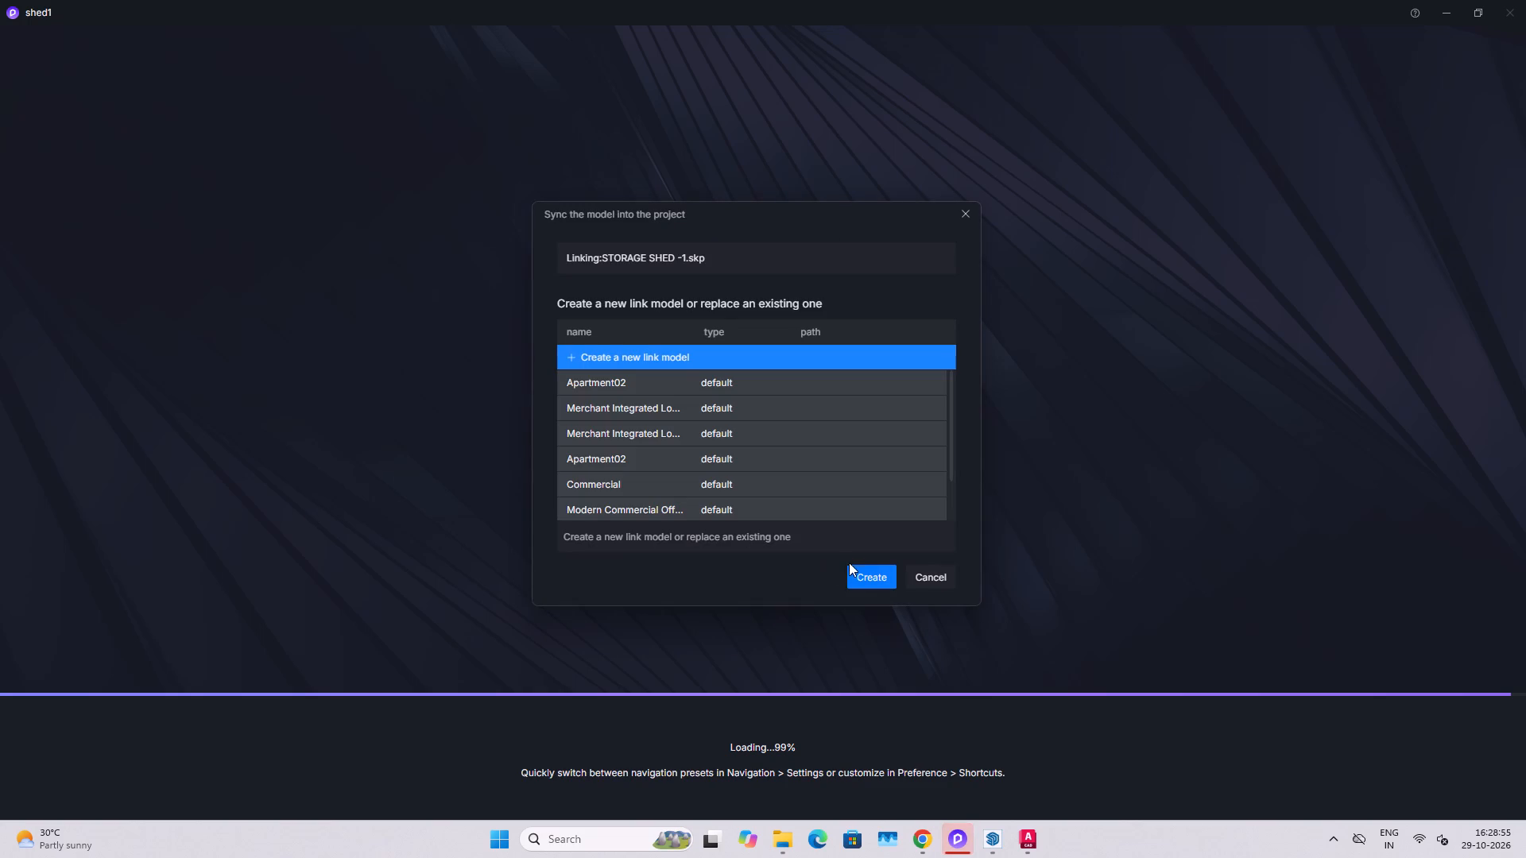
Create a new link model for STORAGE SHED -1.skp in the shed1 project.
click(869, 576)
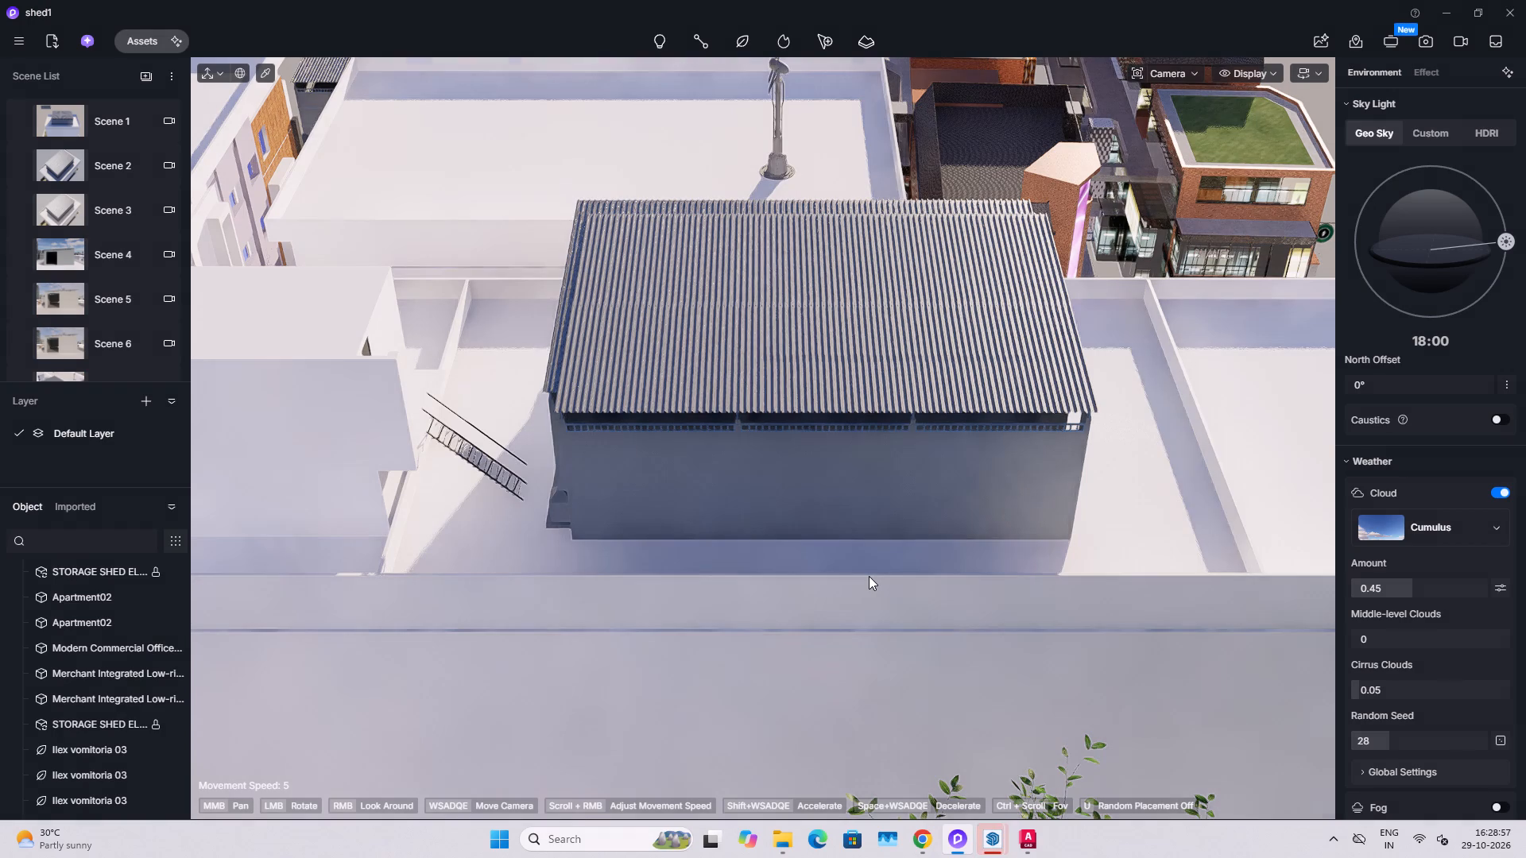
Examine the newly linked STORAGE SHED -1 model among the existing buildings, comparing its placement with the Scene 1 view.
scroll(777, 560, down, 7)
middle_drag(743, 574, 723, 553)
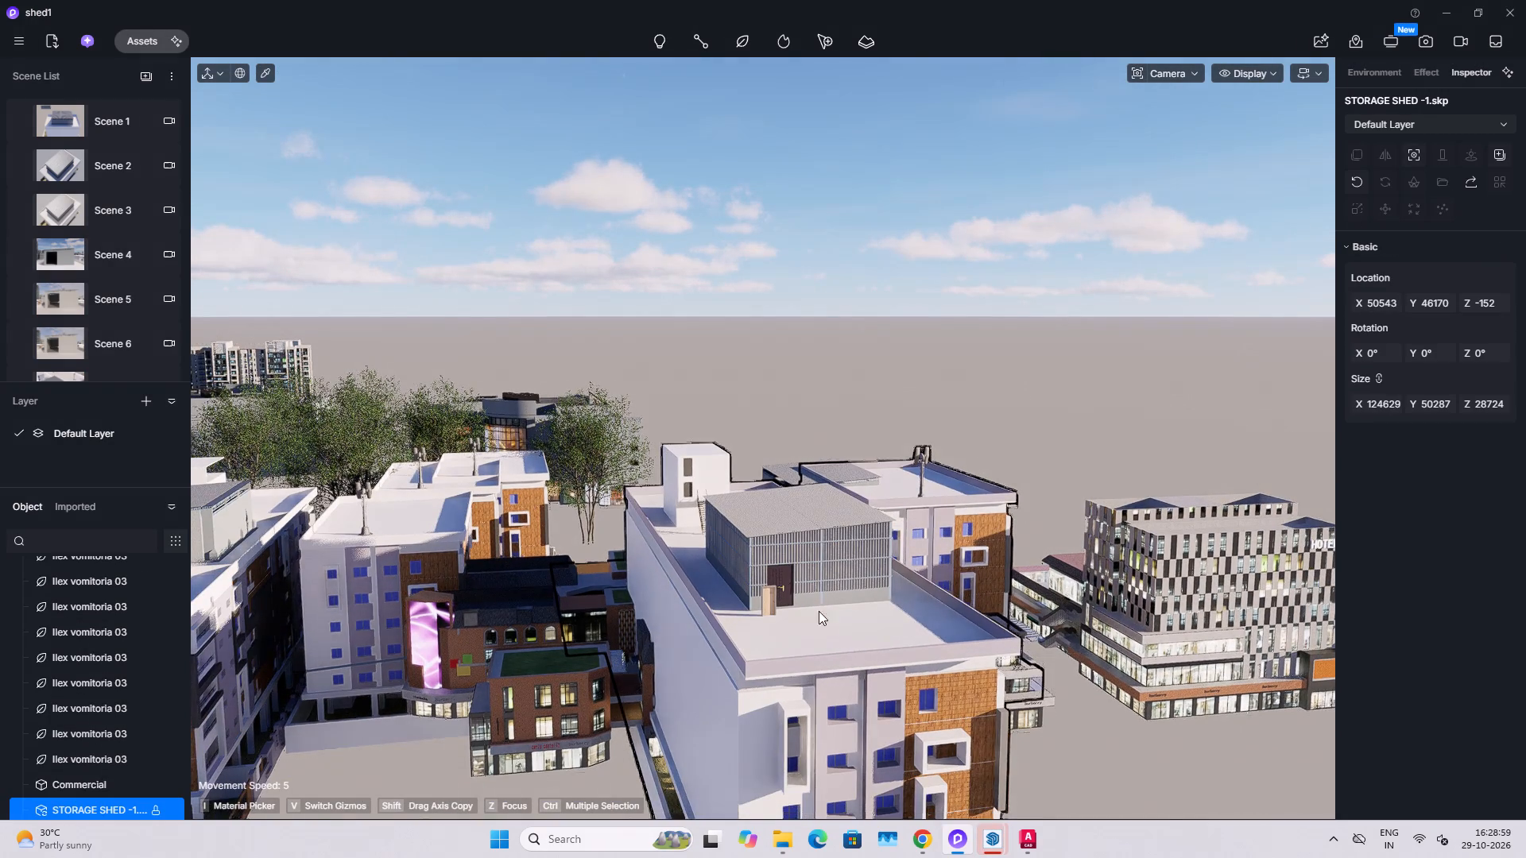
drag(827, 639, 572, 599)
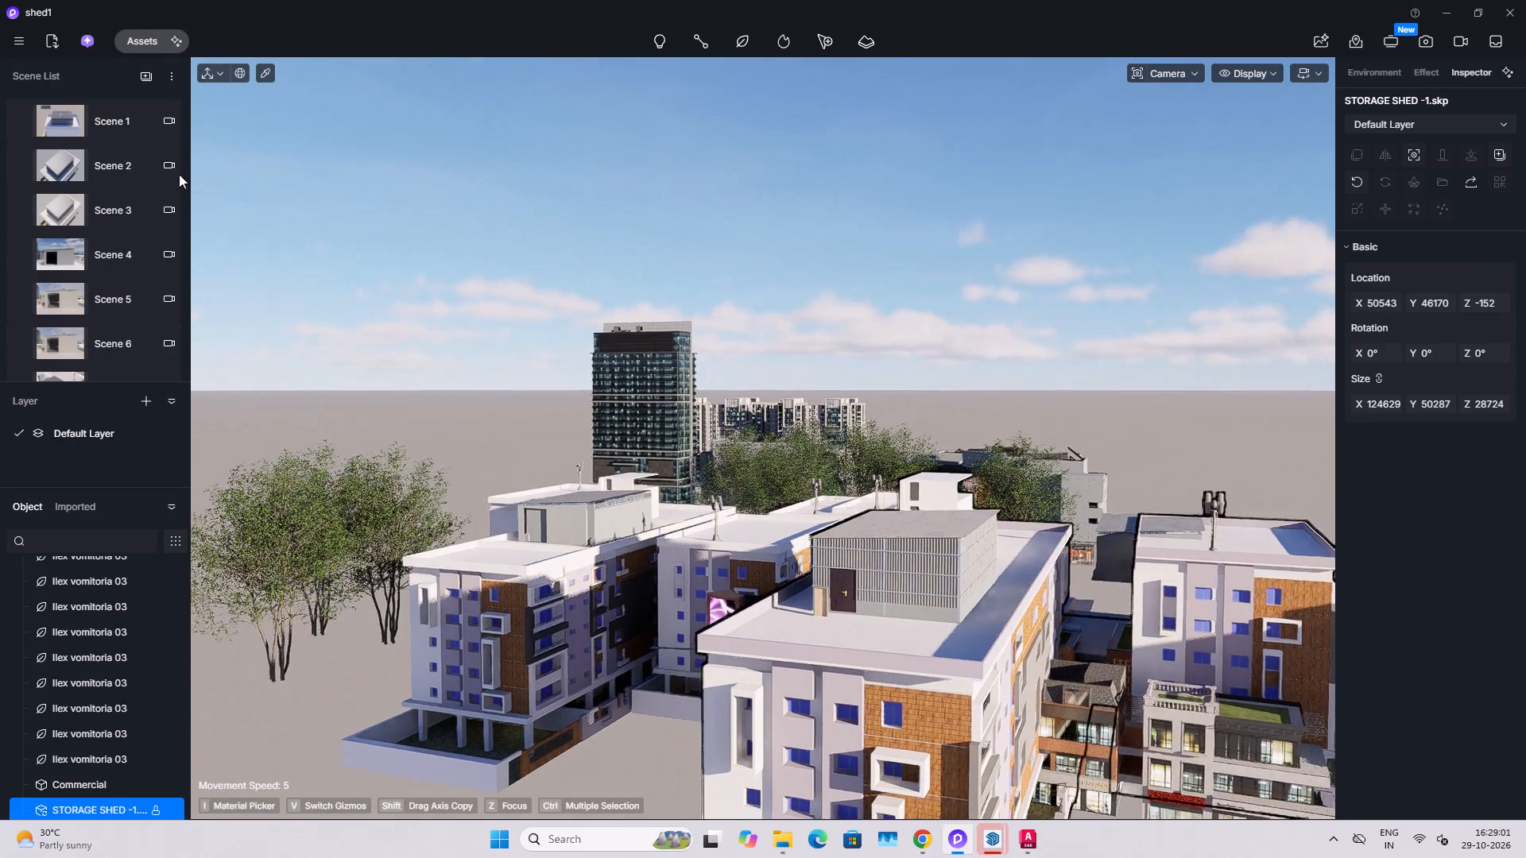
click(50, 122)
click(56, 126)
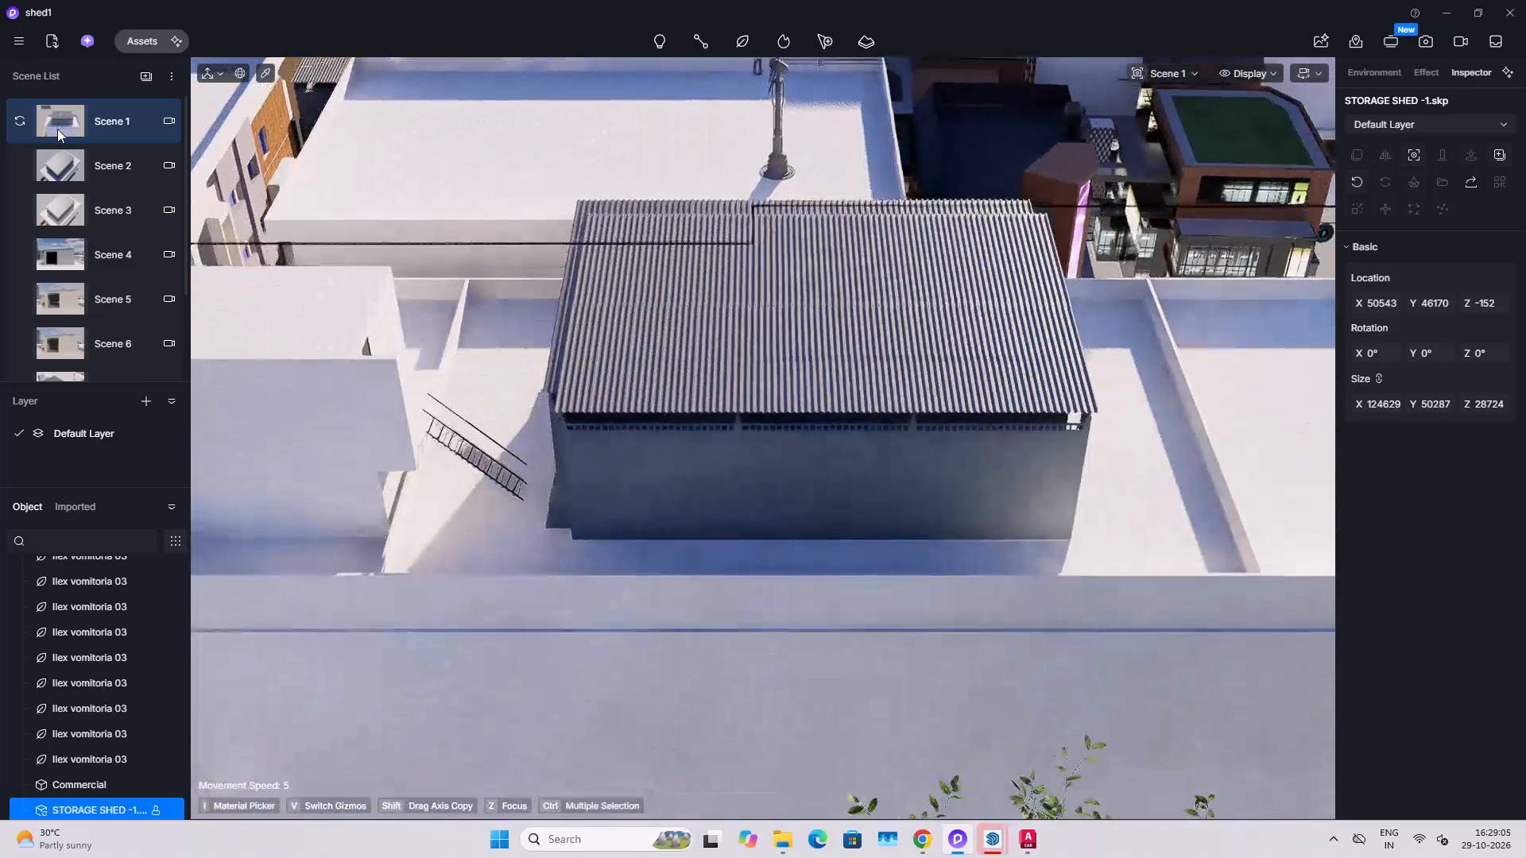
scroll(409, 528, down, 10)
drag(954, 423, 670, 466)
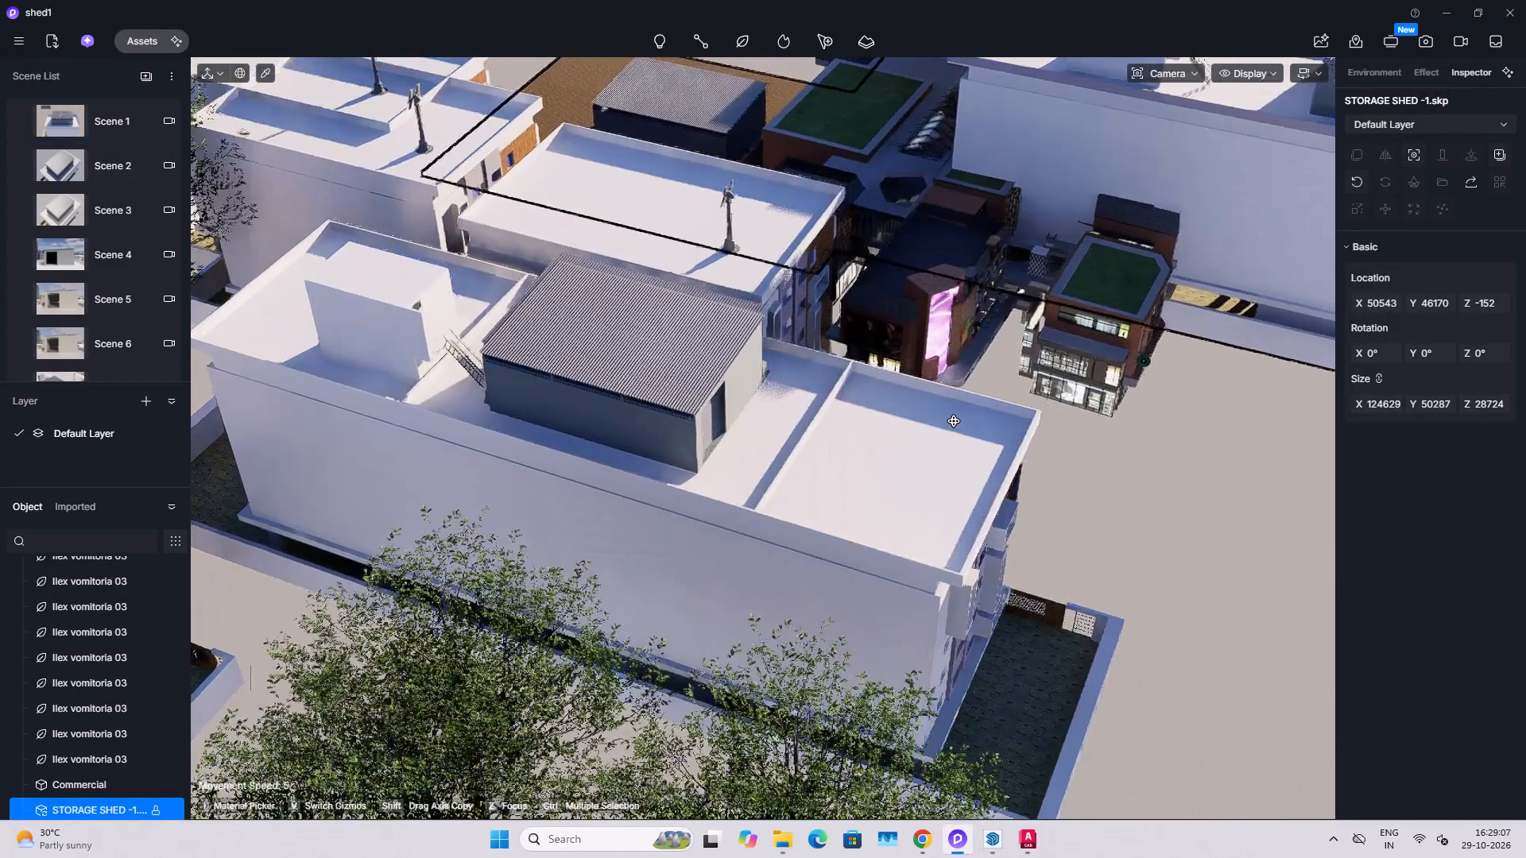
drag(670, 466, 328, 370)
scroll(982, 397, down, 8)
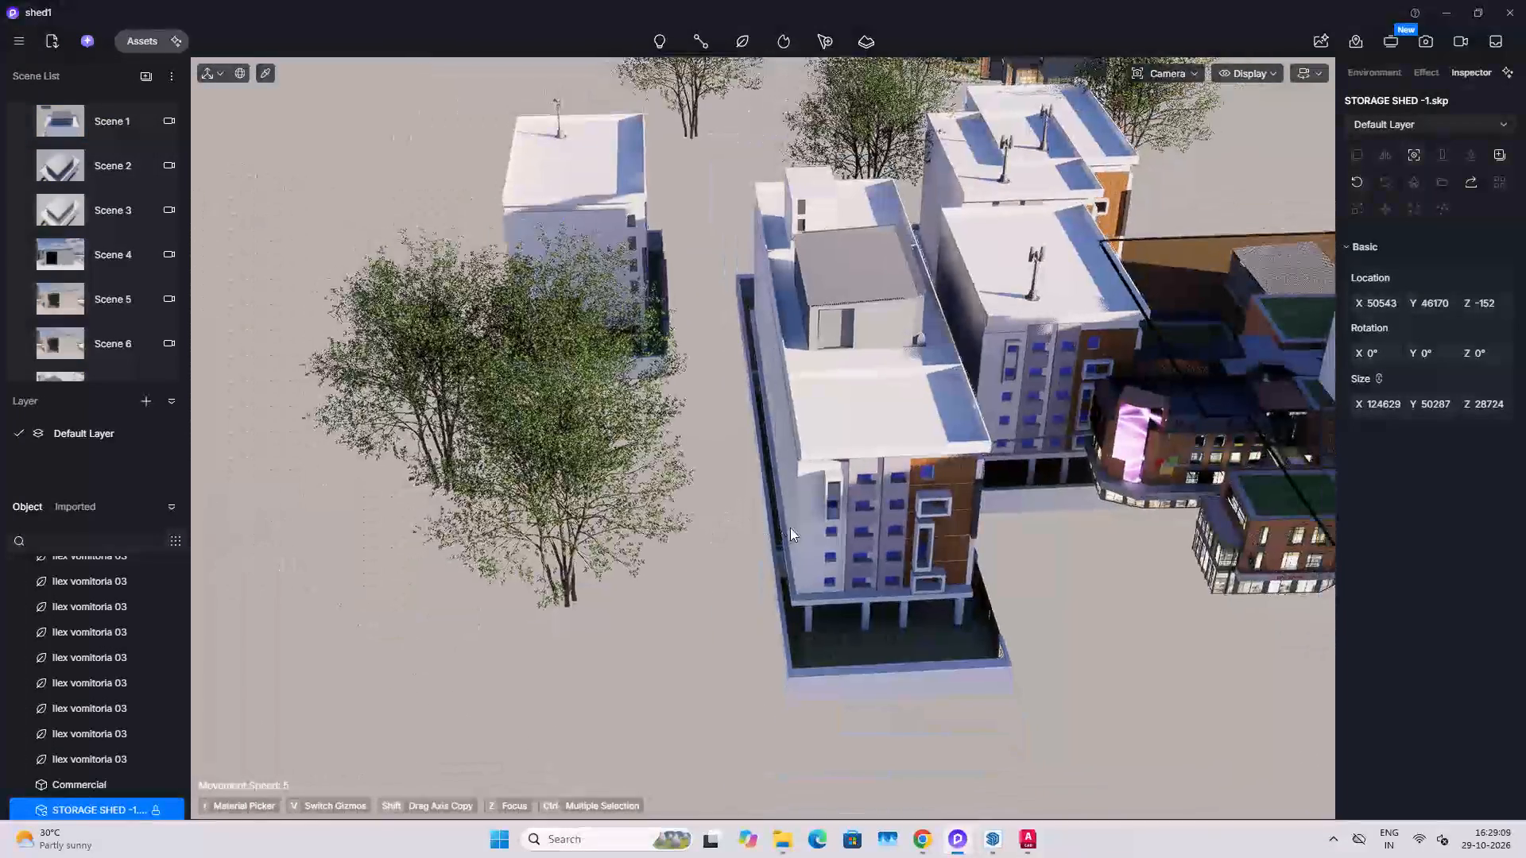
shift+middle_drag(1049, 535, 831, 534)
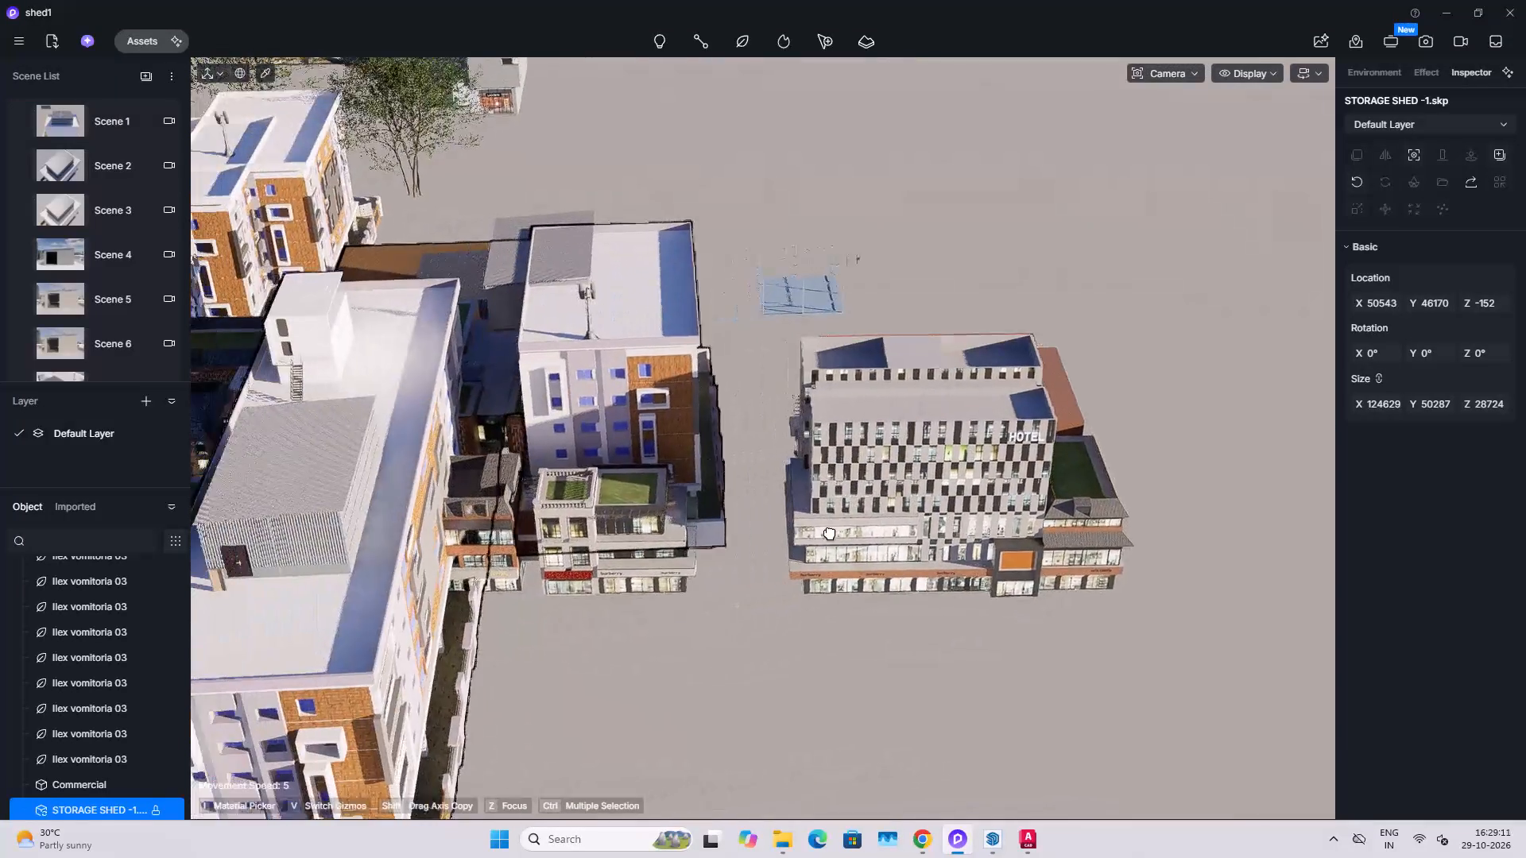
shift+middle_drag(831, 534, 860, 529)
scroll(153, 630, up, 7)
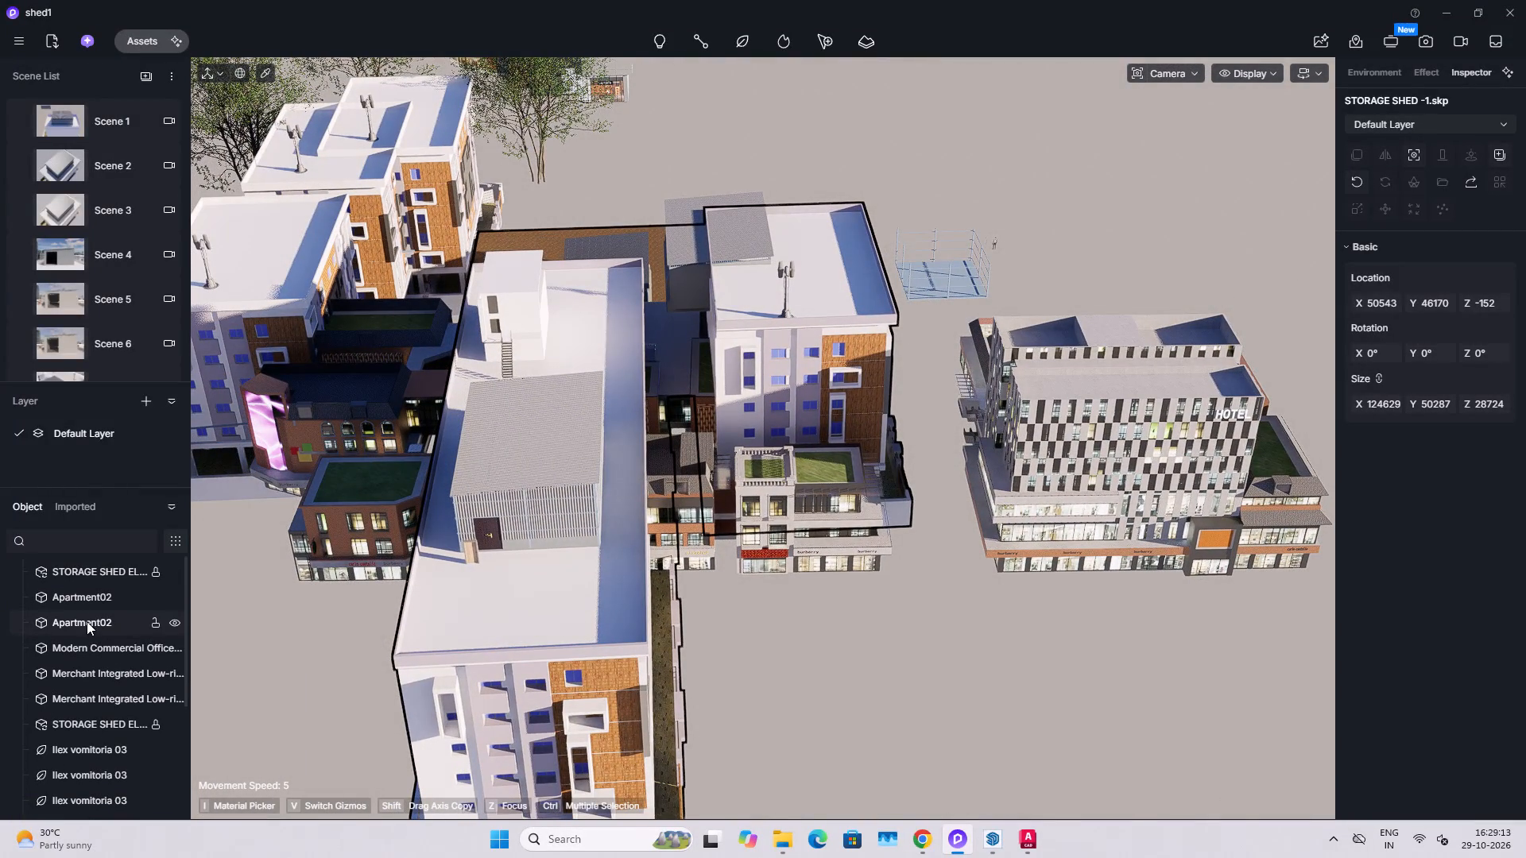
Hide the first STORAGE SHED ELEVATION DESIGN model, after toggling its visibility to see which buildings belong to it.
click(120, 571)
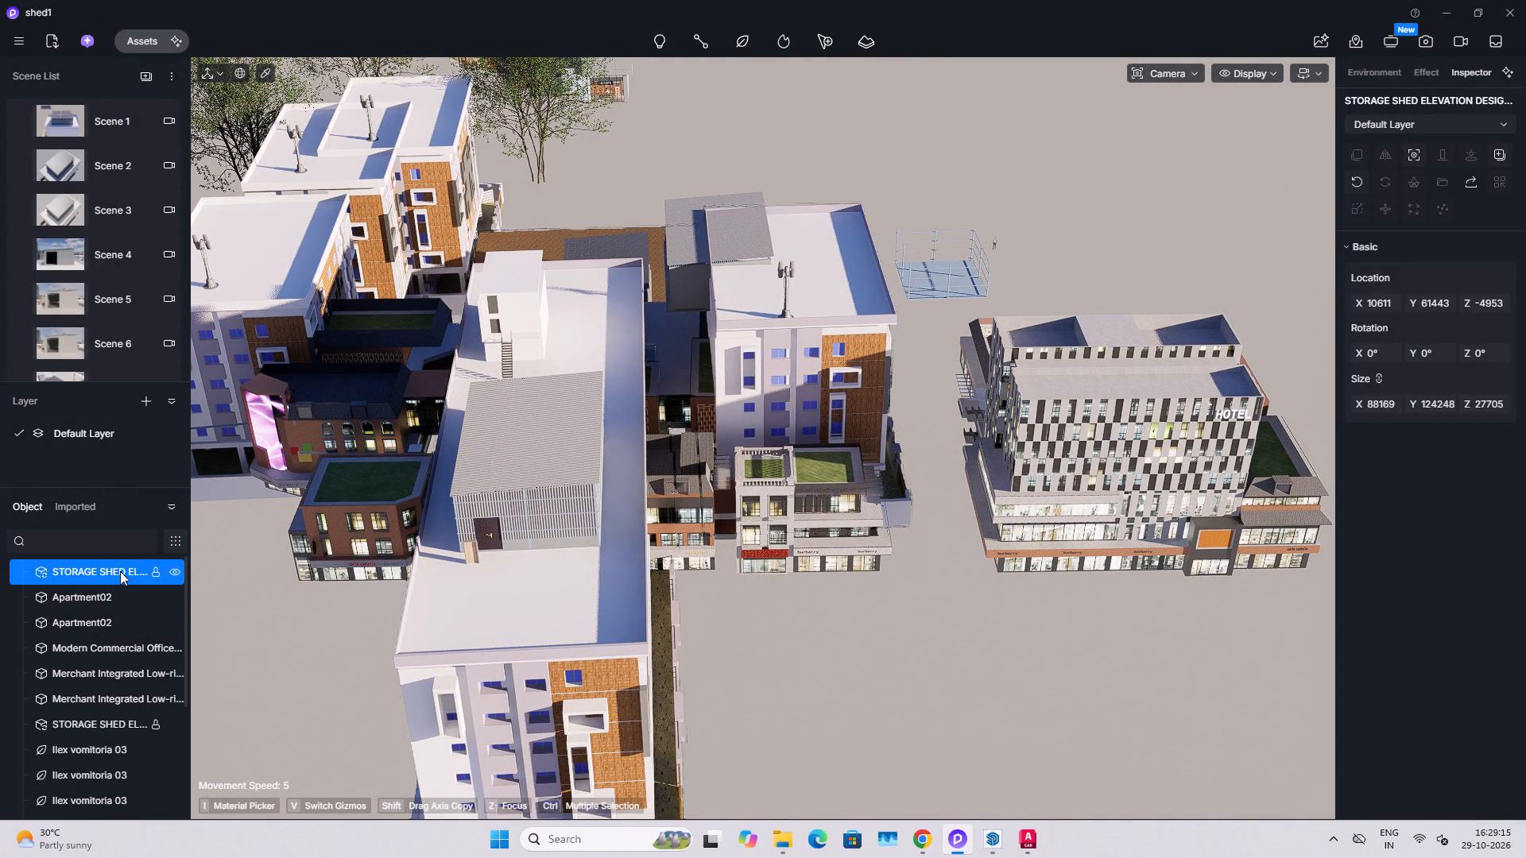
click(168, 571)
click(168, 571)
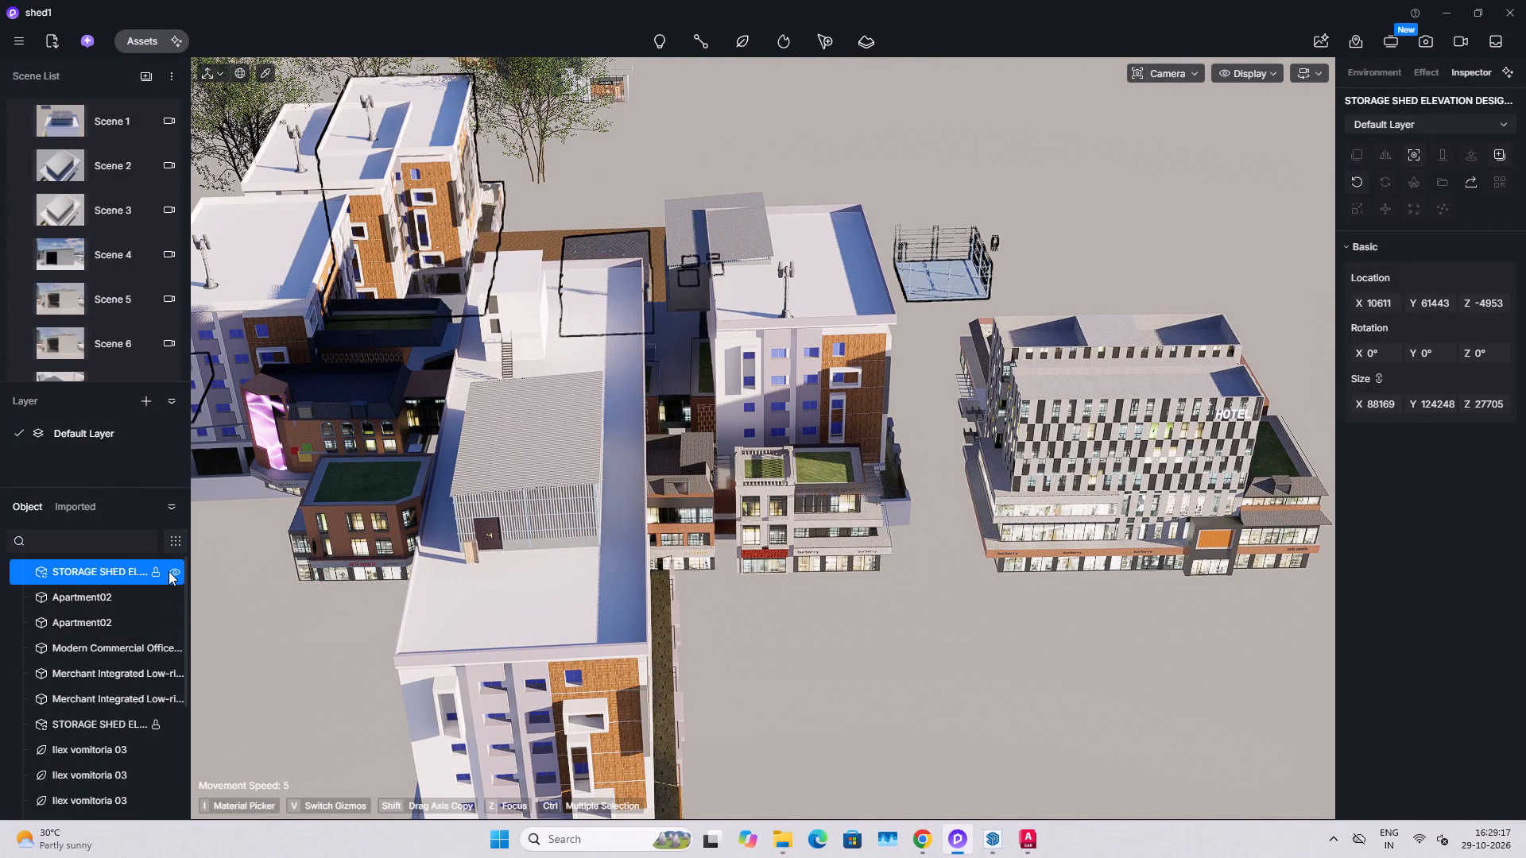
click(168, 571)
click(168, 571)
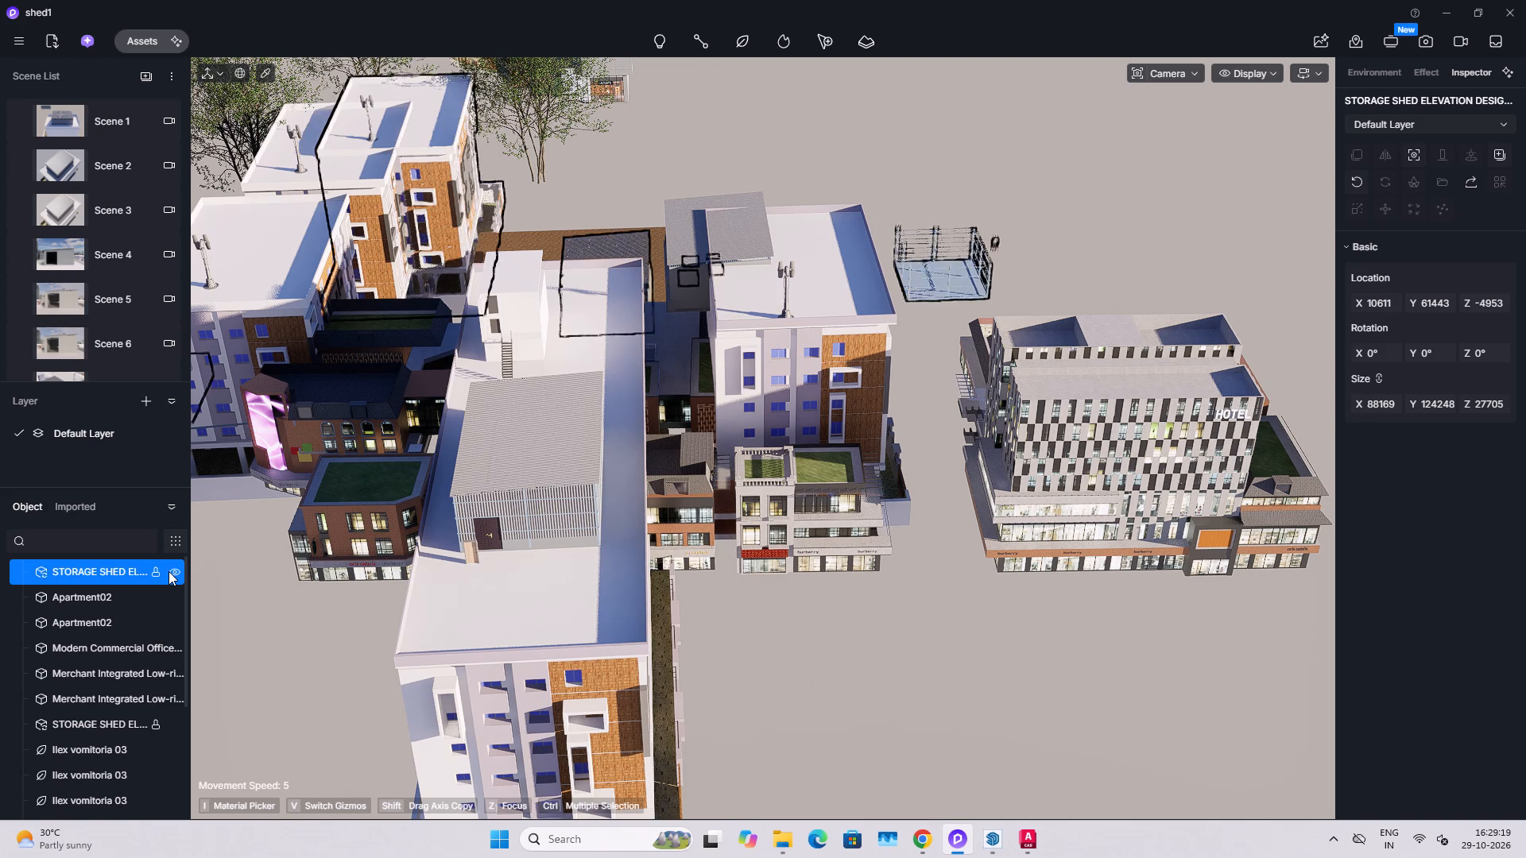
click(168, 571)
scroll(165, 574, down, 1)
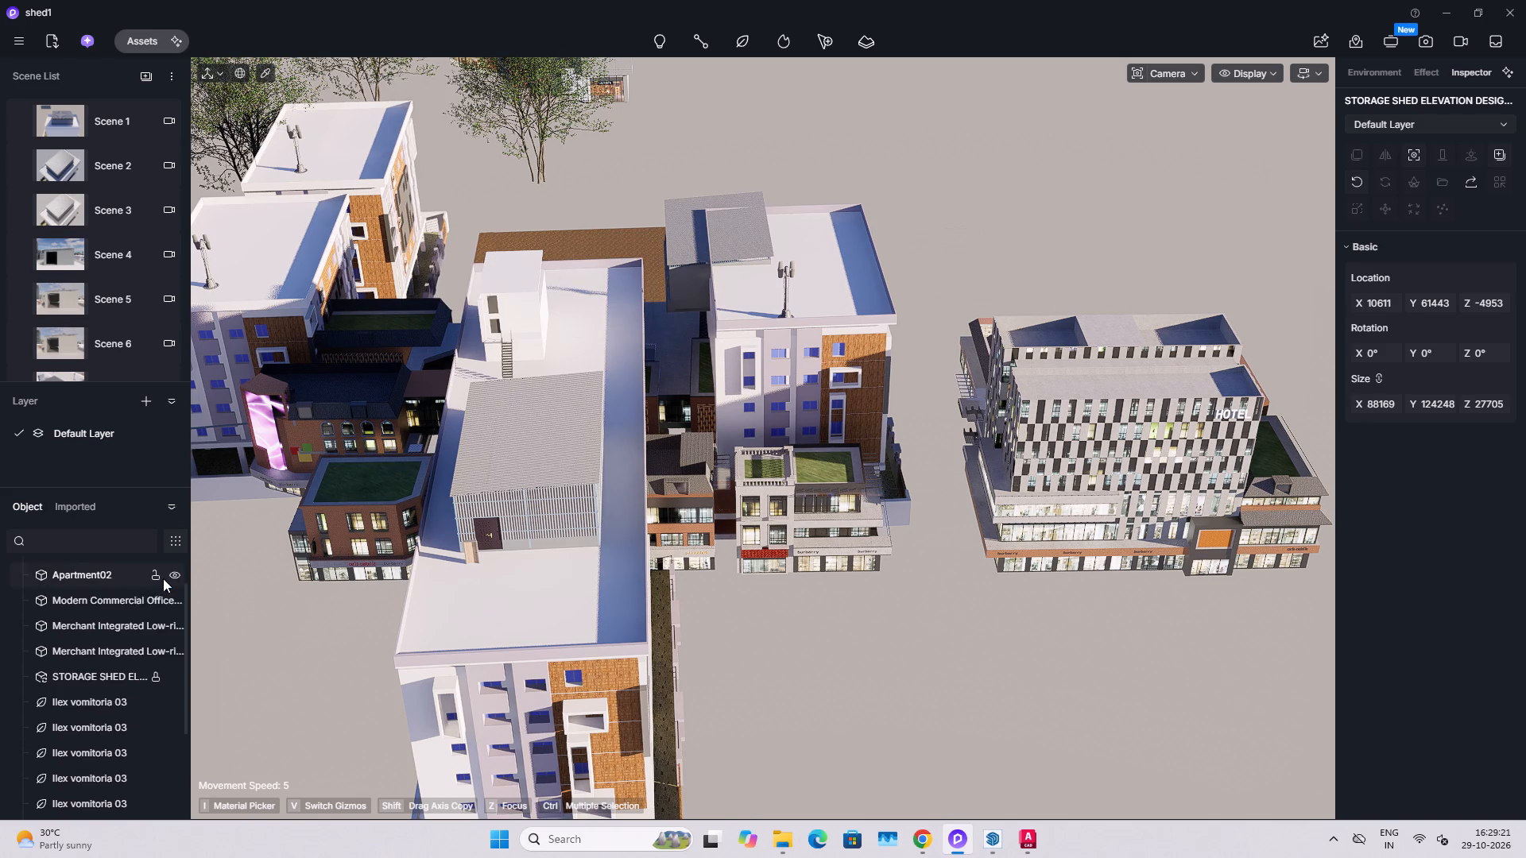
scroll(153, 632, up, 1)
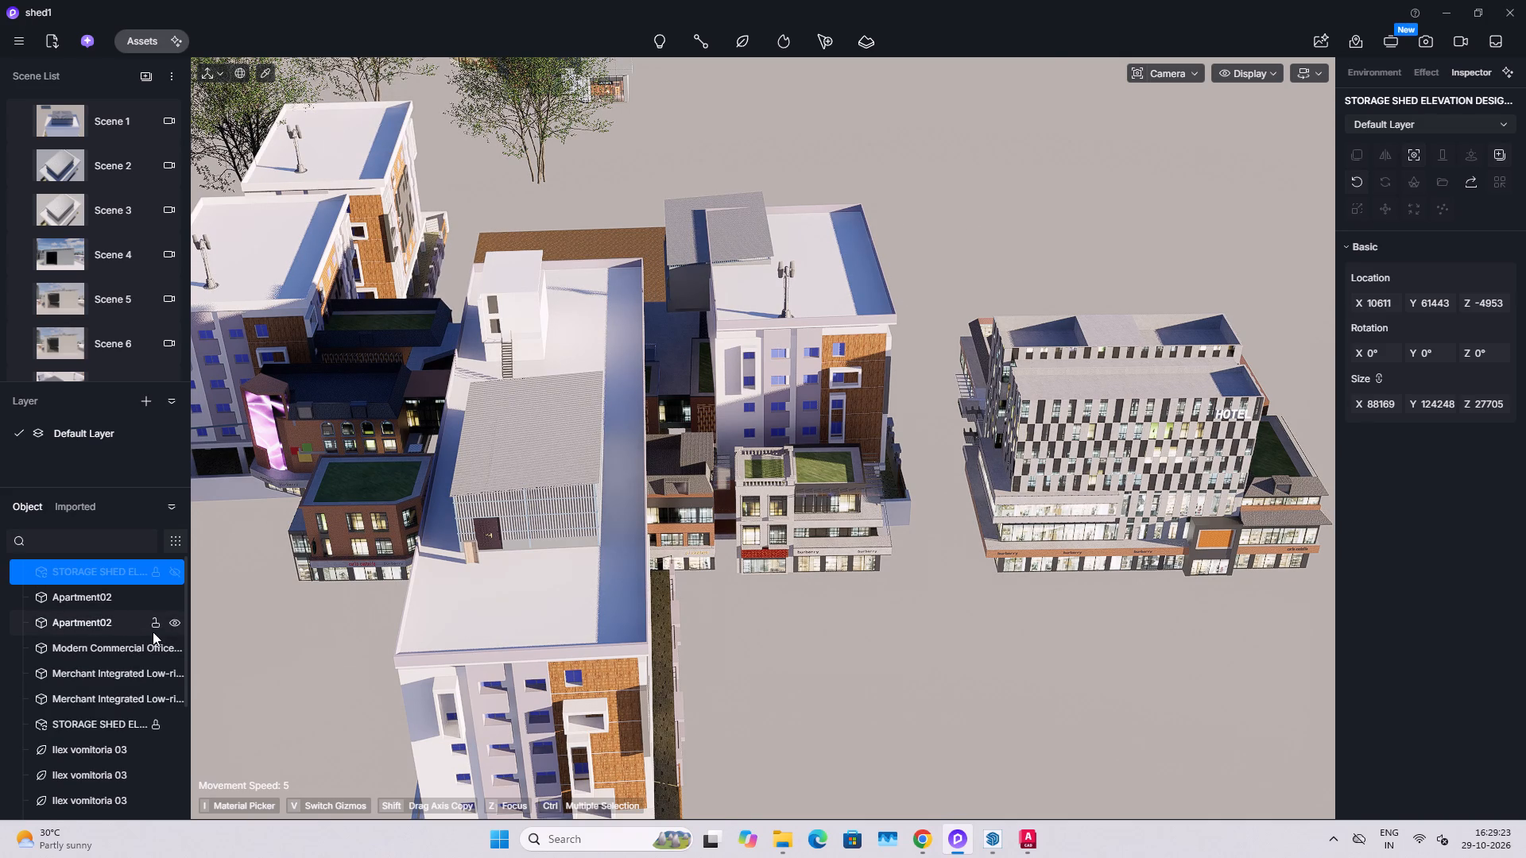
click(169, 573)
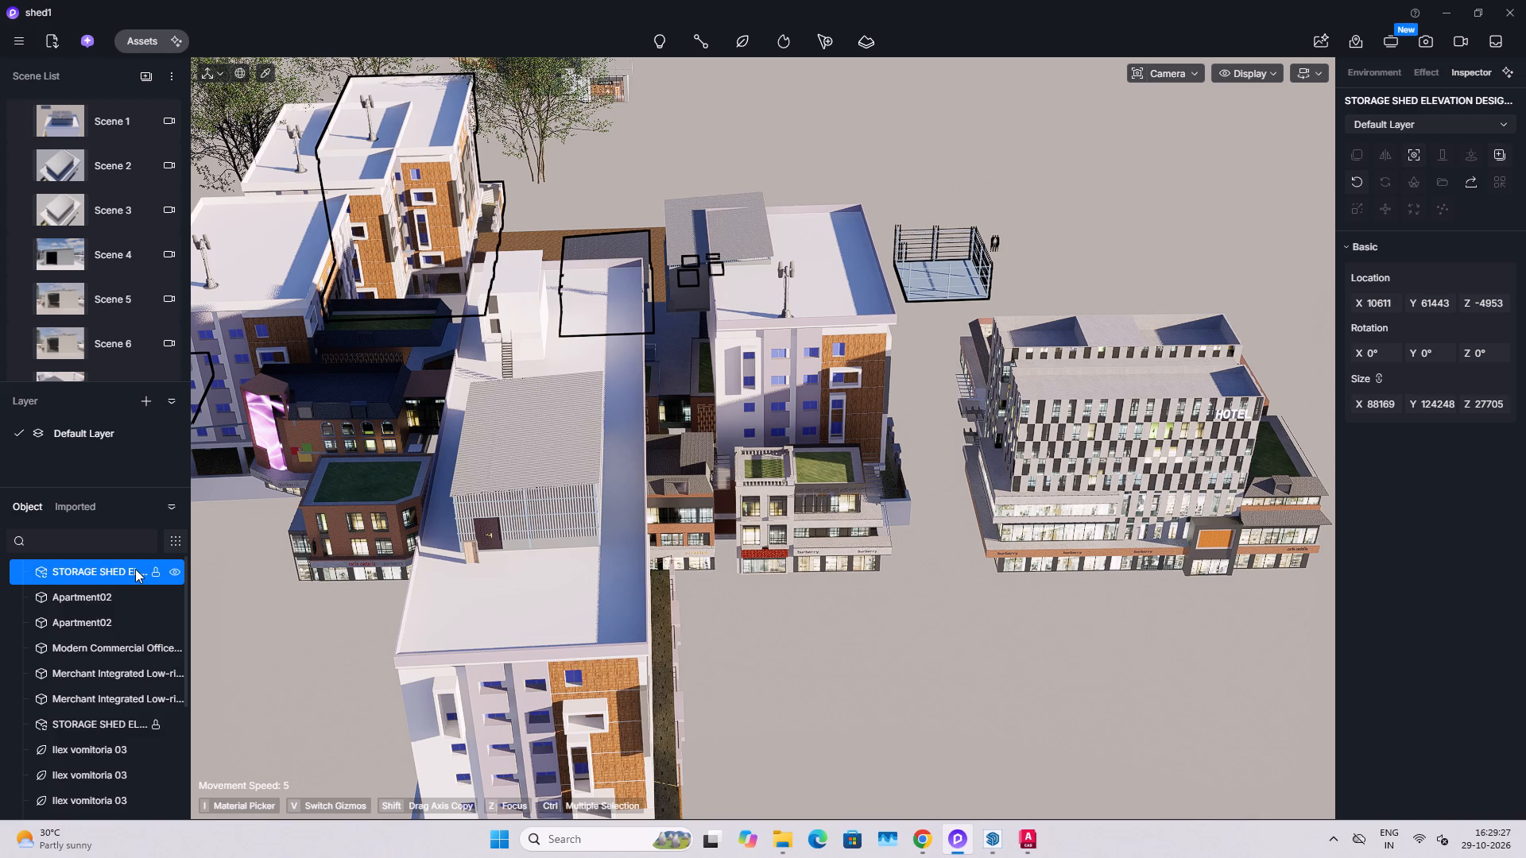
click(135, 569)
right_click(133, 570)
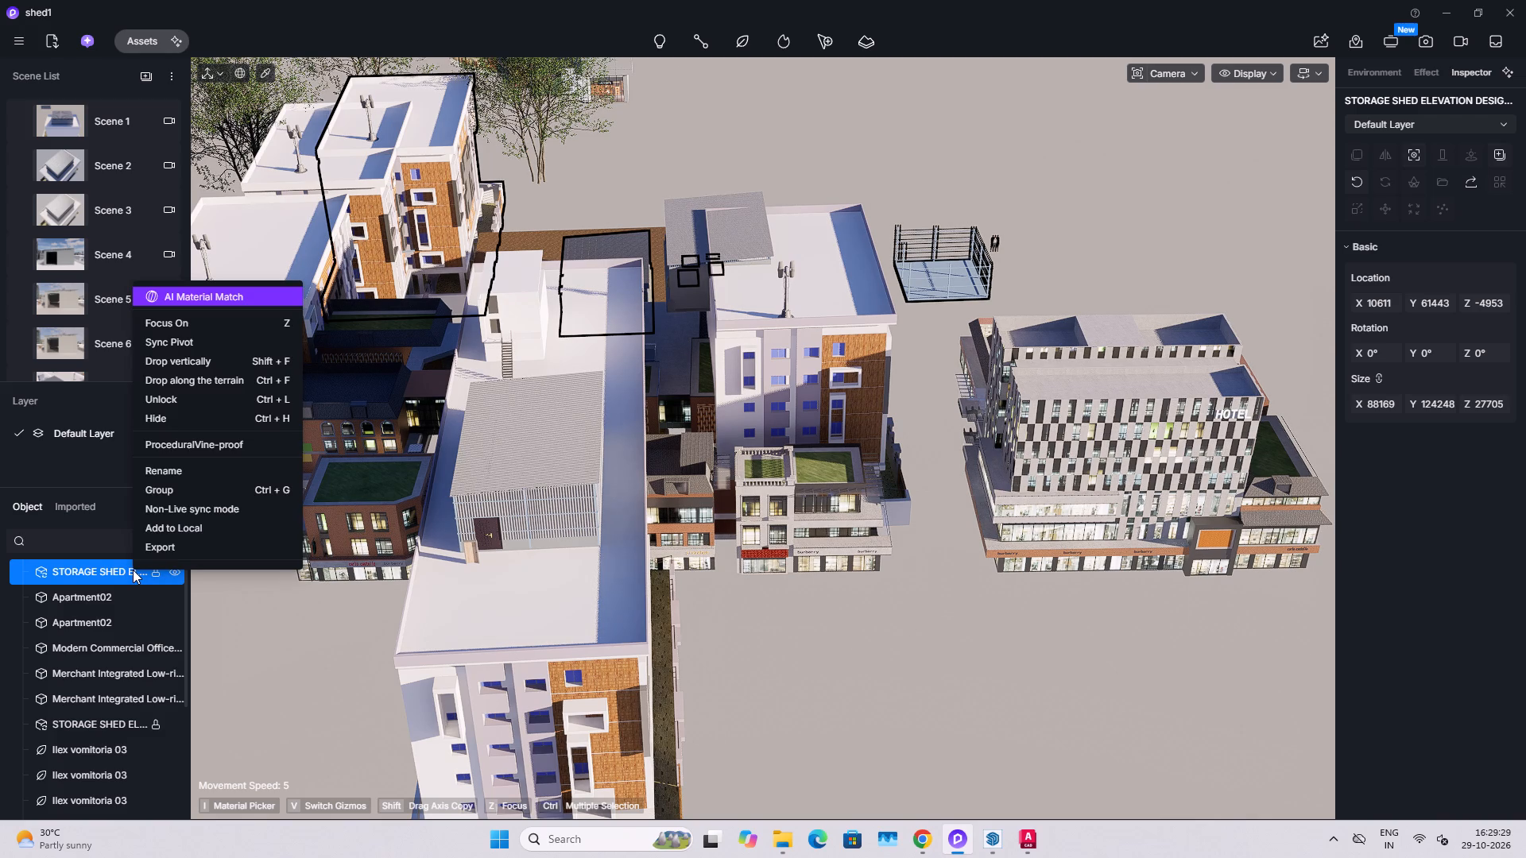
click(130, 576)
click(167, 569)
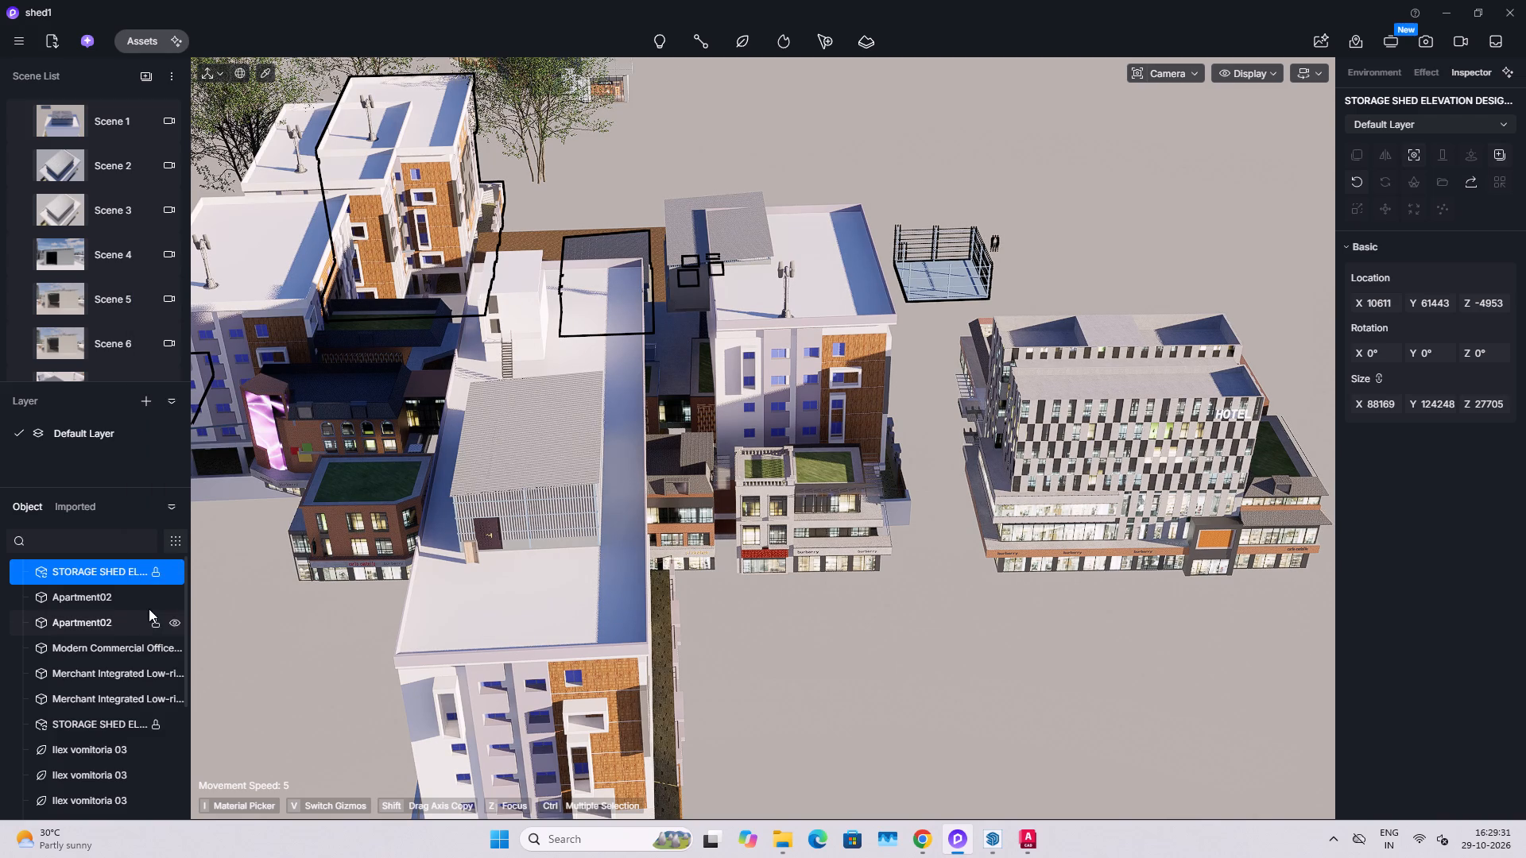
click(177, 570)
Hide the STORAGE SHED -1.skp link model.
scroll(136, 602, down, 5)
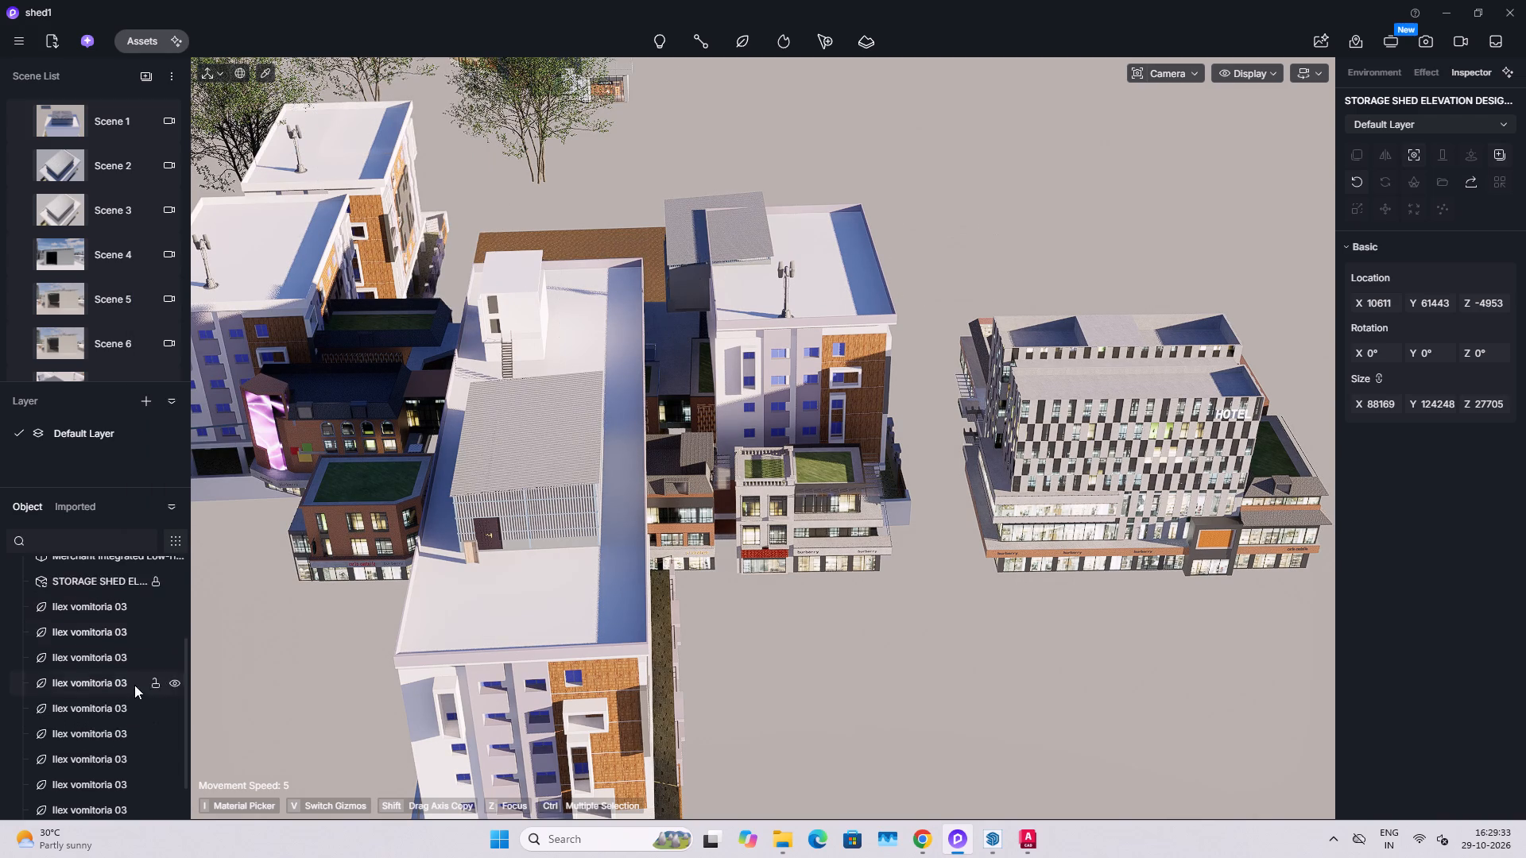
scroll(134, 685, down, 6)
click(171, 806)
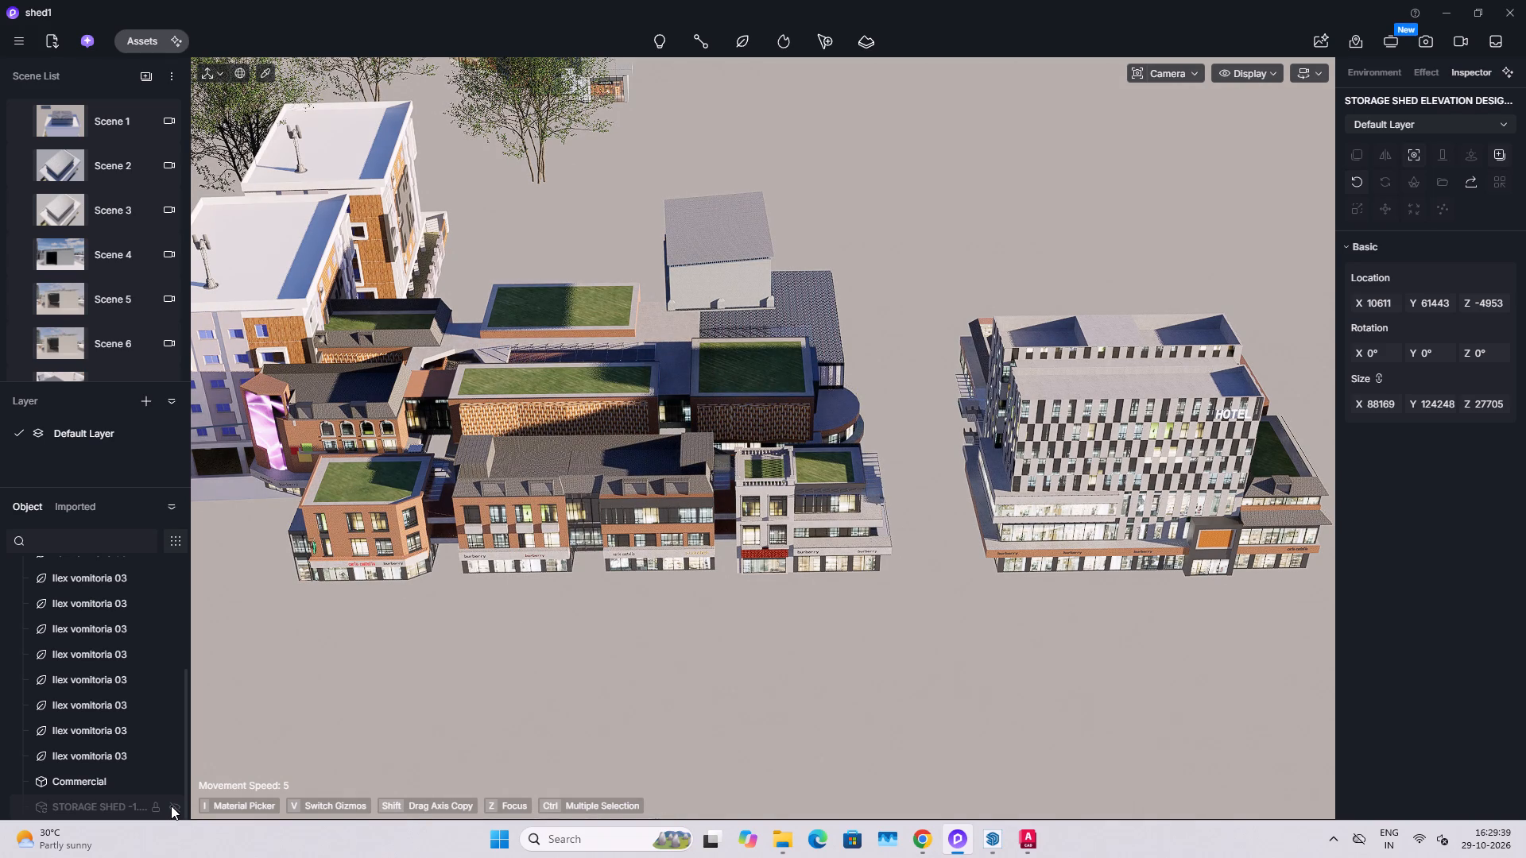
Hide the second STORAGE SHED ELEVATION DESIGN model, the one containing the remaining apartment buildings.
click(242, 334)
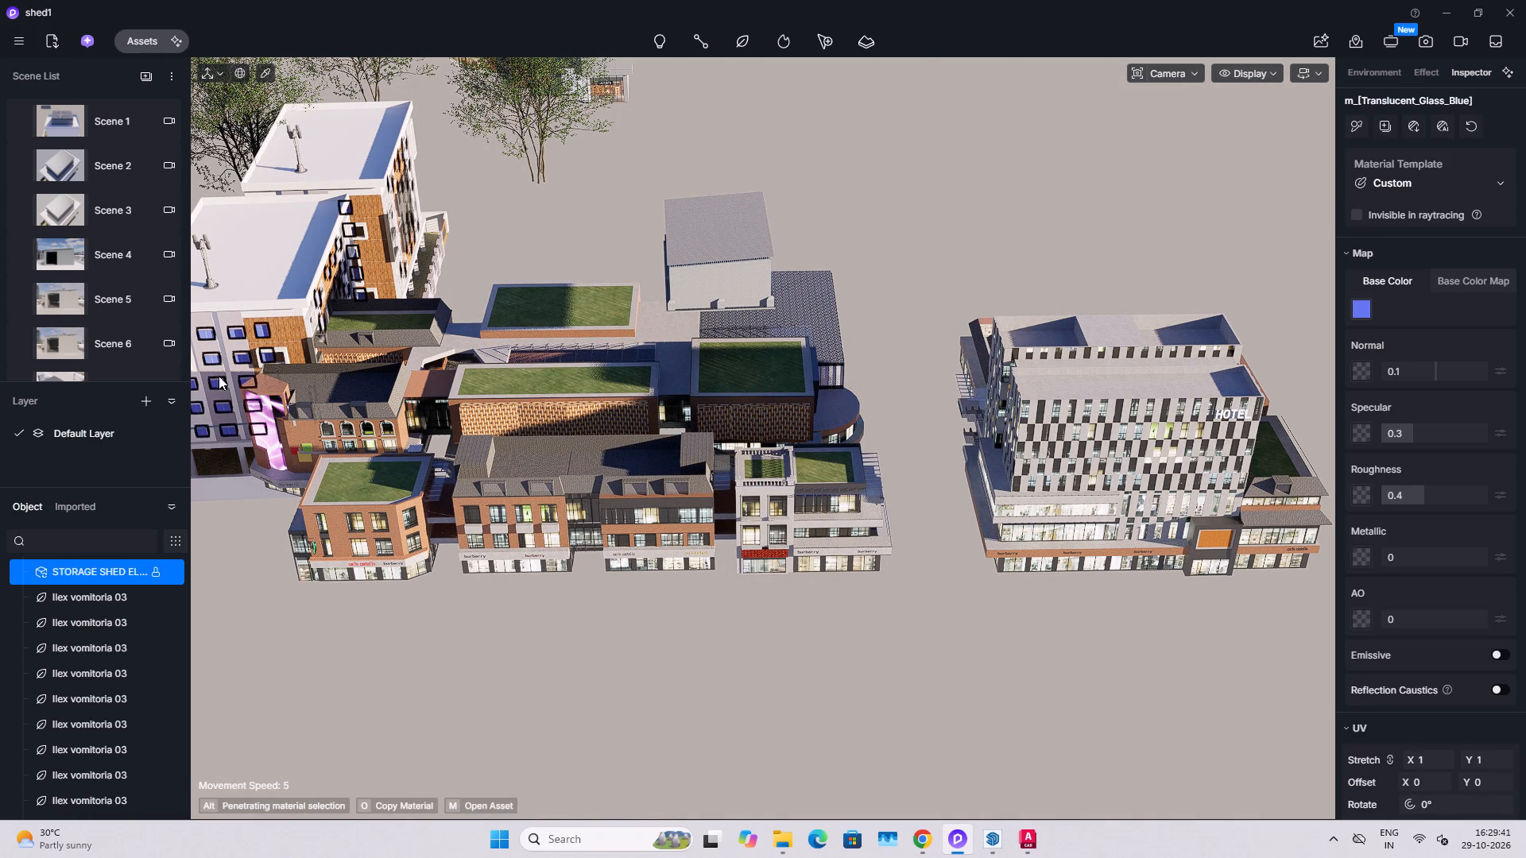
scroll(91, 570, up, 3)
click(176, 717)
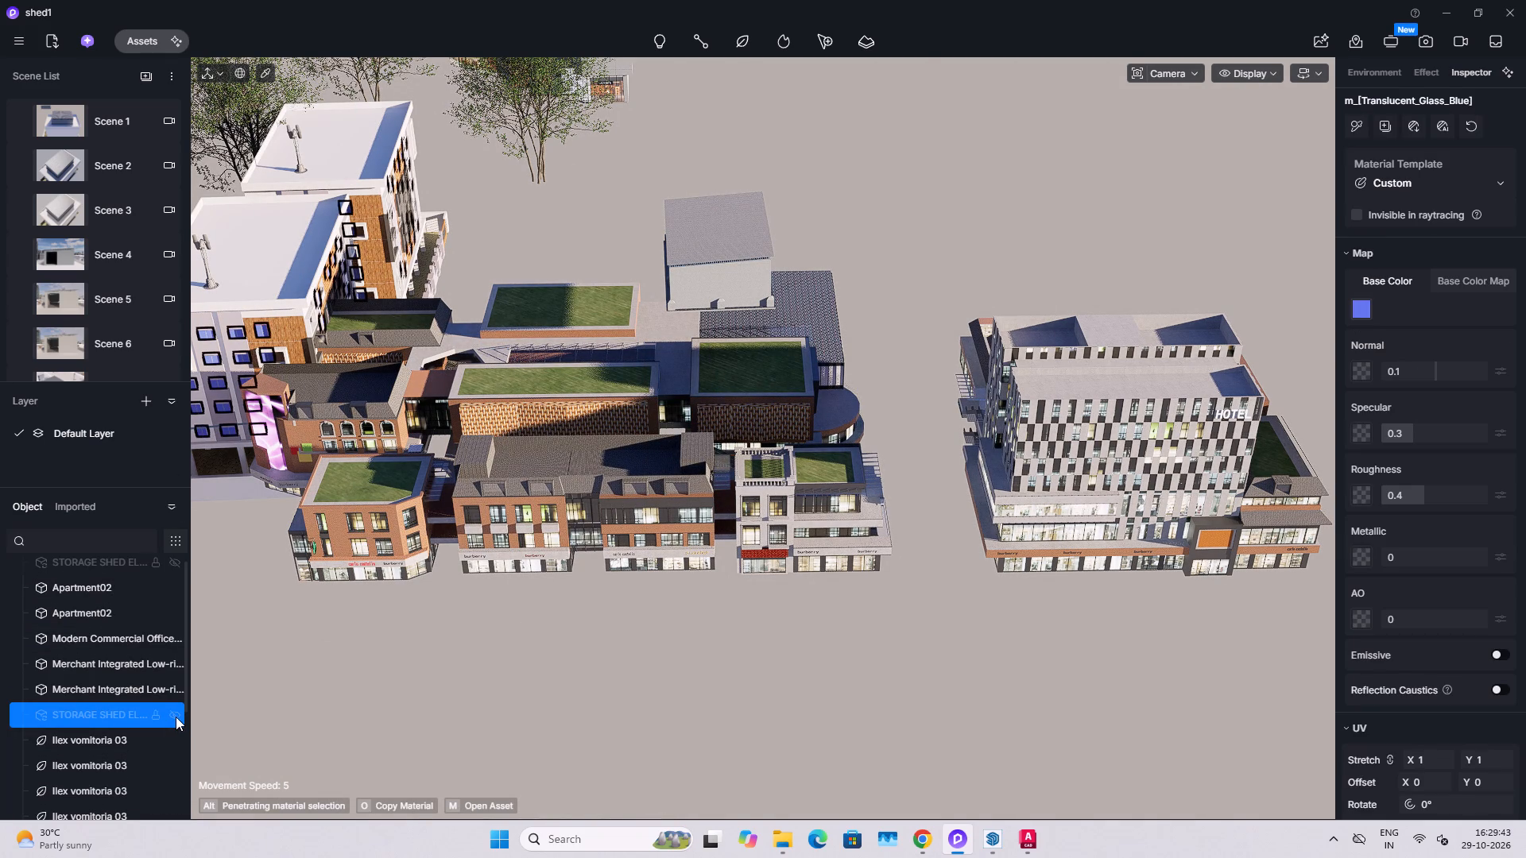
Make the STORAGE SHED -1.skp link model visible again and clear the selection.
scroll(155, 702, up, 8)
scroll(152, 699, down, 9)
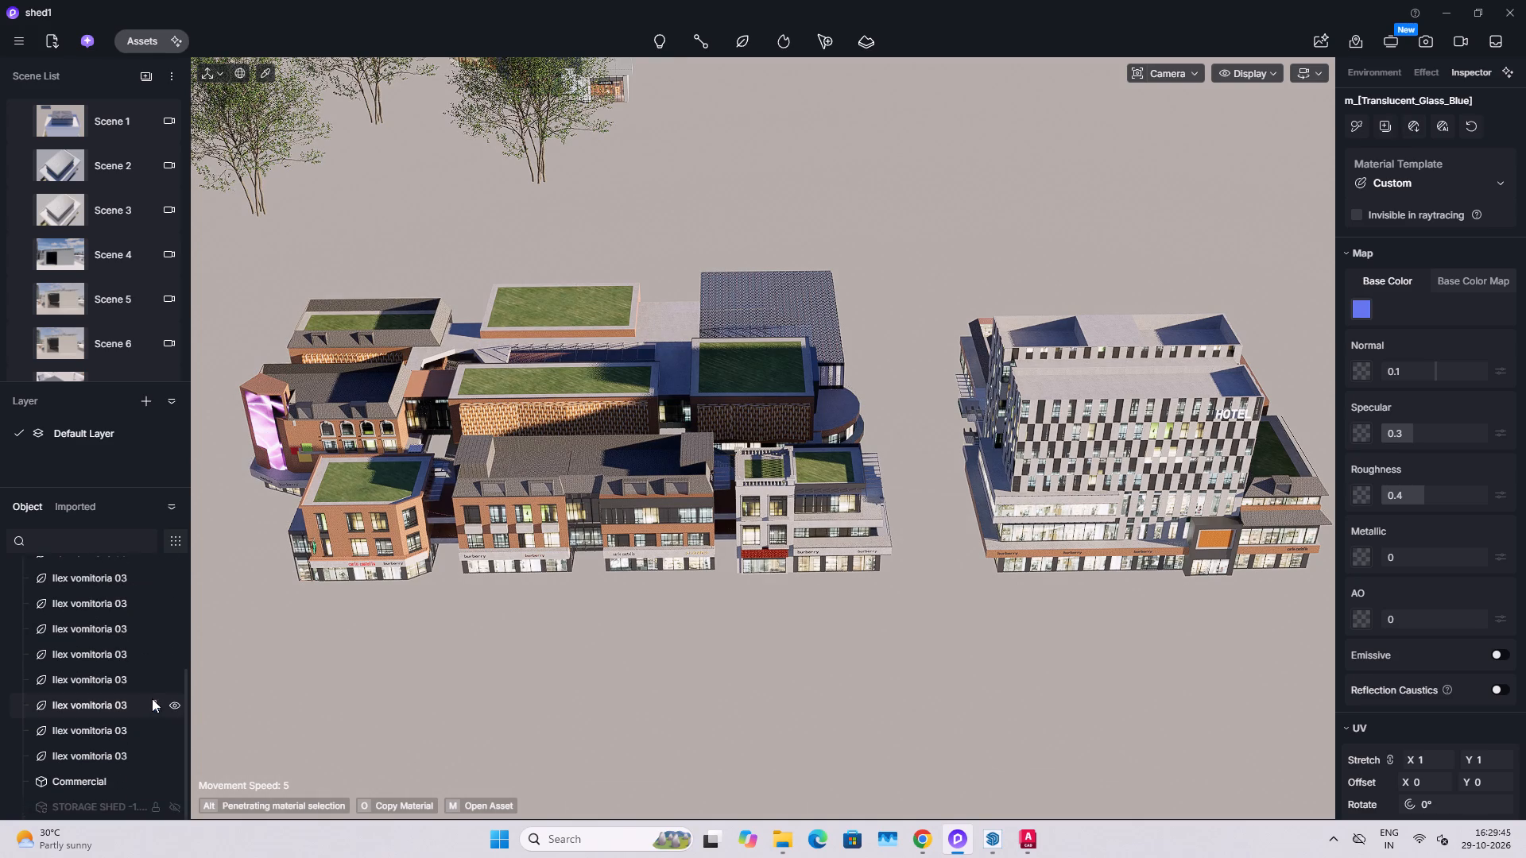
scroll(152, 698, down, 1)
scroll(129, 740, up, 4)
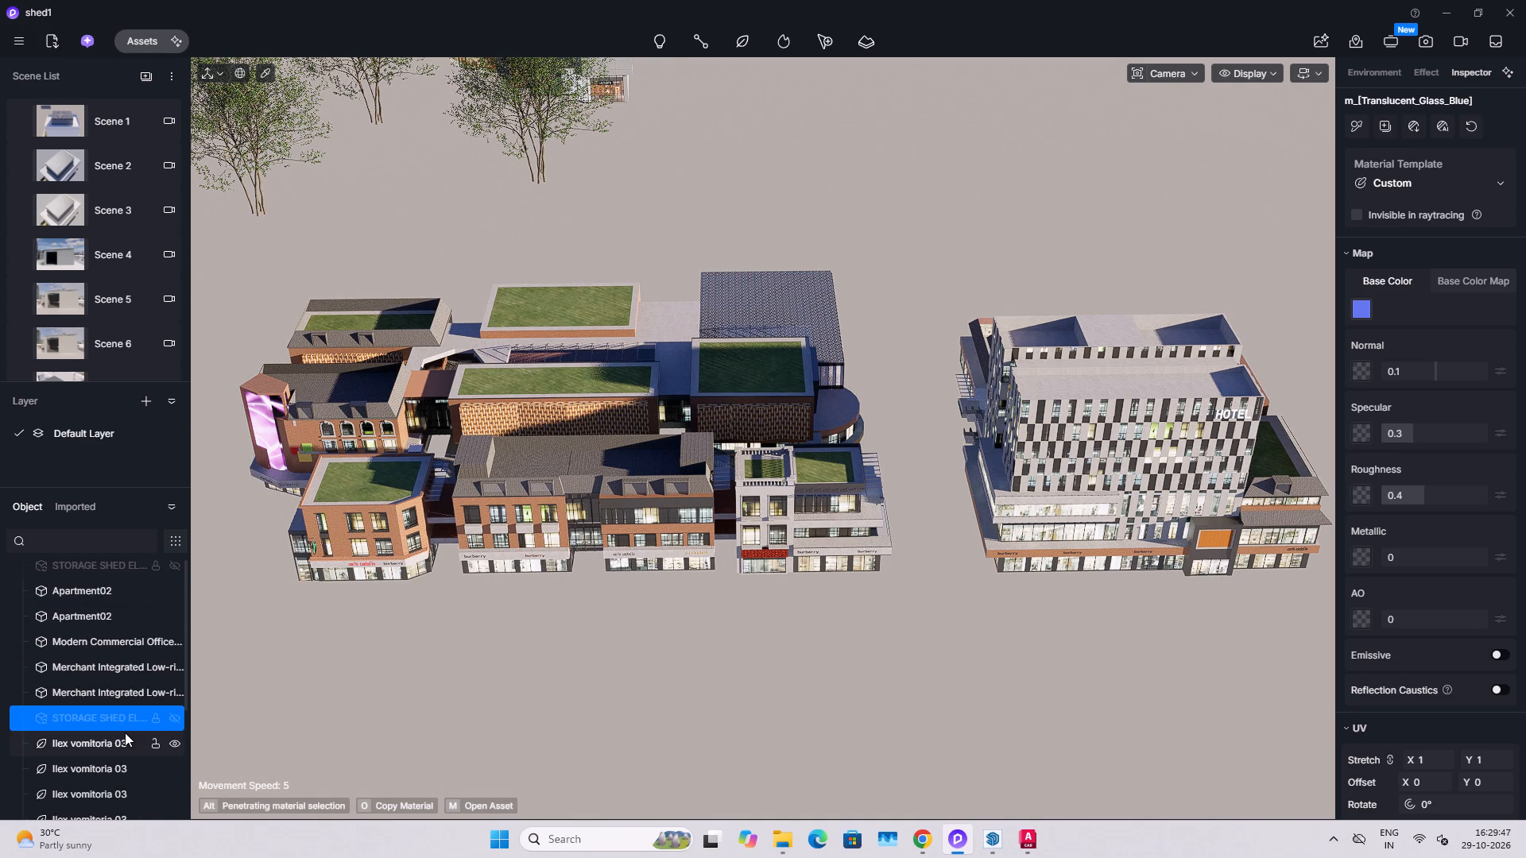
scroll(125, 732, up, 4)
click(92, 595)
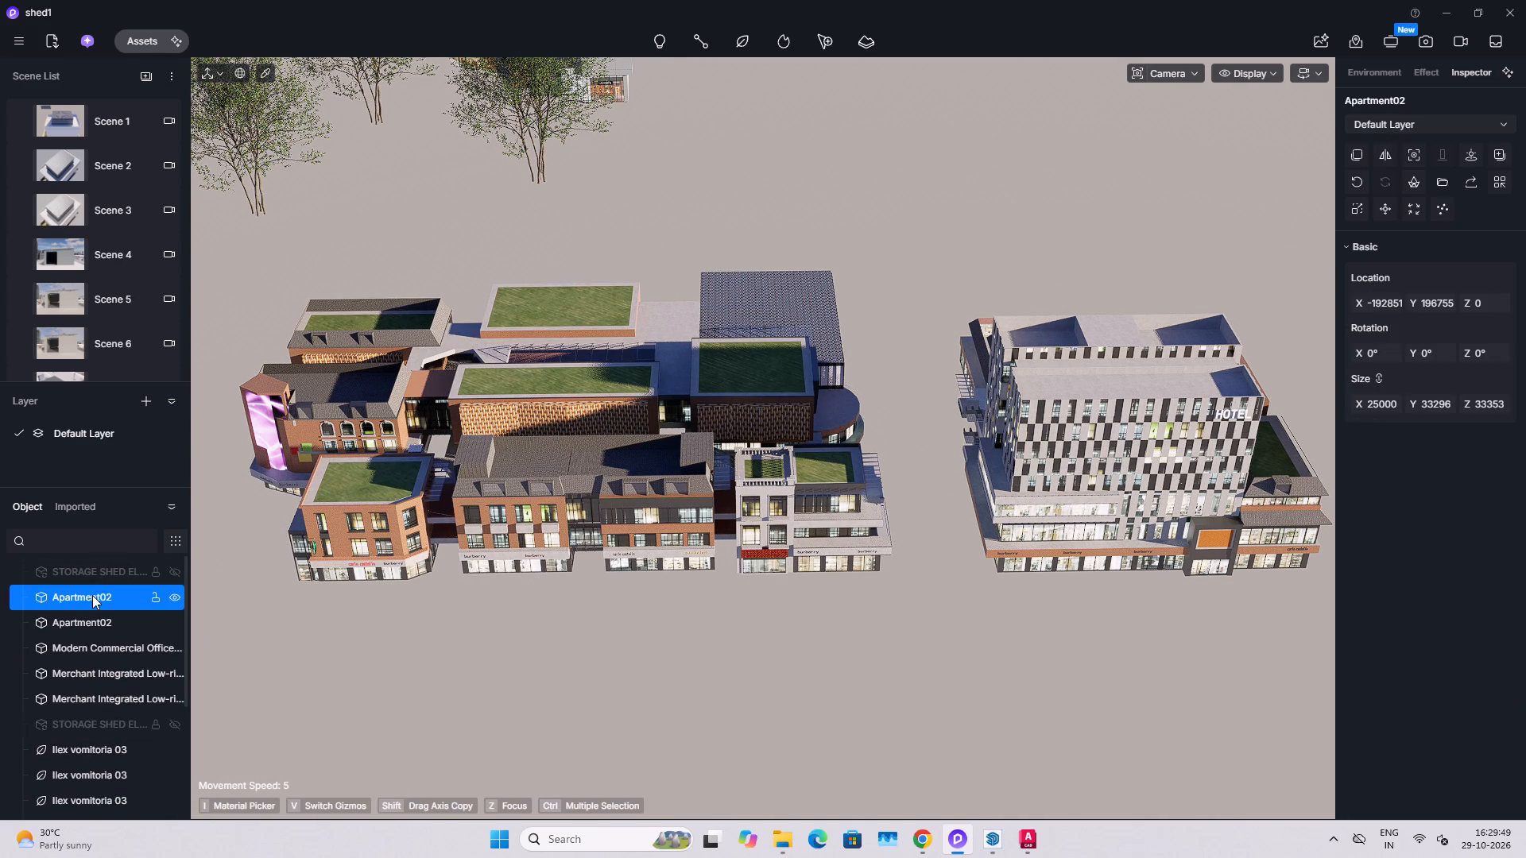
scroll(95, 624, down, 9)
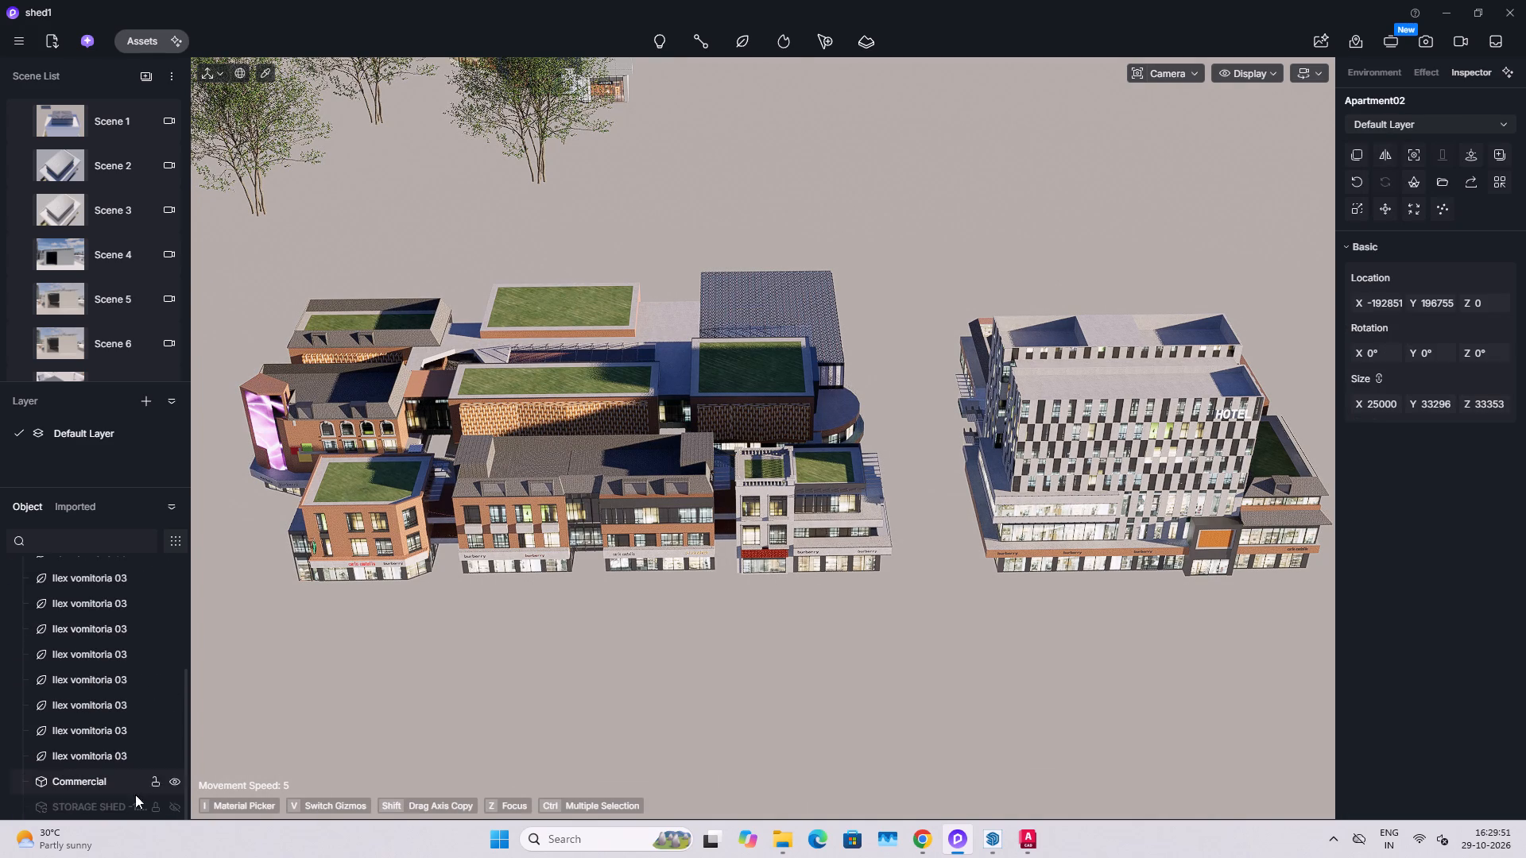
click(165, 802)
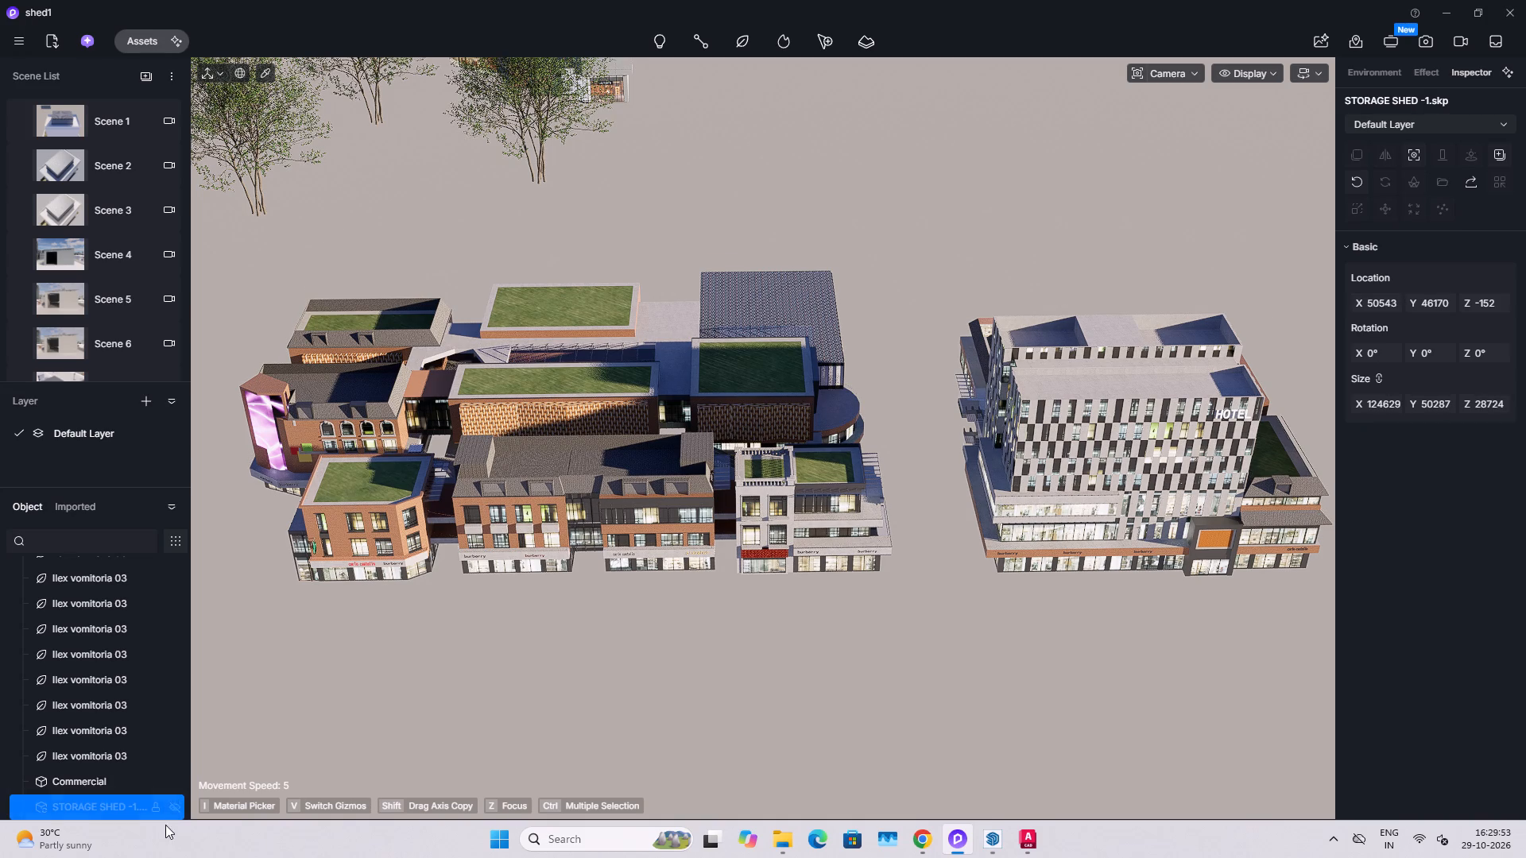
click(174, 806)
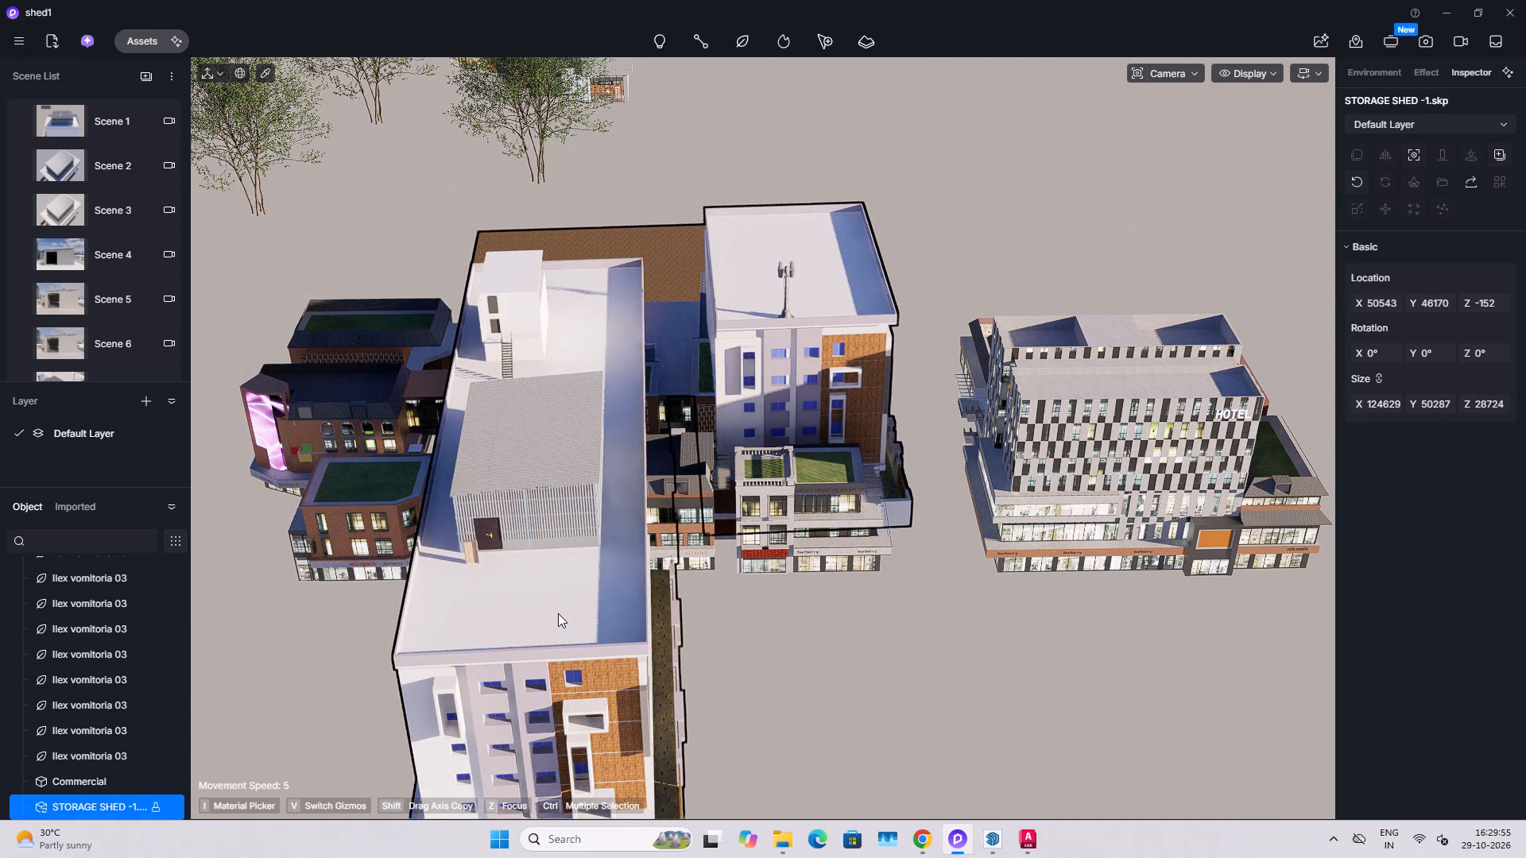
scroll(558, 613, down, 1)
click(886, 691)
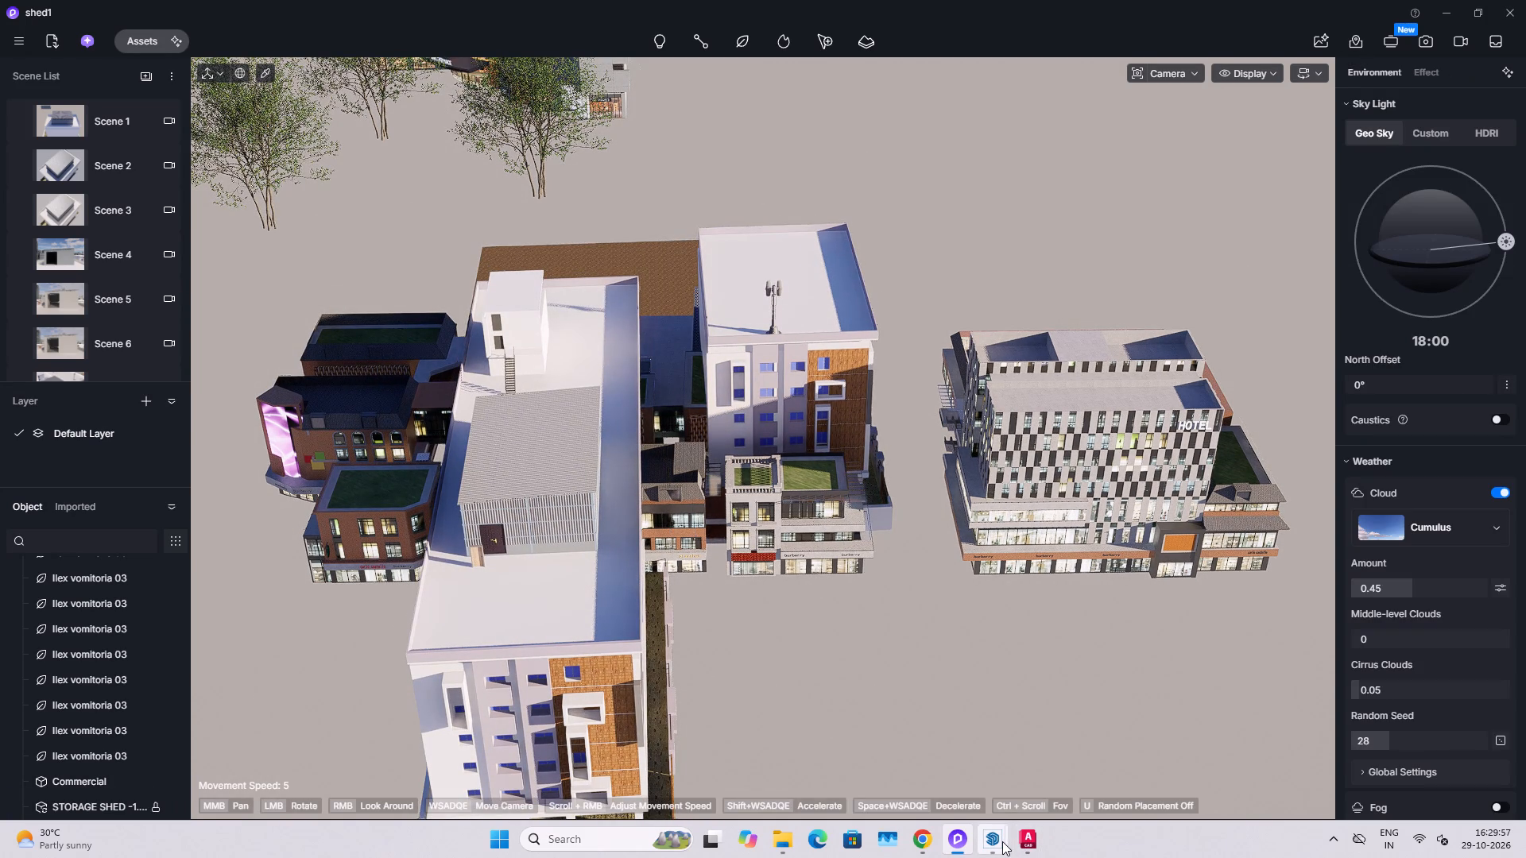
Switch to the STORAGE SHED -1 model in SketchUp and delete the loose wooden door in front of the rooftop shed.
click(1001, 841)
click(780, 744)
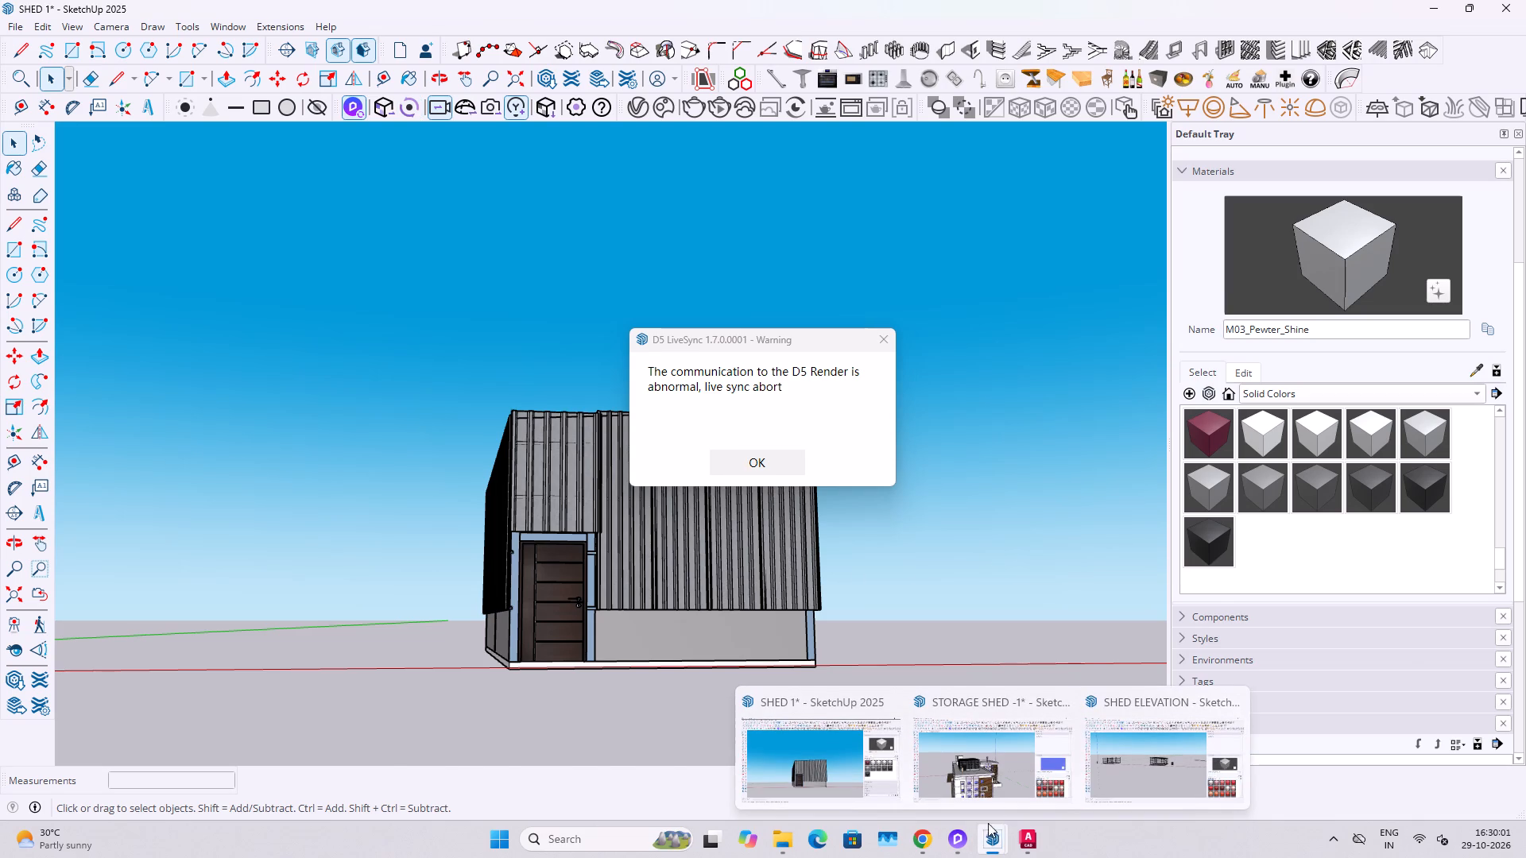
click(997, 754)
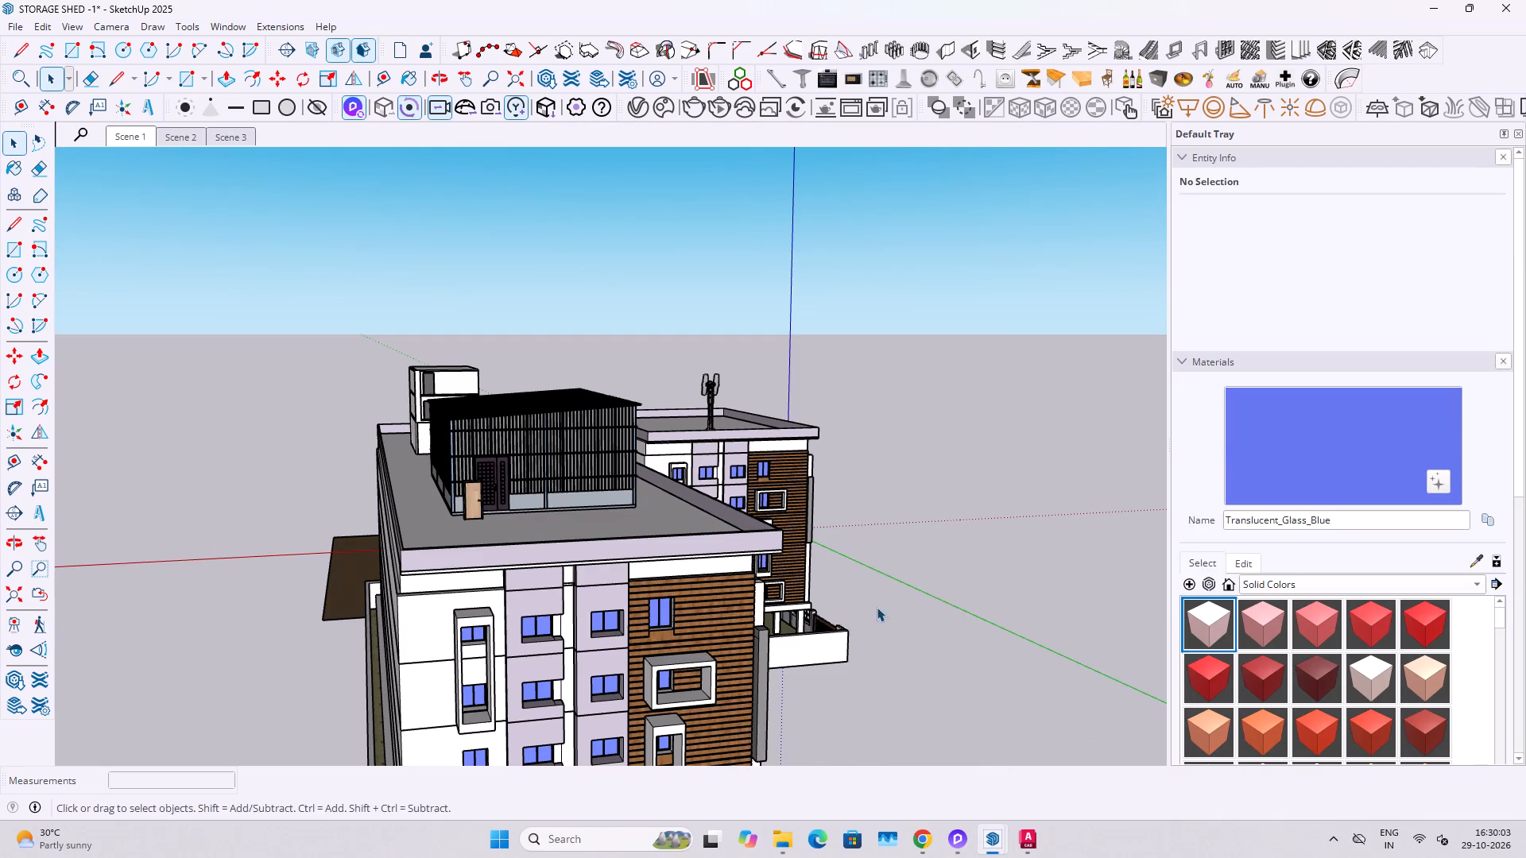
scroll(544, 392, up, 6)
middle_drag(476, 538, 451, 534)
click(392, 540)
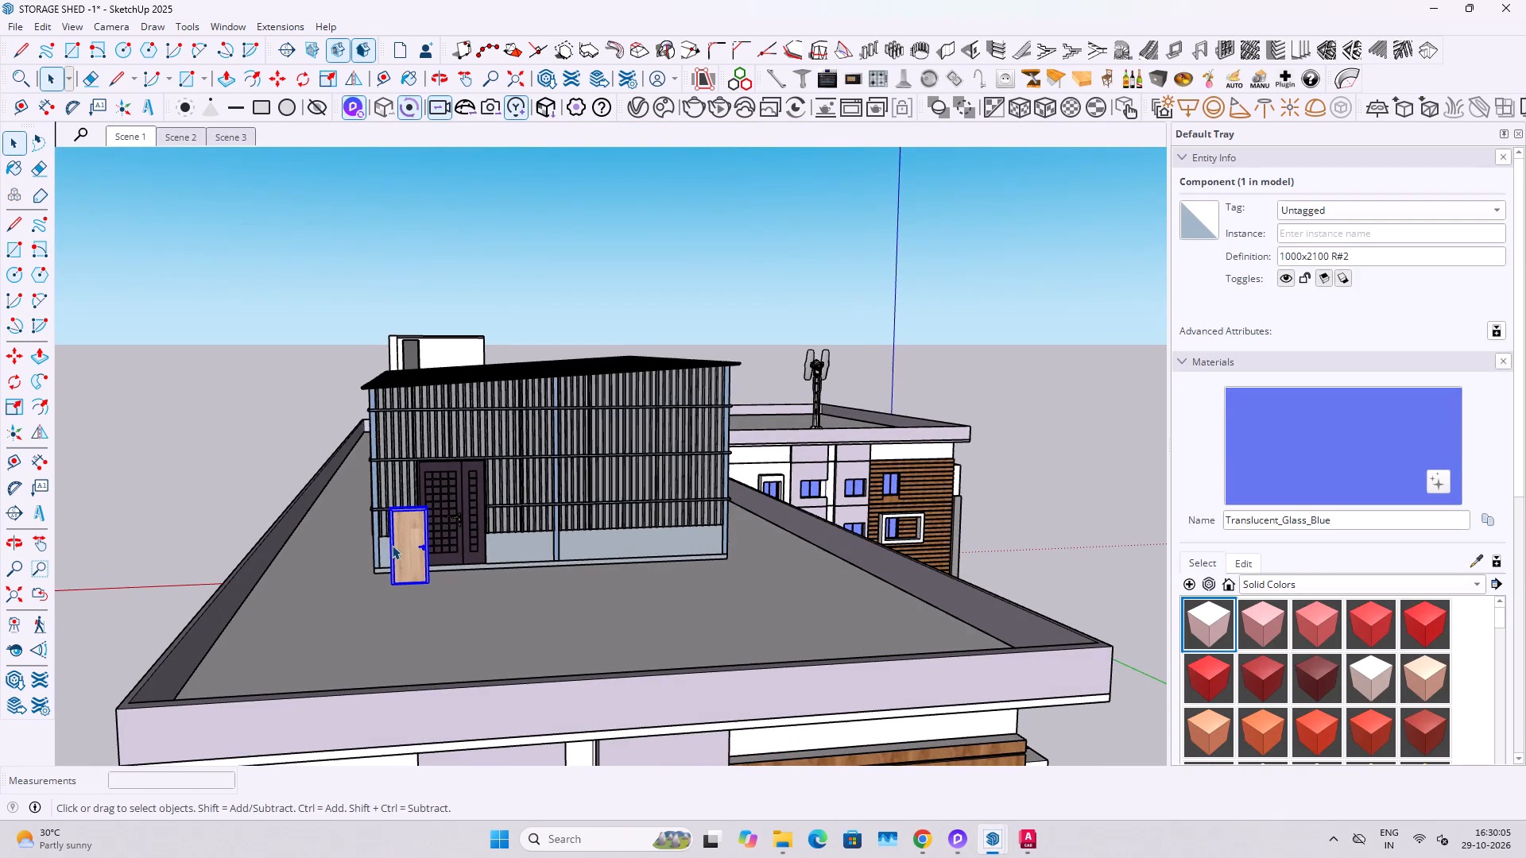
key(Delete)
Create a guide line along the bottom edge of the shed's door-side wall with the Tape Measure tool.
scroll(537, 572, up, 15)
key(t)
double_click(517, 554)
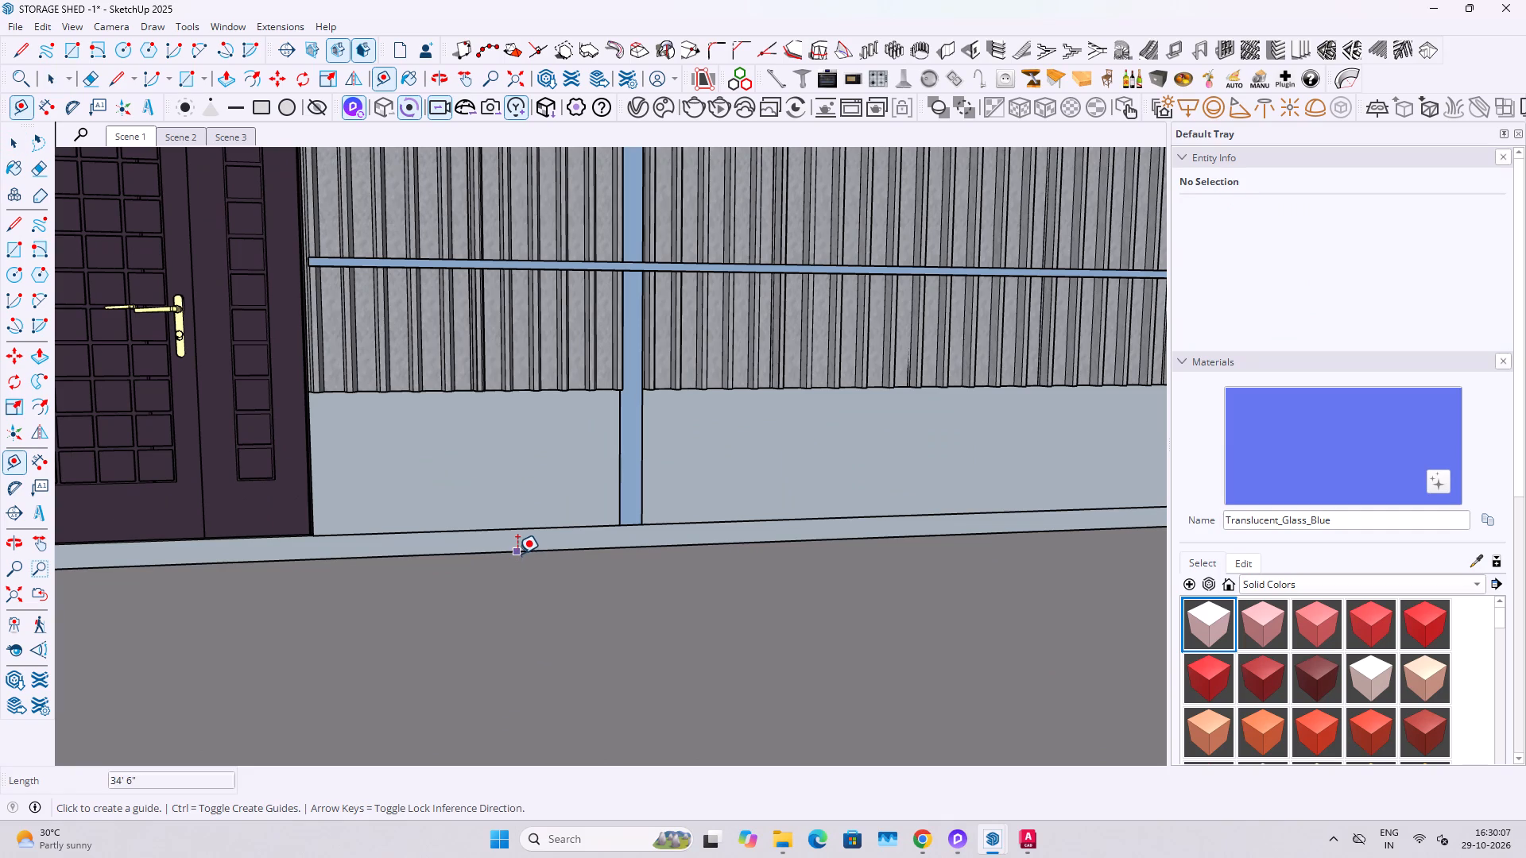
key(space)
Select the rooftop shed's roof, corrugated sheets, frame and base pieces from all sides and make them one group.
scroll(517, 554, down, 15)
click(466, 462)
middle_drag(490, 462, 637, 462)
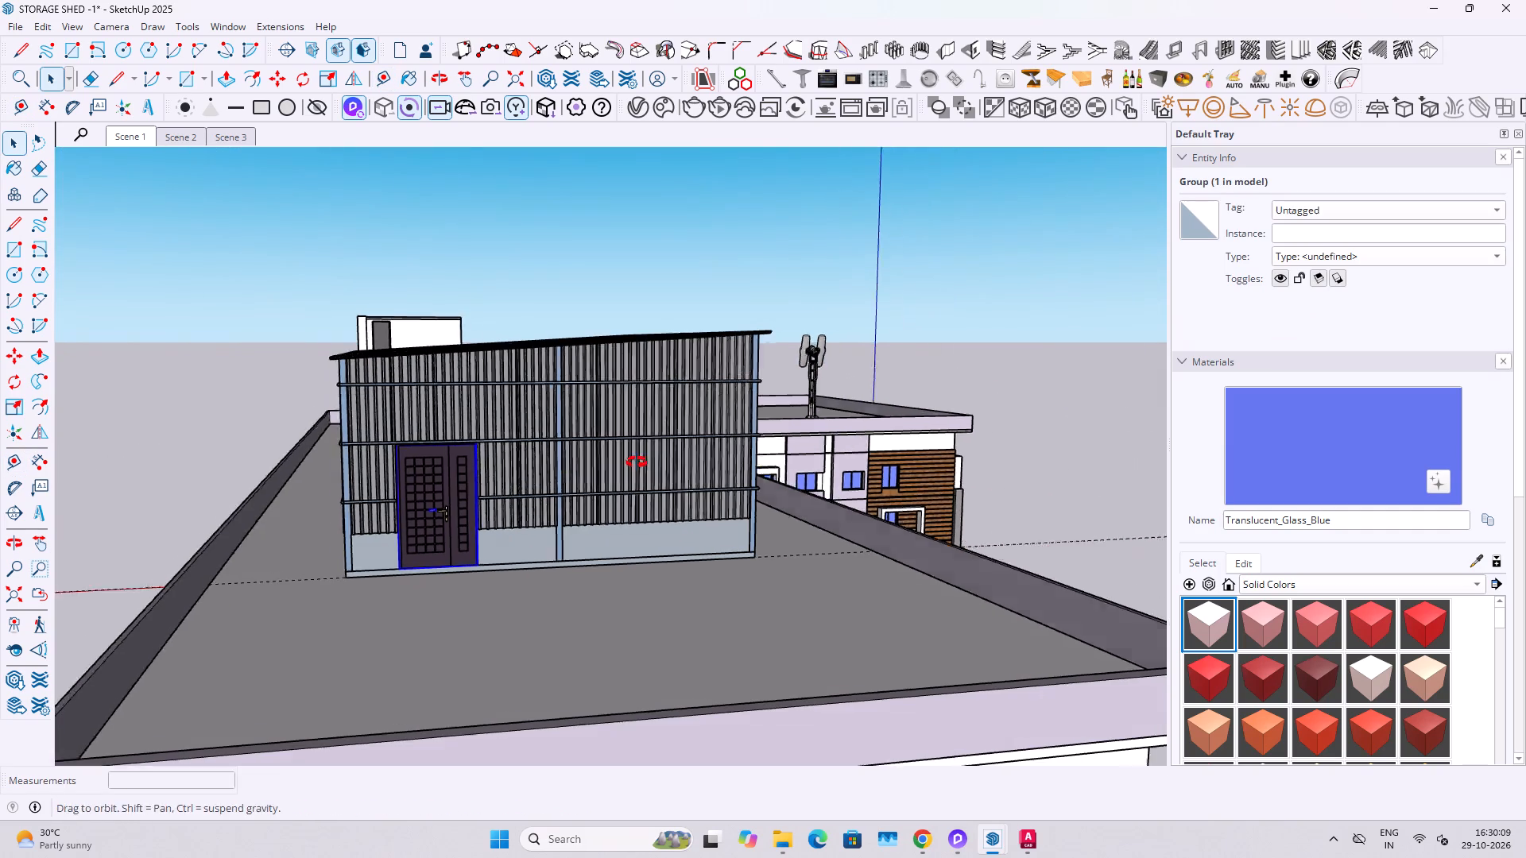
middle_drag(637, 462, 648, 458)
middle_drag(497, 481, 857, 419)
drag(920, 242, 104, 387)
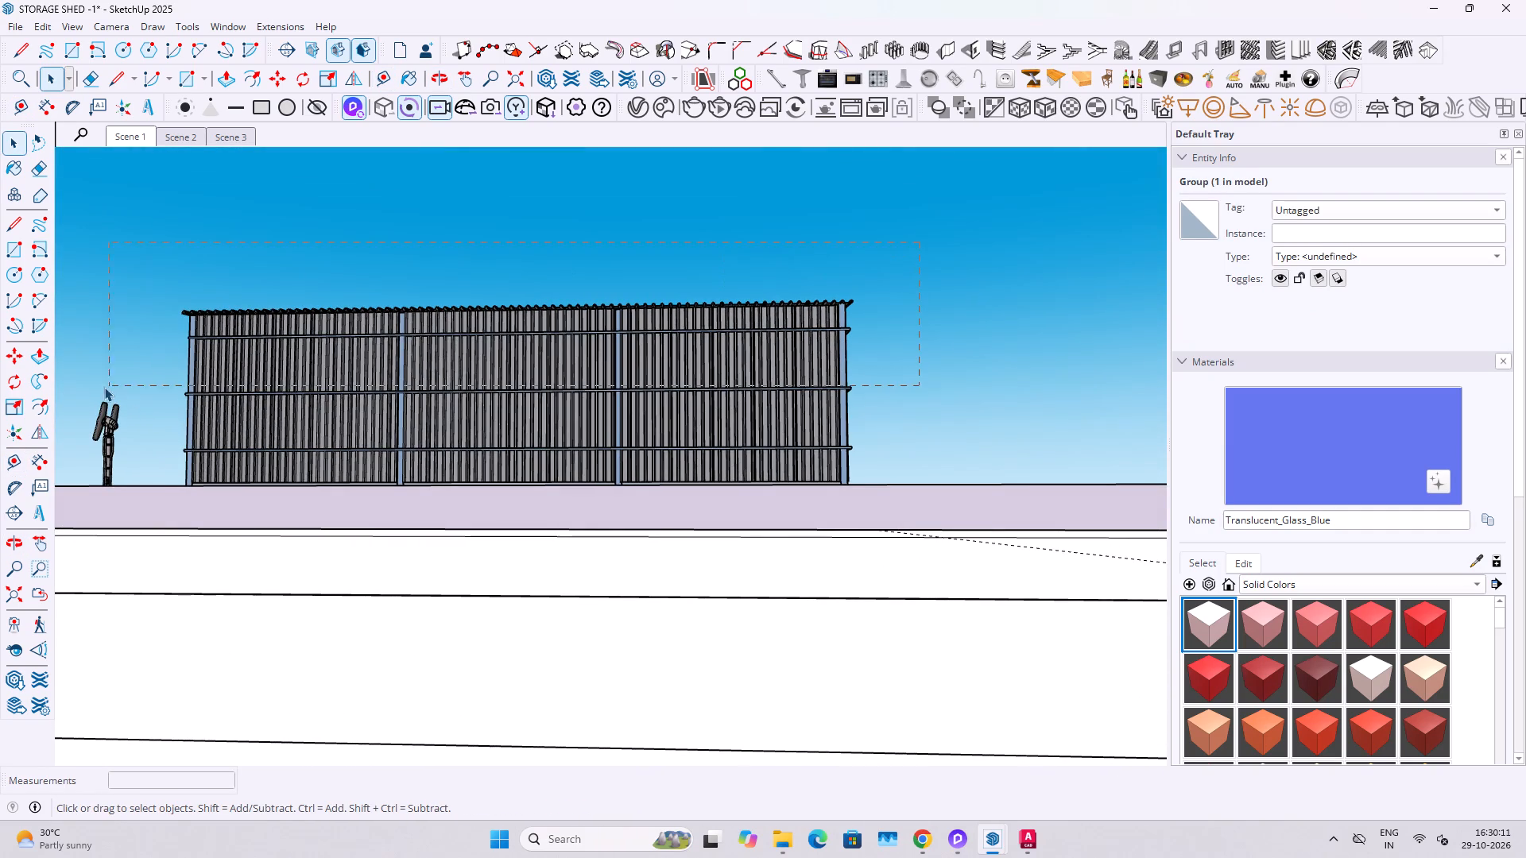
drag(104, 387, 174, 380)
middle_drag(405, 338, 673, 568)
scroll(699, 559, up, 1)
scroll(711, 545, down, 5)
middle_drag(475, 626, 637, 530)
scroll(551, 666, up, 2)
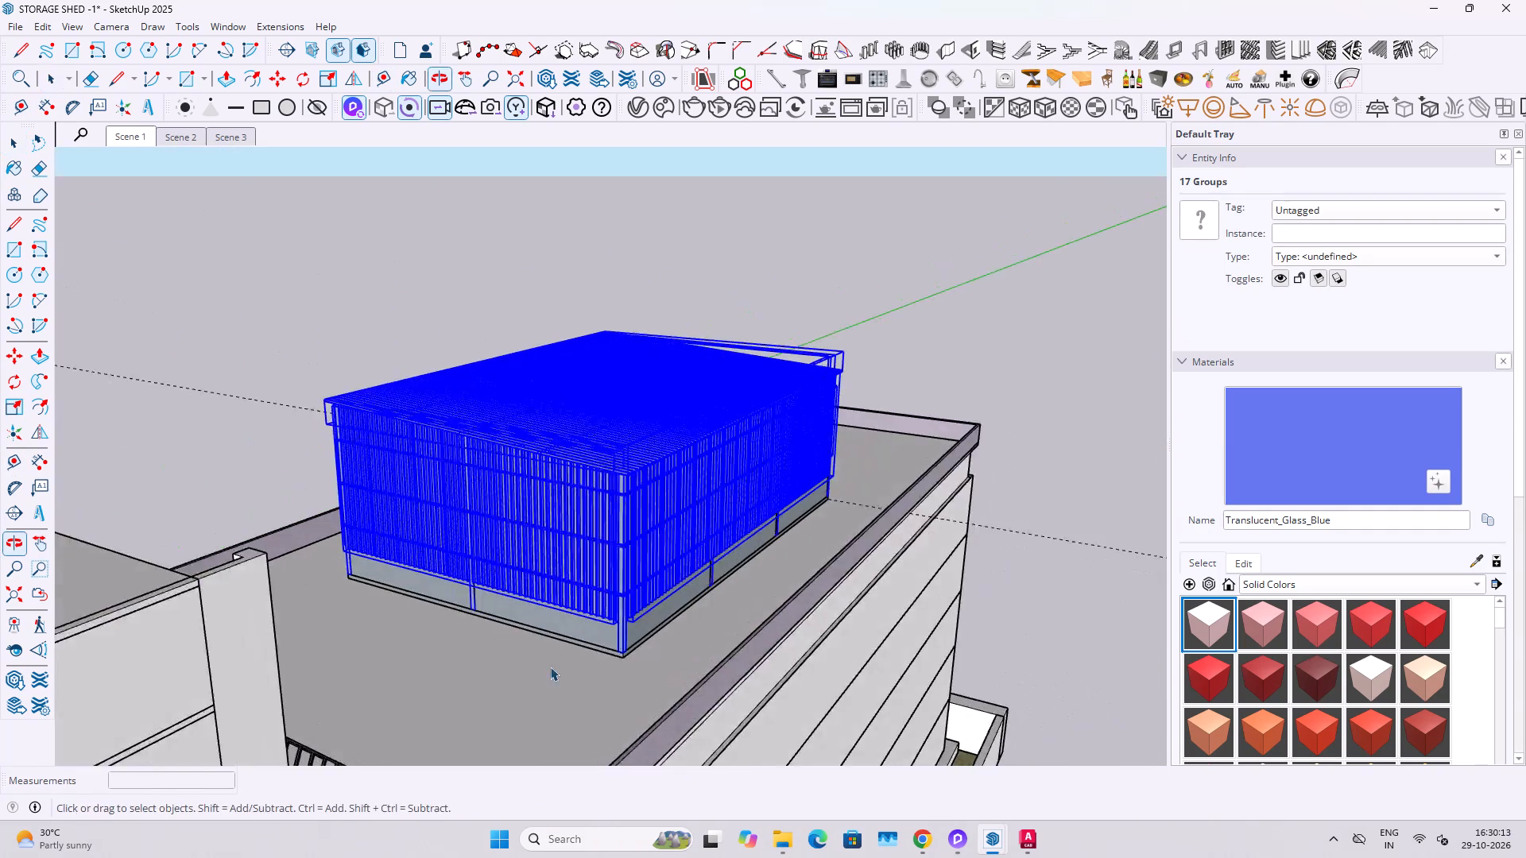
scroll(550, 667, up, 2)
ctrl+click(608, 620)
ctrl+click(663, 616)
ctrl+click(438, 577)
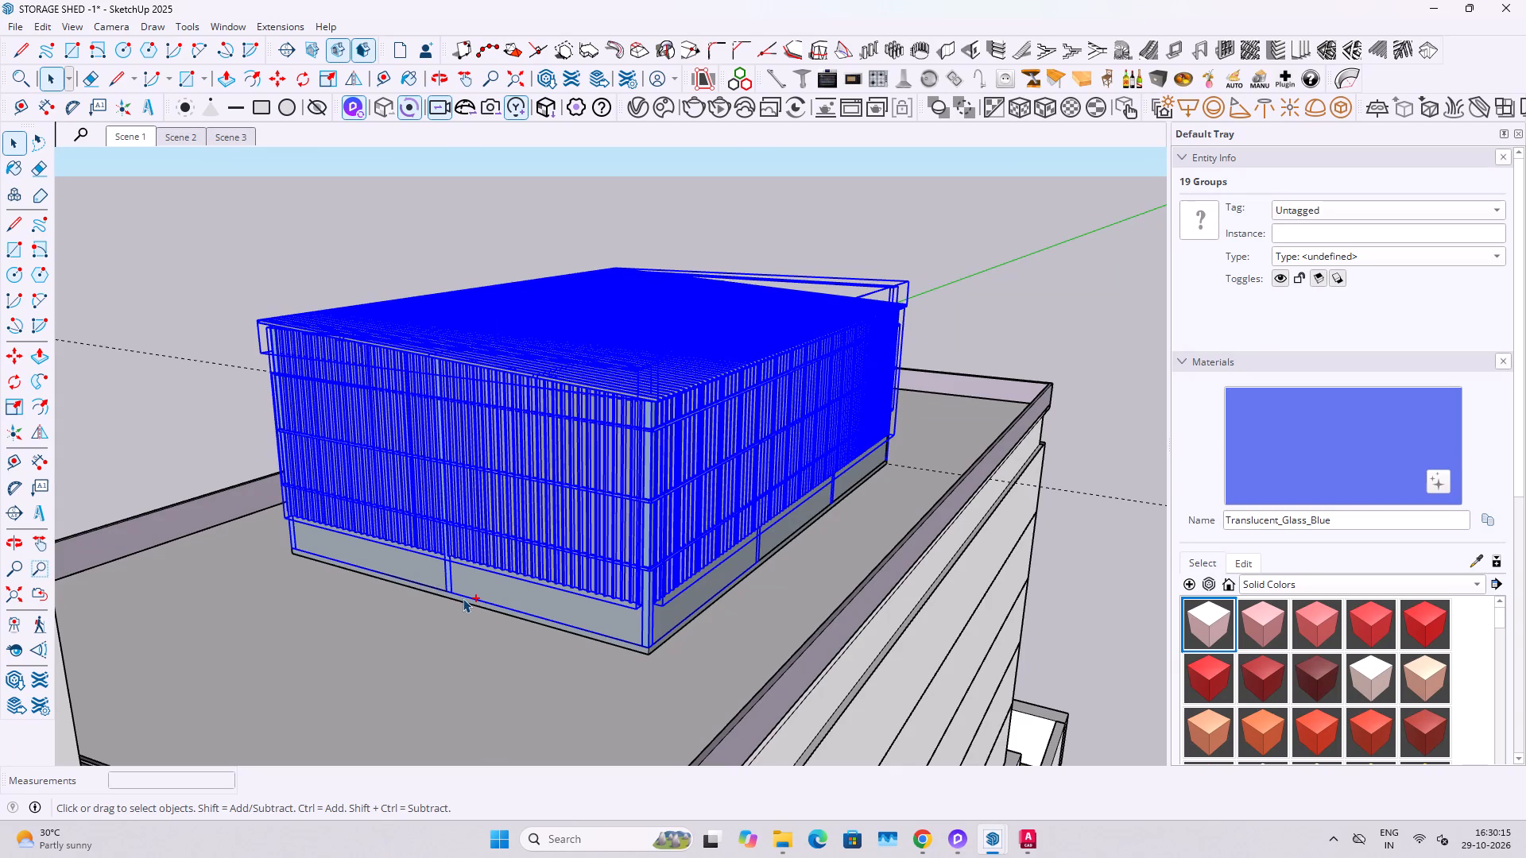
ctrl+click(463, 598)
middle_drag(471, 579, 890, 636)
scroll(513, 597, up, 4)
ctrl+click(548, 578)
ctrl+drag(477, 518, 468, 512)
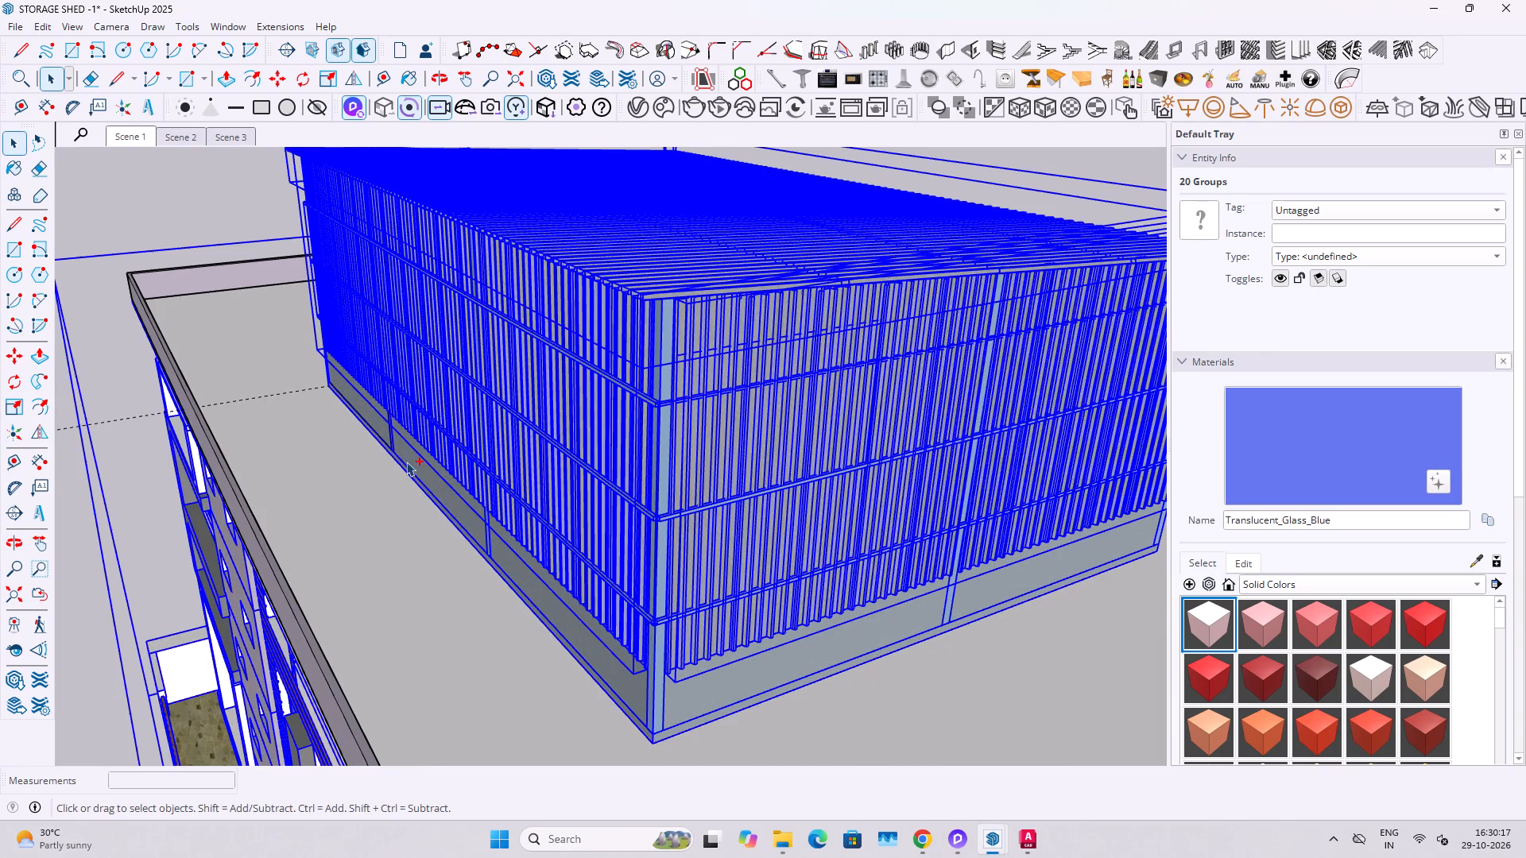
ctrl+click(381, 418)
shift+click(341, 549)
middle_drag(460, 486, 750, 523)
right_click(706, 449)
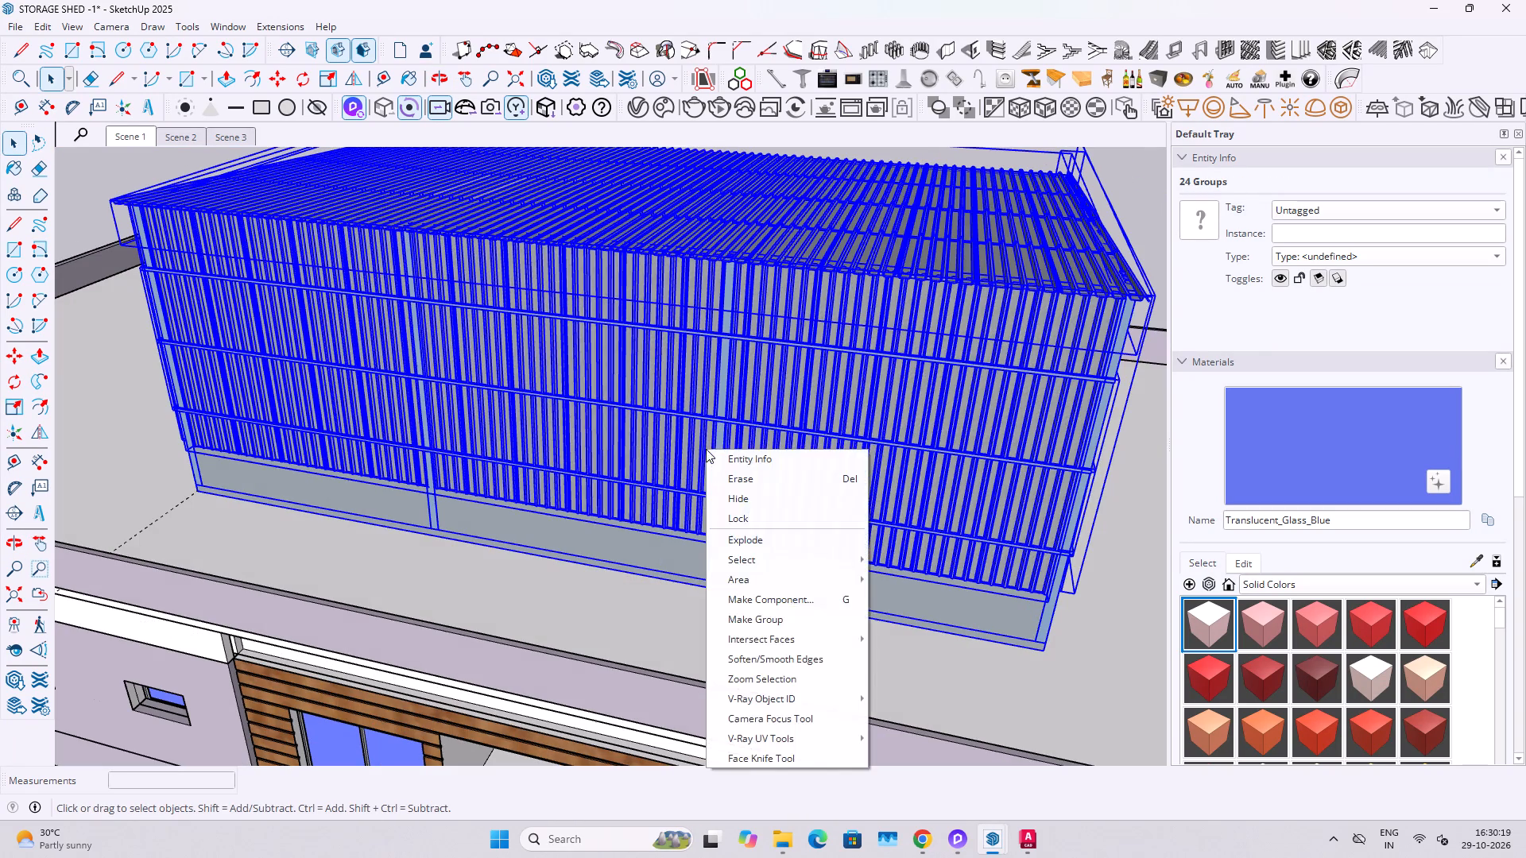
click(765, 629)
click(763, 619)
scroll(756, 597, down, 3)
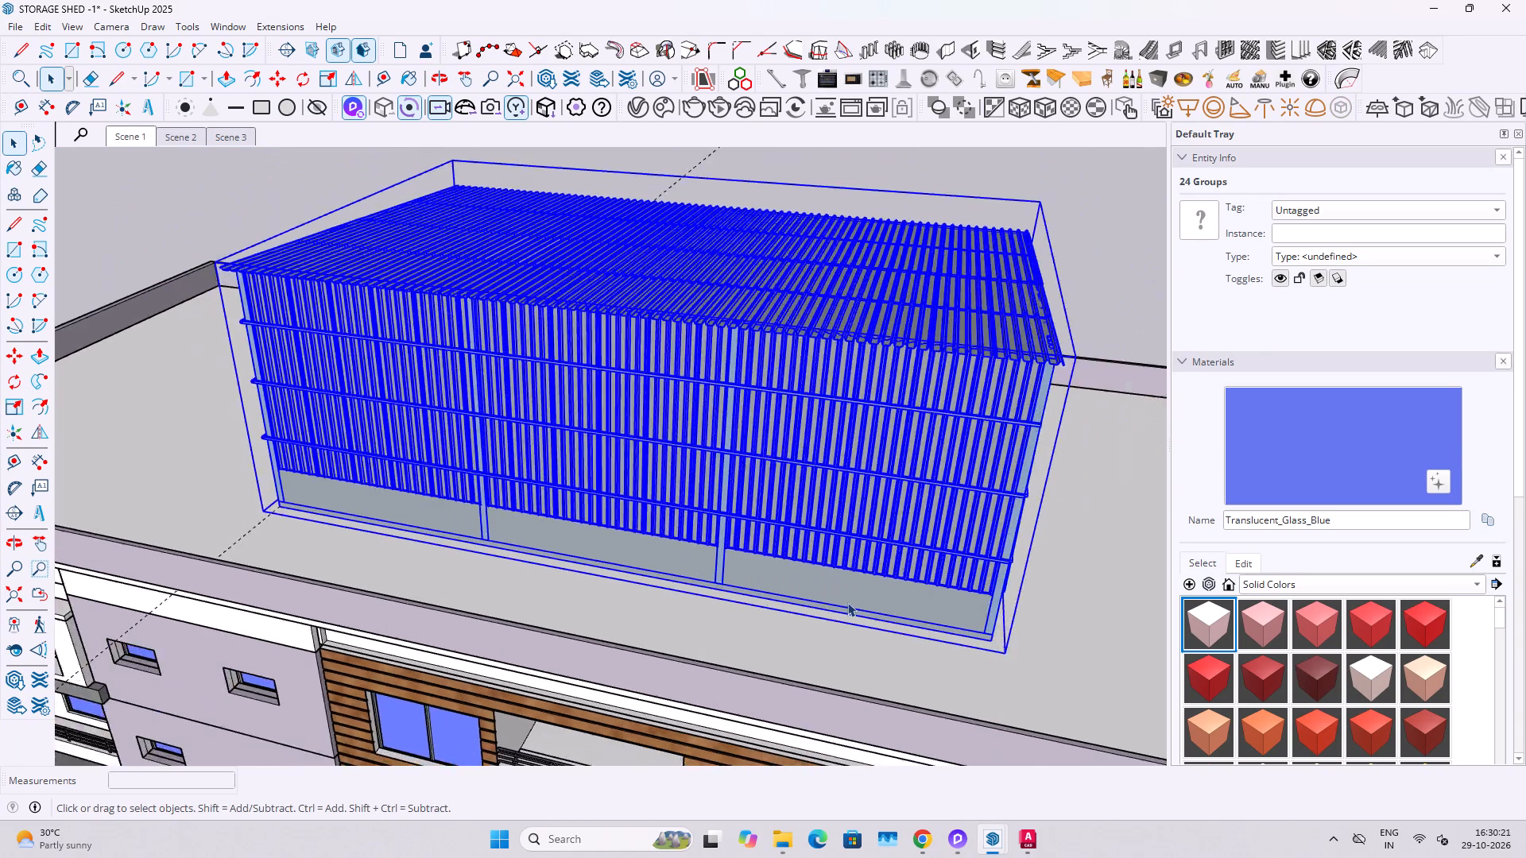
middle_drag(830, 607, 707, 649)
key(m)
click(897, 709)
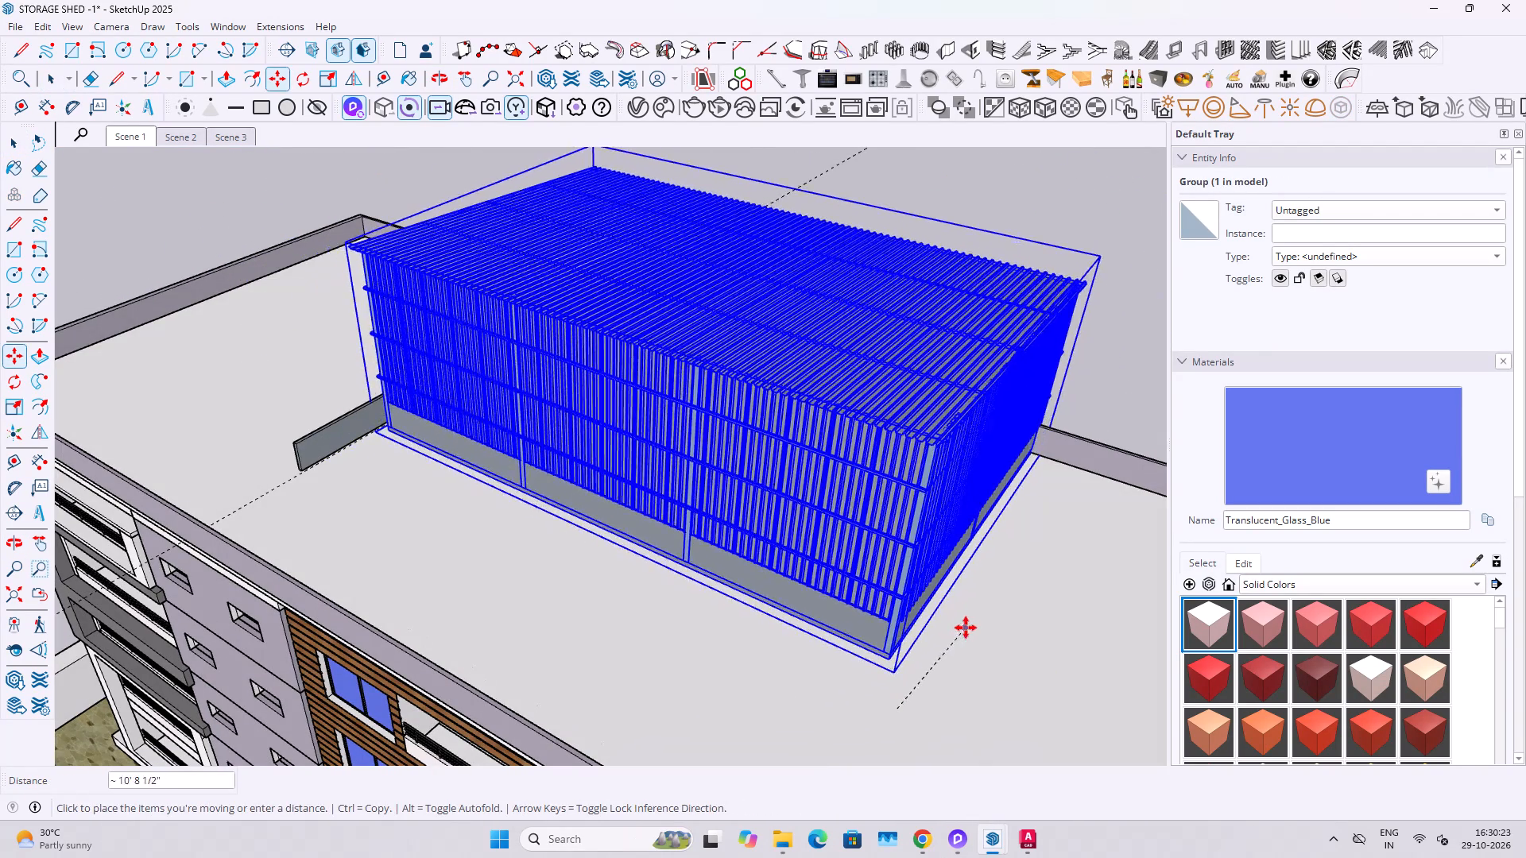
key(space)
Add the two base wall panels on the door side and the door to the shed by grouping them together.
middle_drag(376, 504, 859, 470)
scroll(485, 511, up, 2)
ctrl+click(562, 493)
ctrl+click(497, 456)
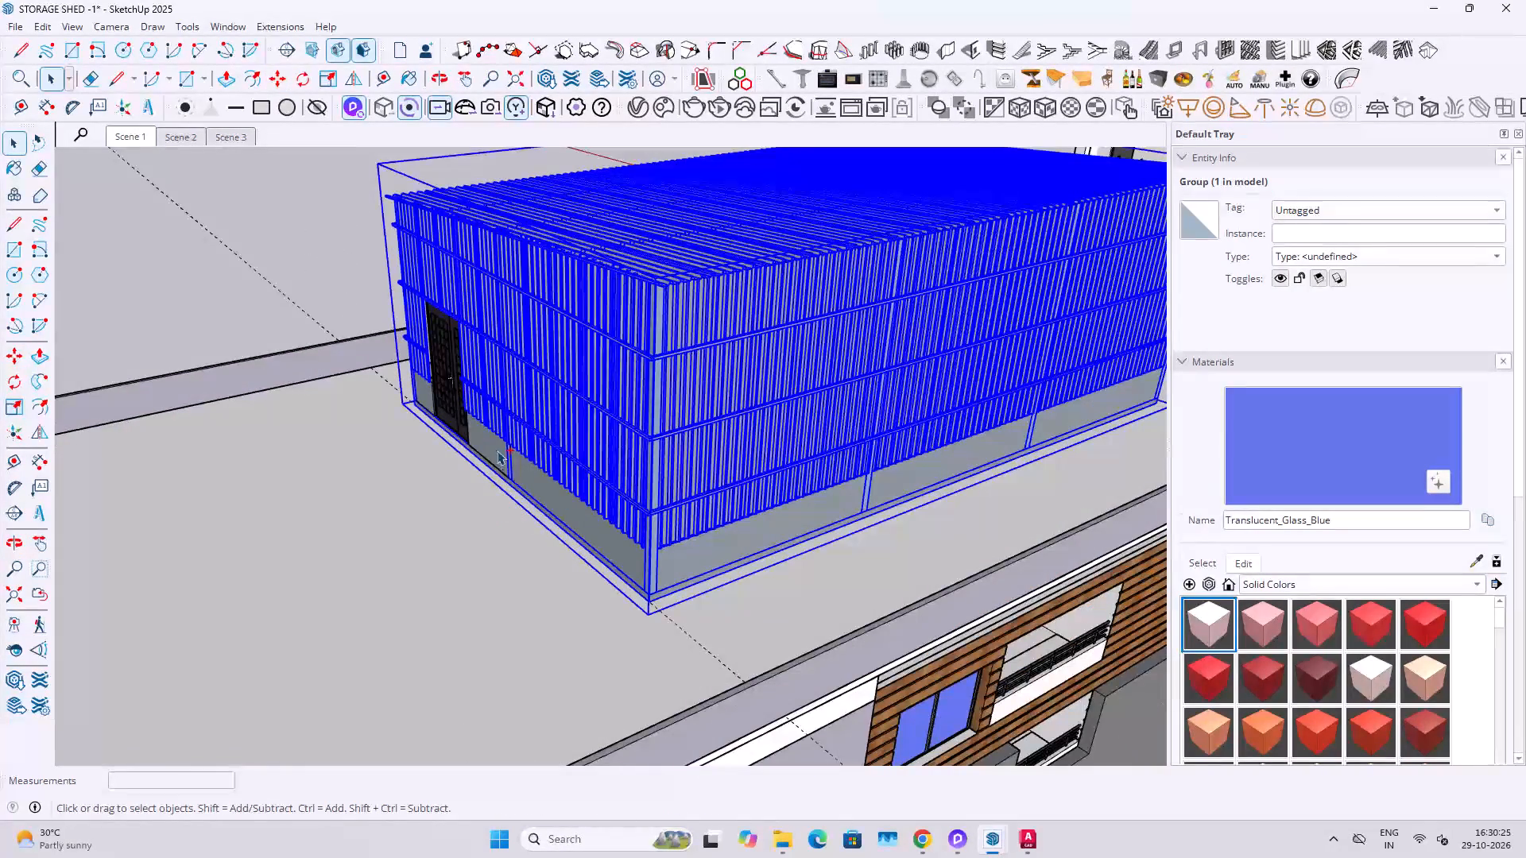
ctrl+click(450, 373)
right_click(648, 419)
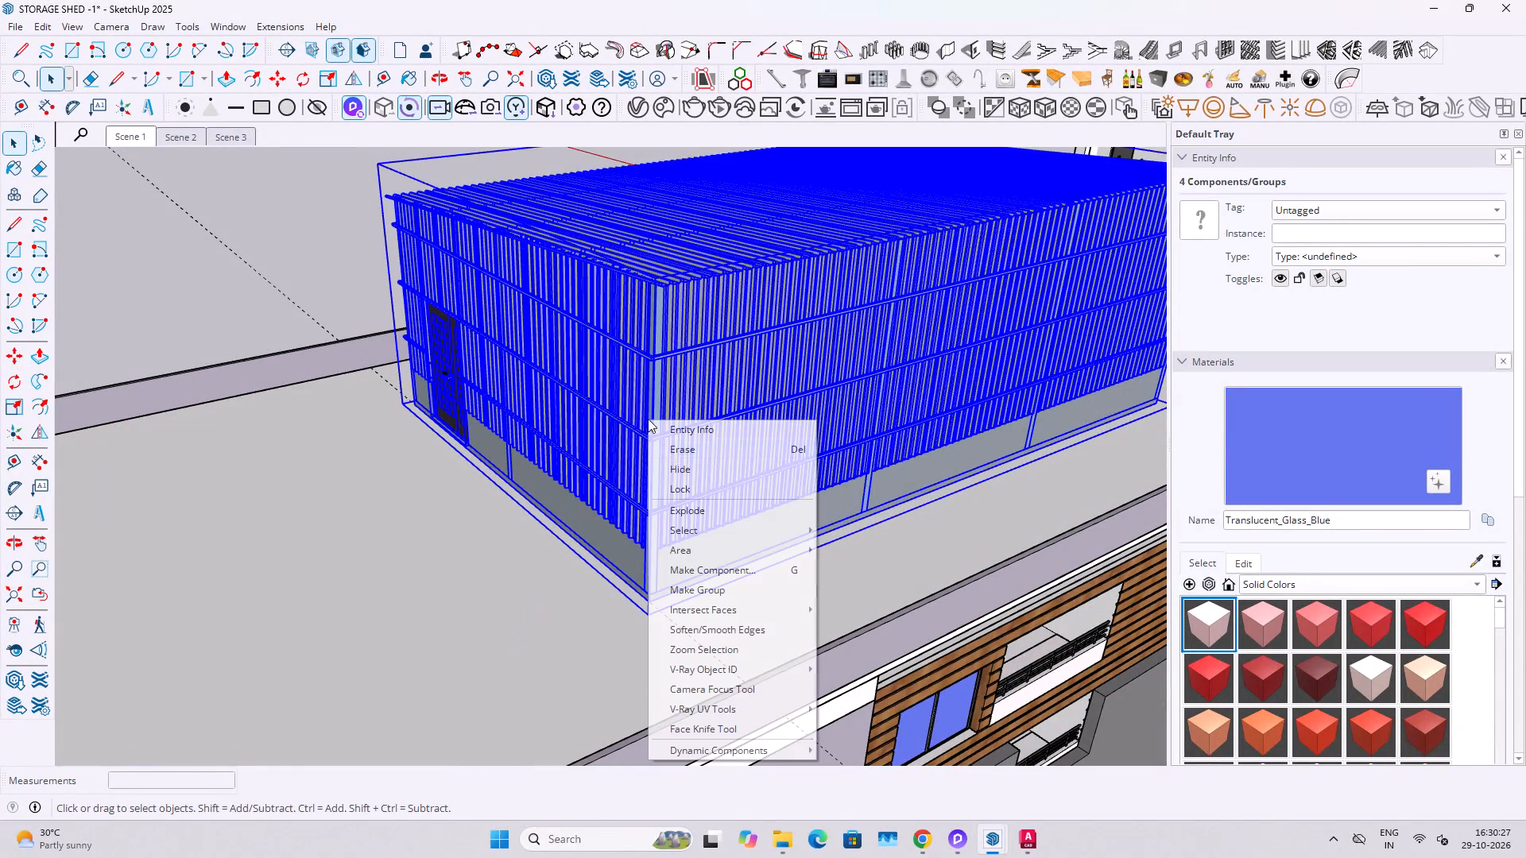
click(708, 589)
Move the grouped shed 100' along the red axis, away from its place on the rooftop.
key(m)
click(524, 643)
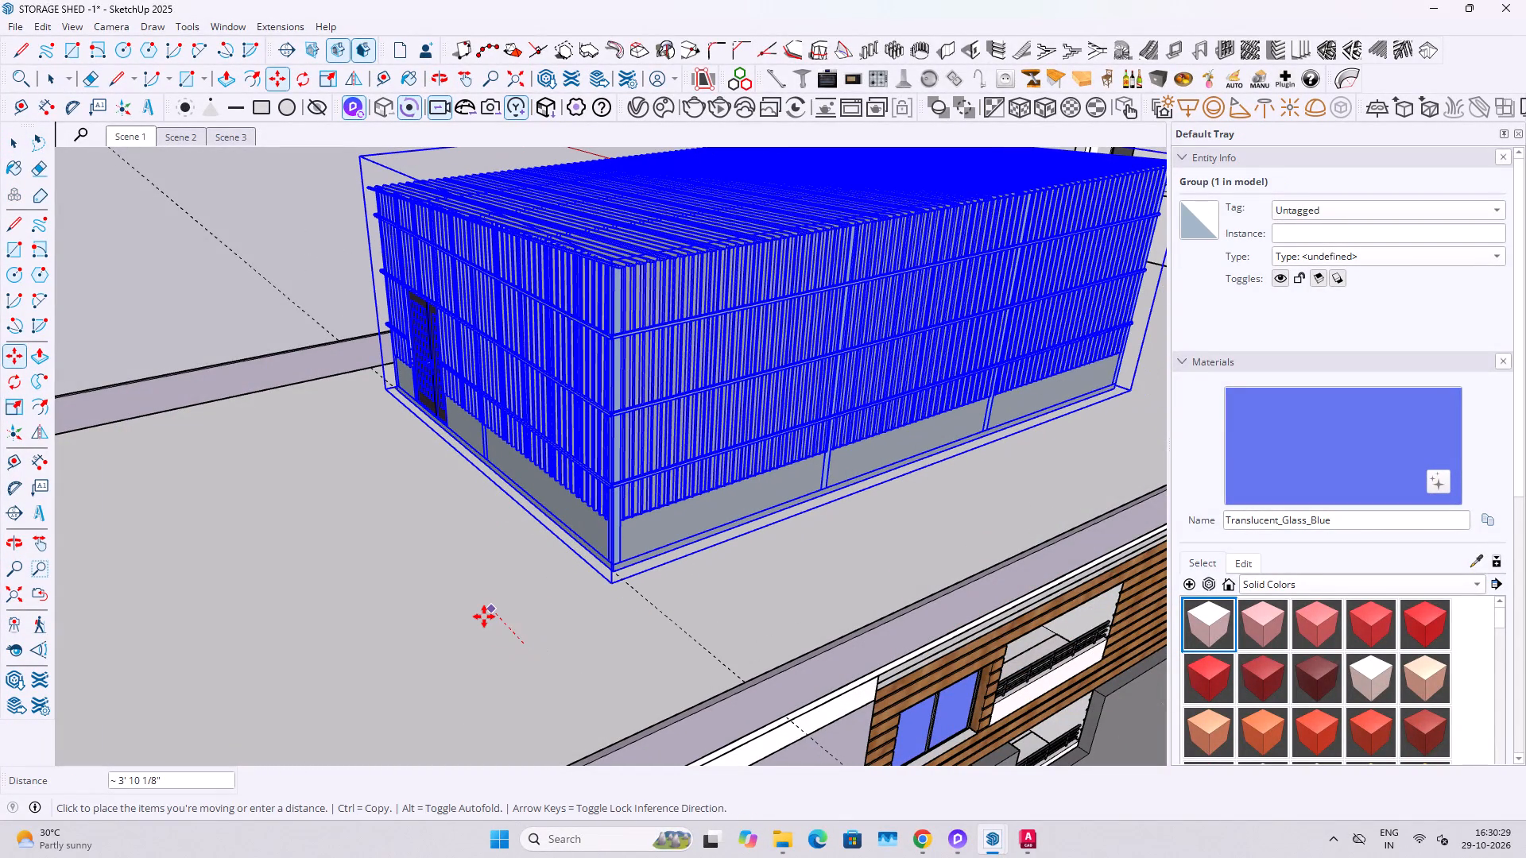
text(100')
key(Return)
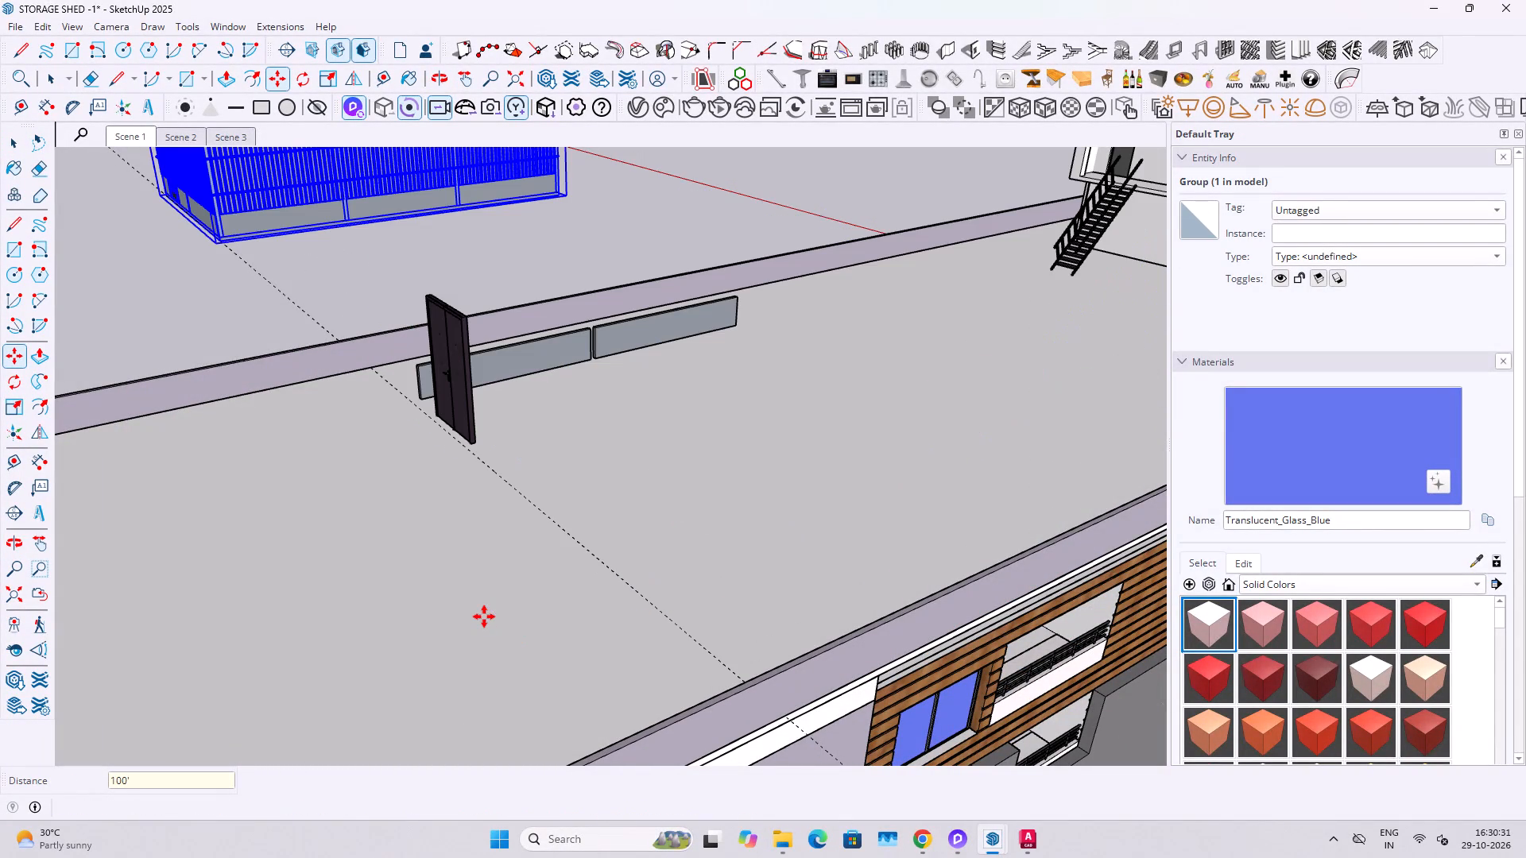
Undo the shed's move and group the shed with the remaining base wall panels along its long side.
key(space)
key(ctrl+z)
middle_drag(454, 538, 829, 499)
scroll(674, 392, up, 6)
ctrl+click(645, 388)
ctrl+middle_drag(612, 370, 777, 385)
ctrl+click(649, 344)
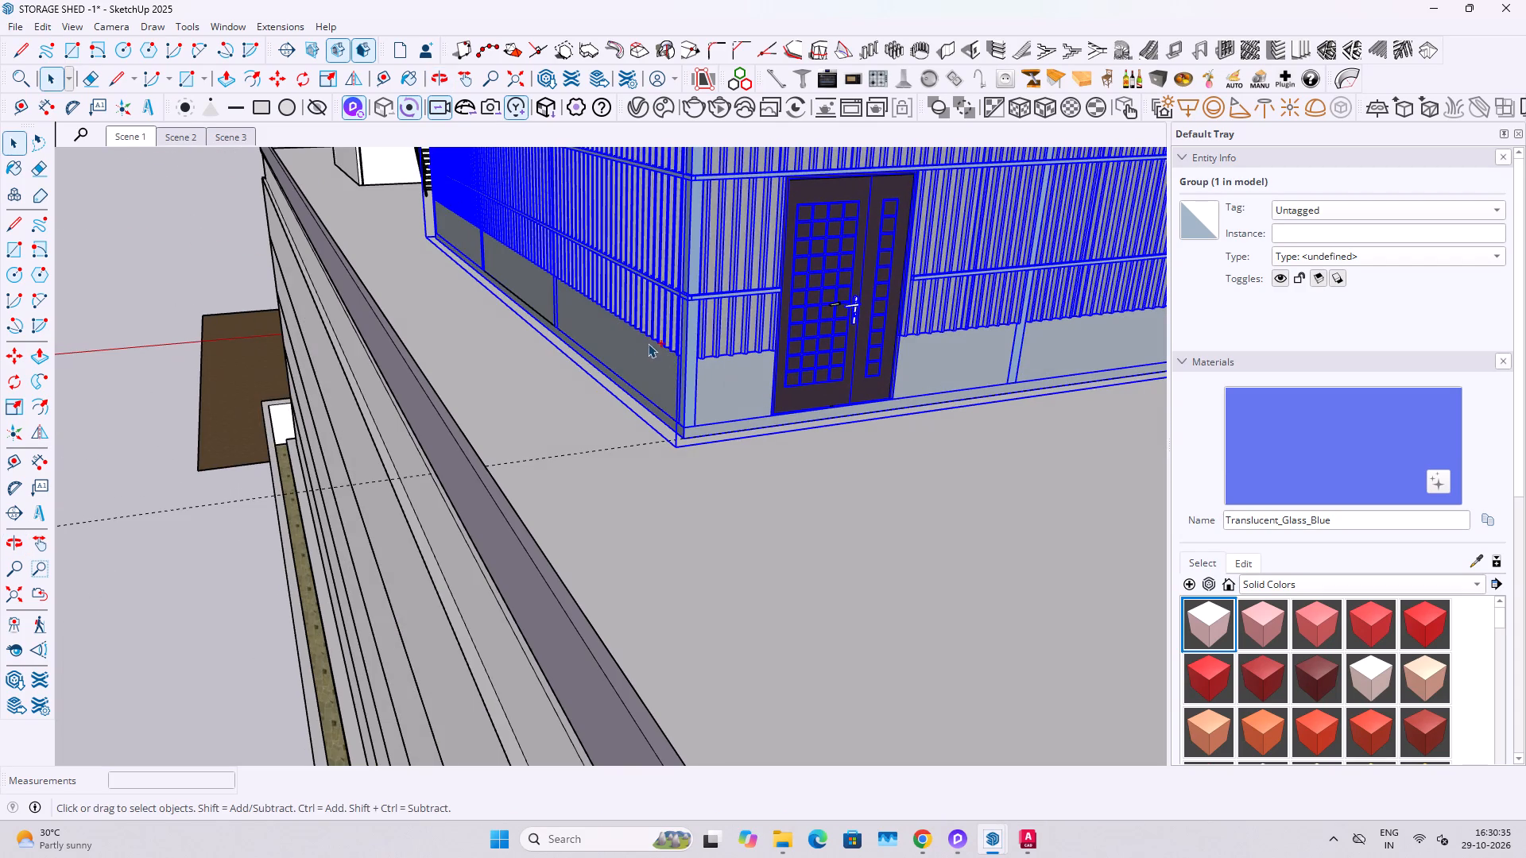
ctrl+click(536, 281)
ctrl+click(478, 241)
right_click(858, 336)
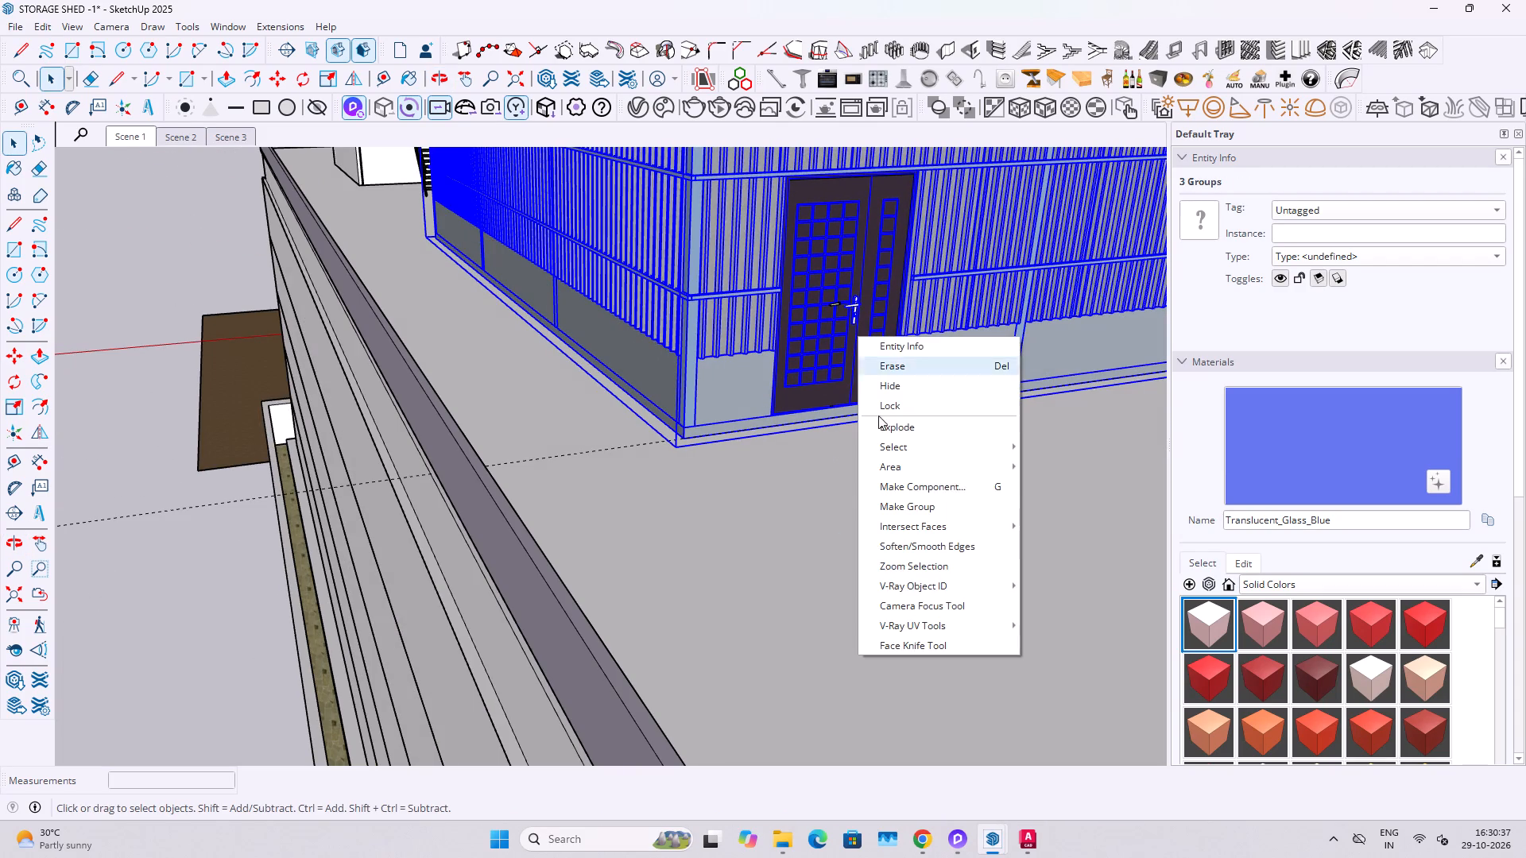
click(929, 508)
Move the regrouped shed 100' off the rooftop.
key(m)
click(900, 610)
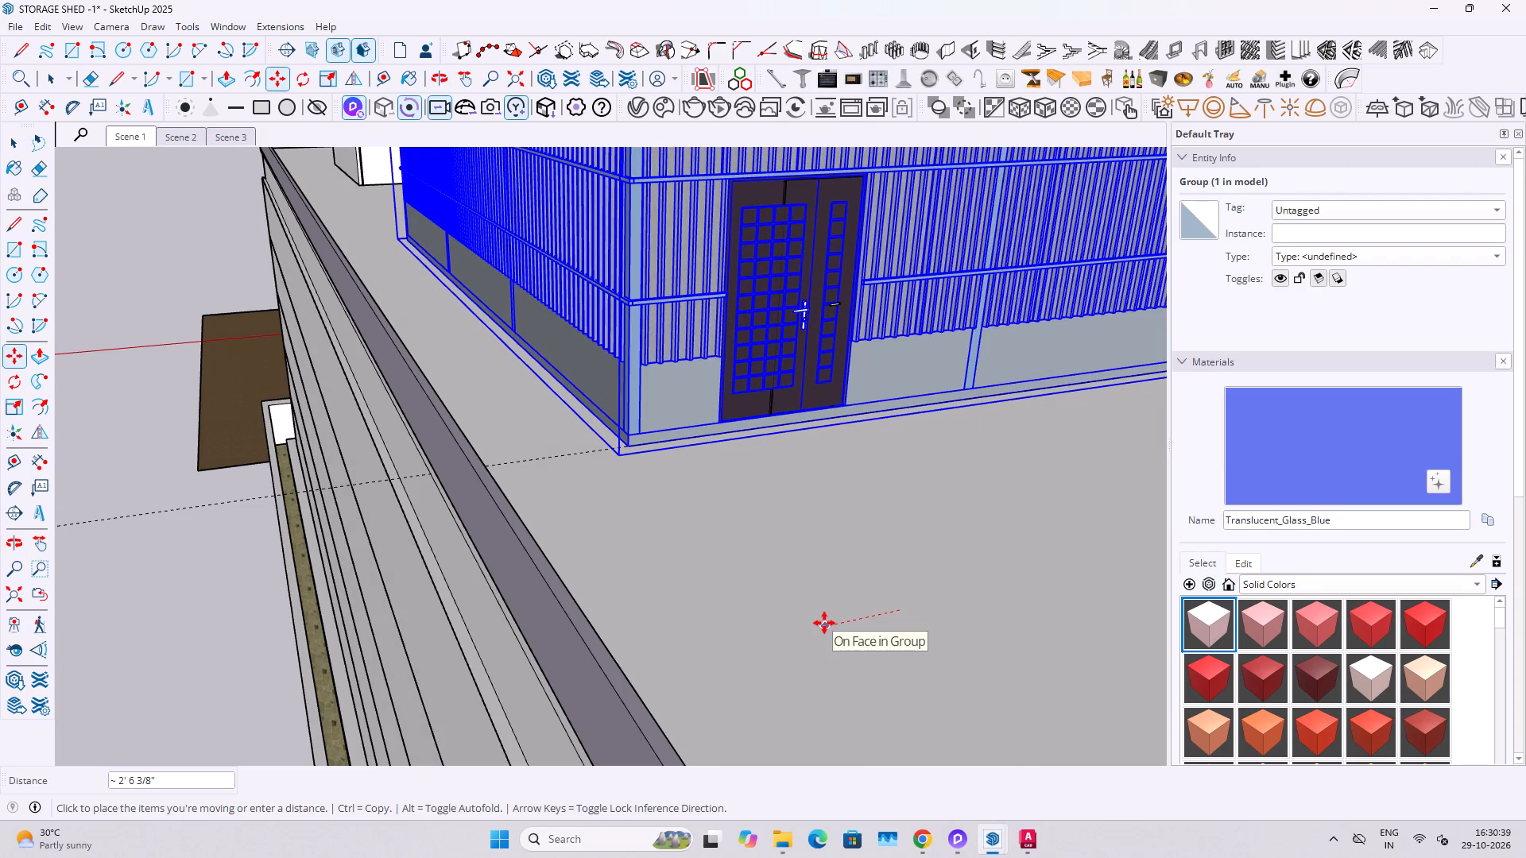
key(1)
text(00)
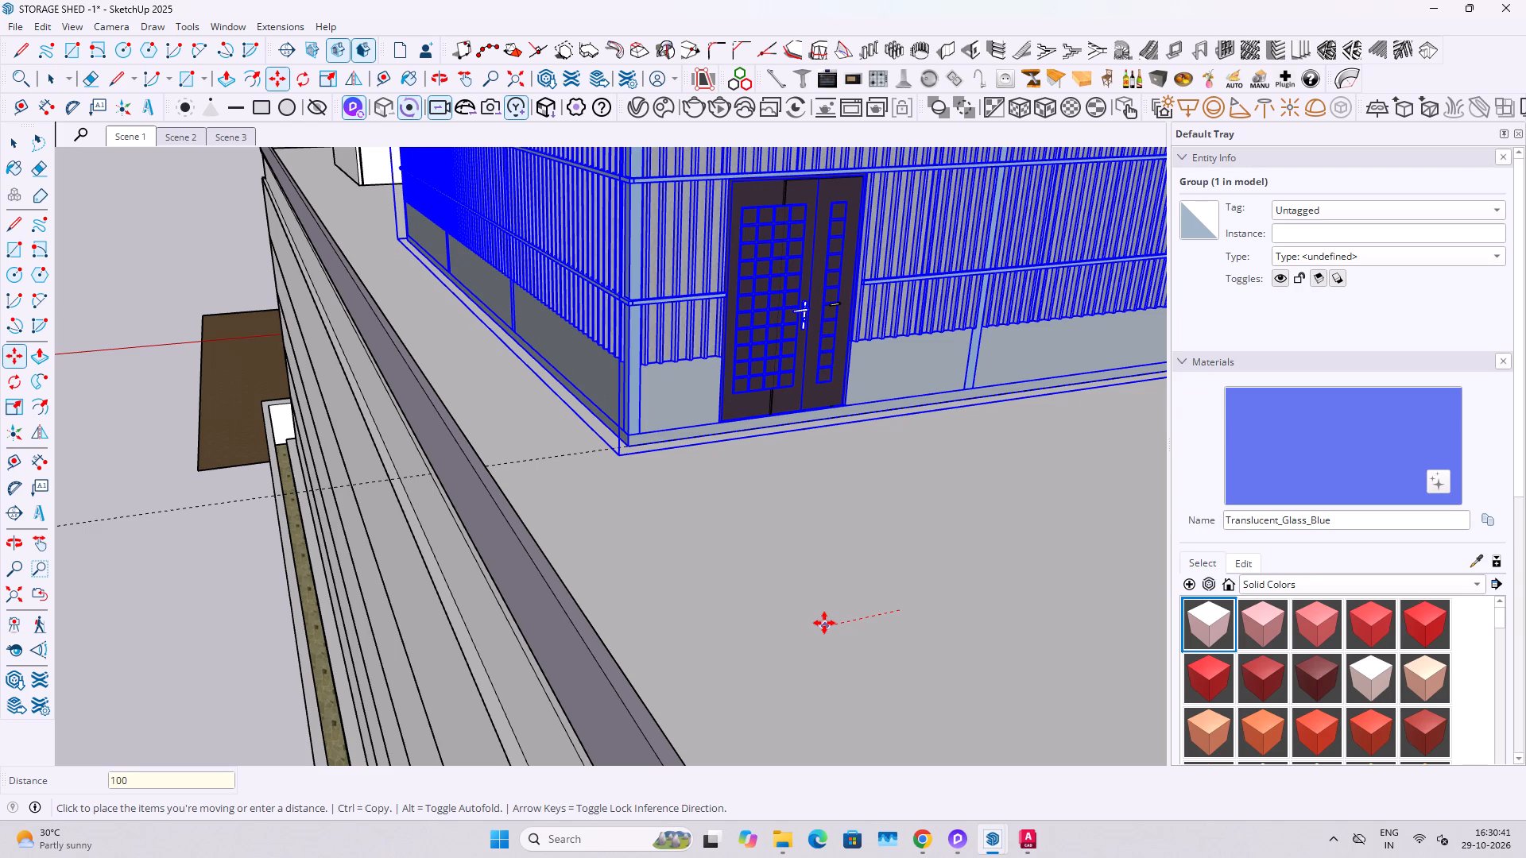
key(apostrophe)
key(Return)
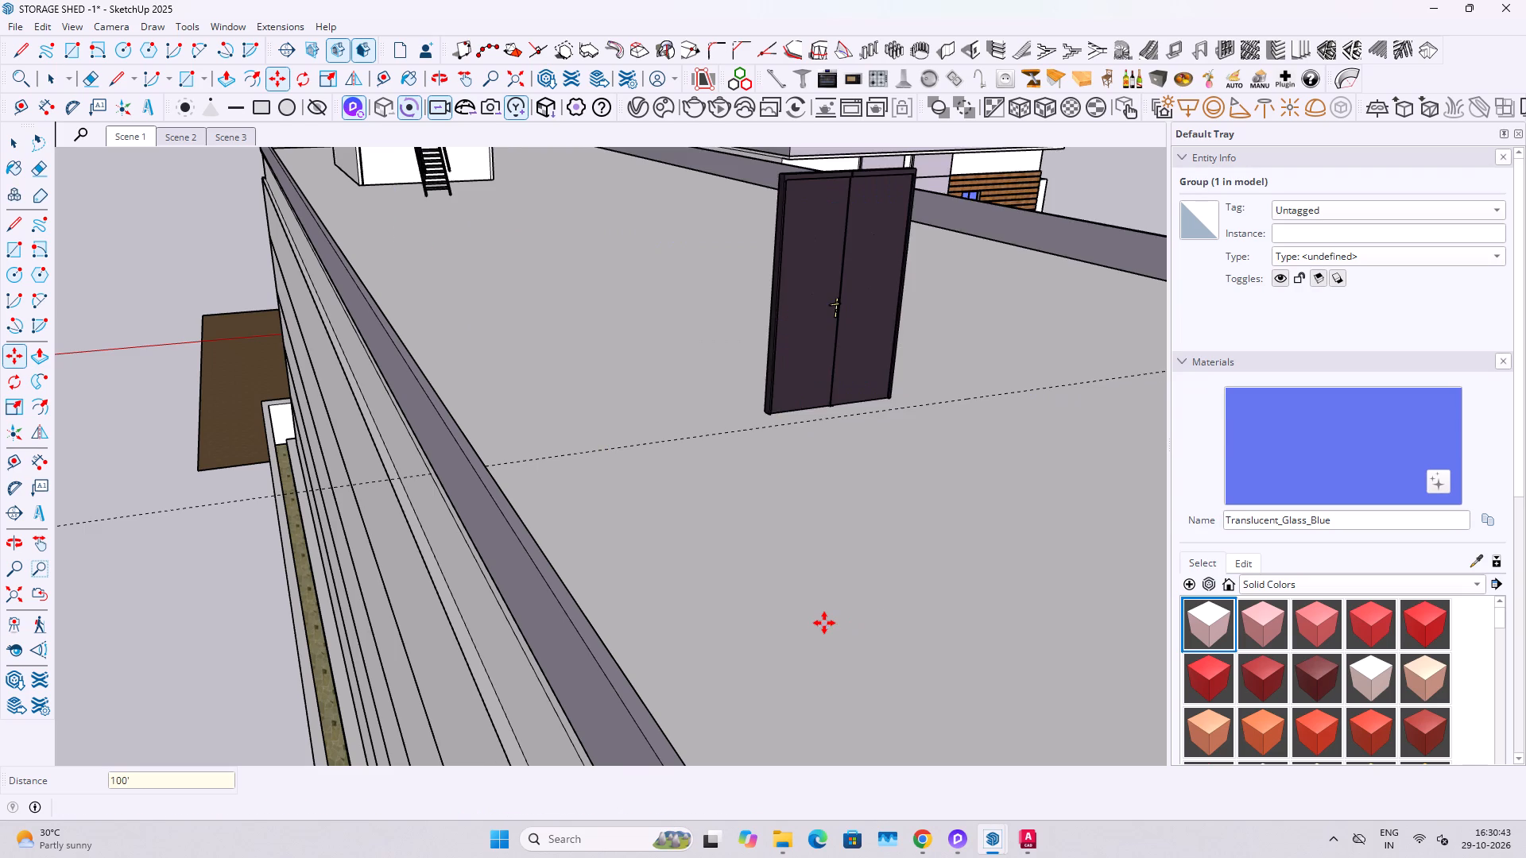
Move the leftover double door 100' off the rooftop in the same direction as the shed.
key(space)
scroll(738, 619, down, 4)
click(831, 404)
key(m)
click(879, 516)
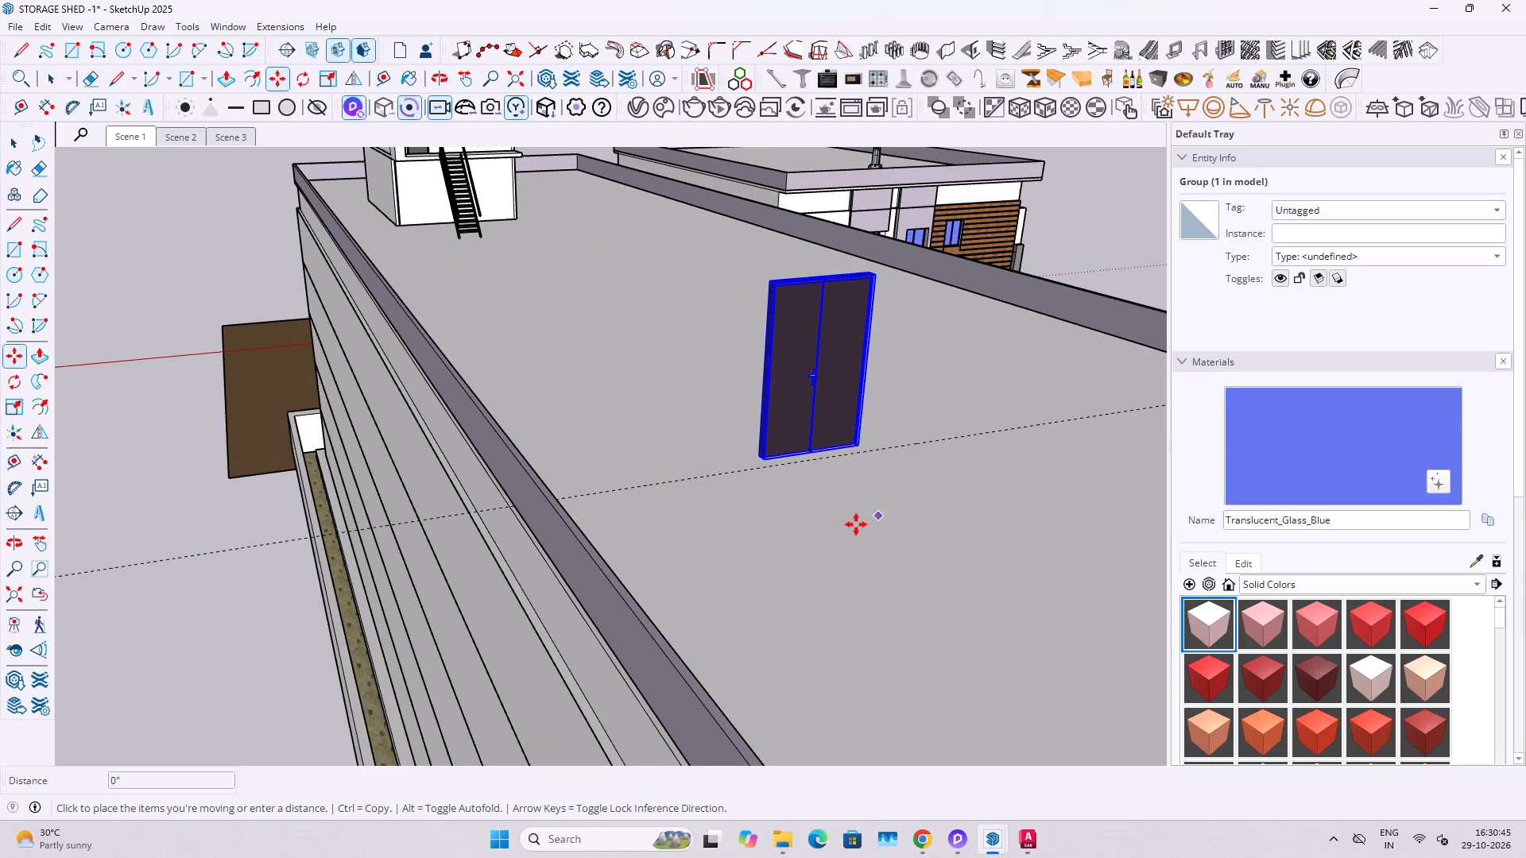
text(100')
key(Return)
key(space)
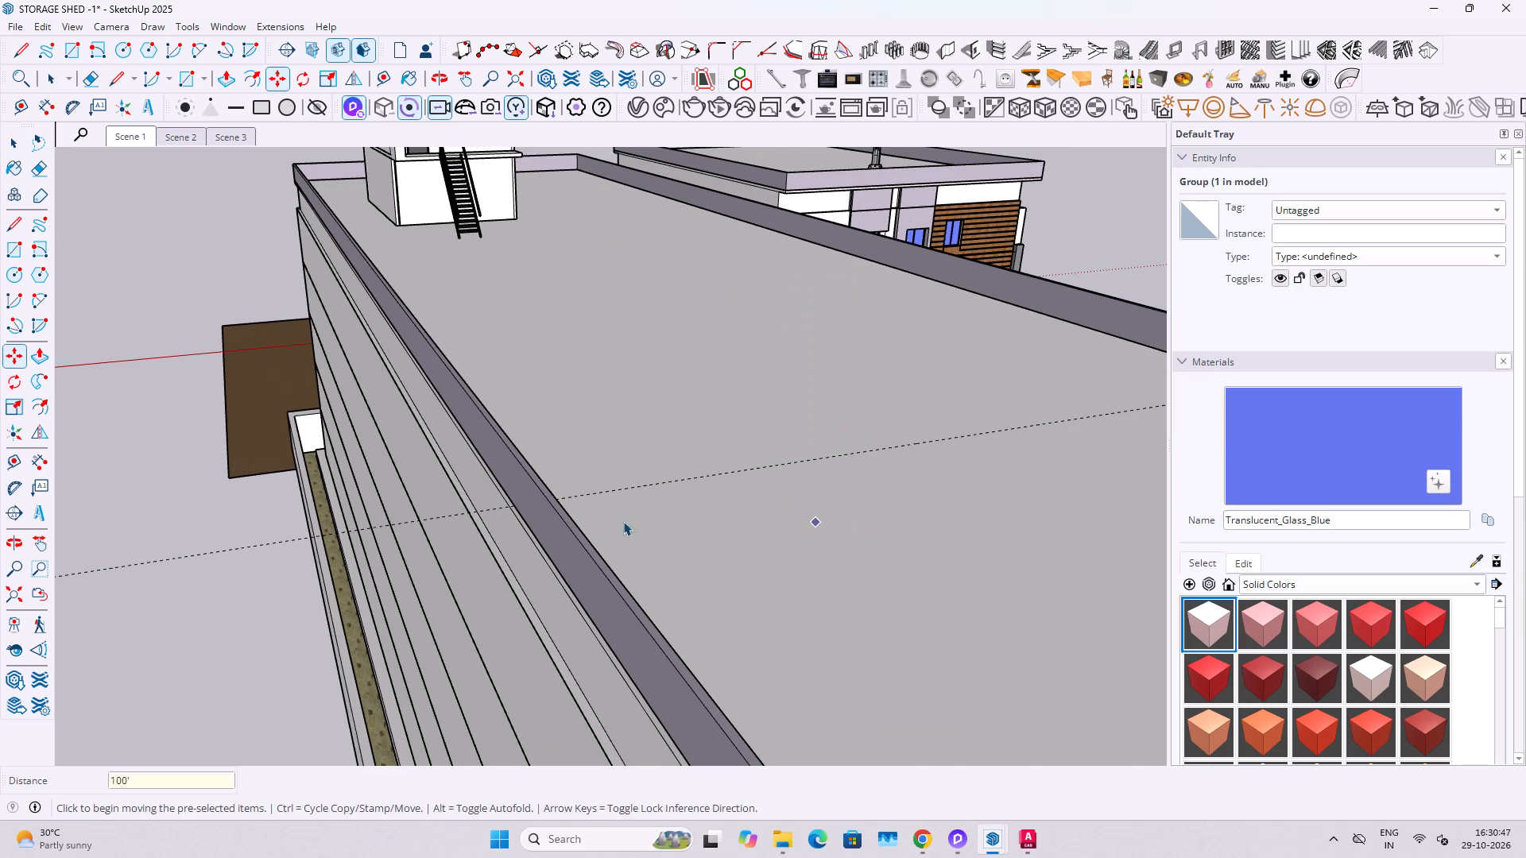
scroll(578, 526, down, 7)
key(Escape)
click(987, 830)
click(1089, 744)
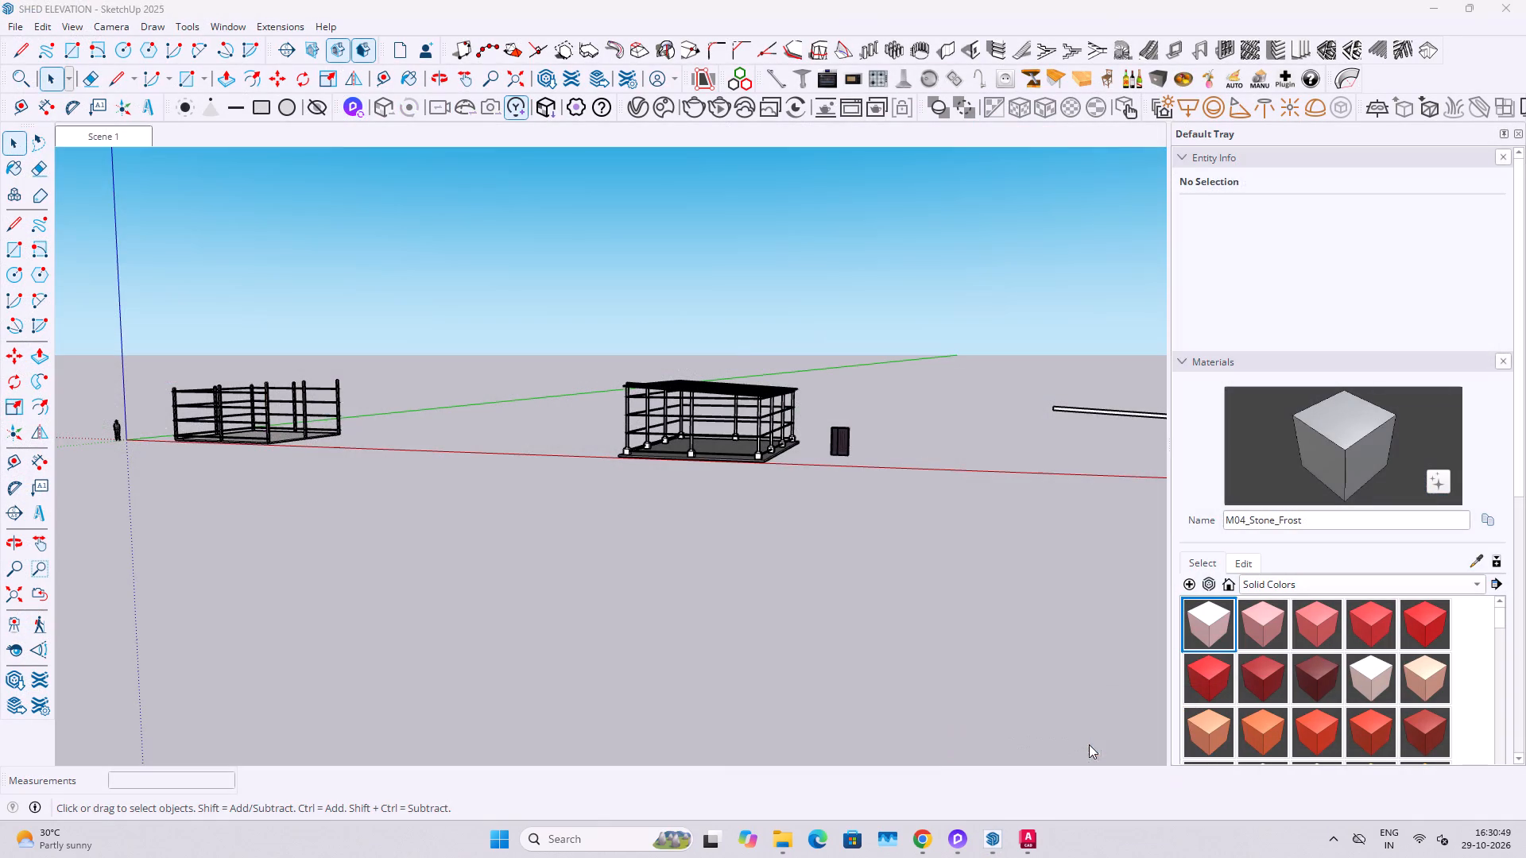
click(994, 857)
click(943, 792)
Hide the relocated old shed and door groups standing beside the building.
scroll(605, 419, down, 3)
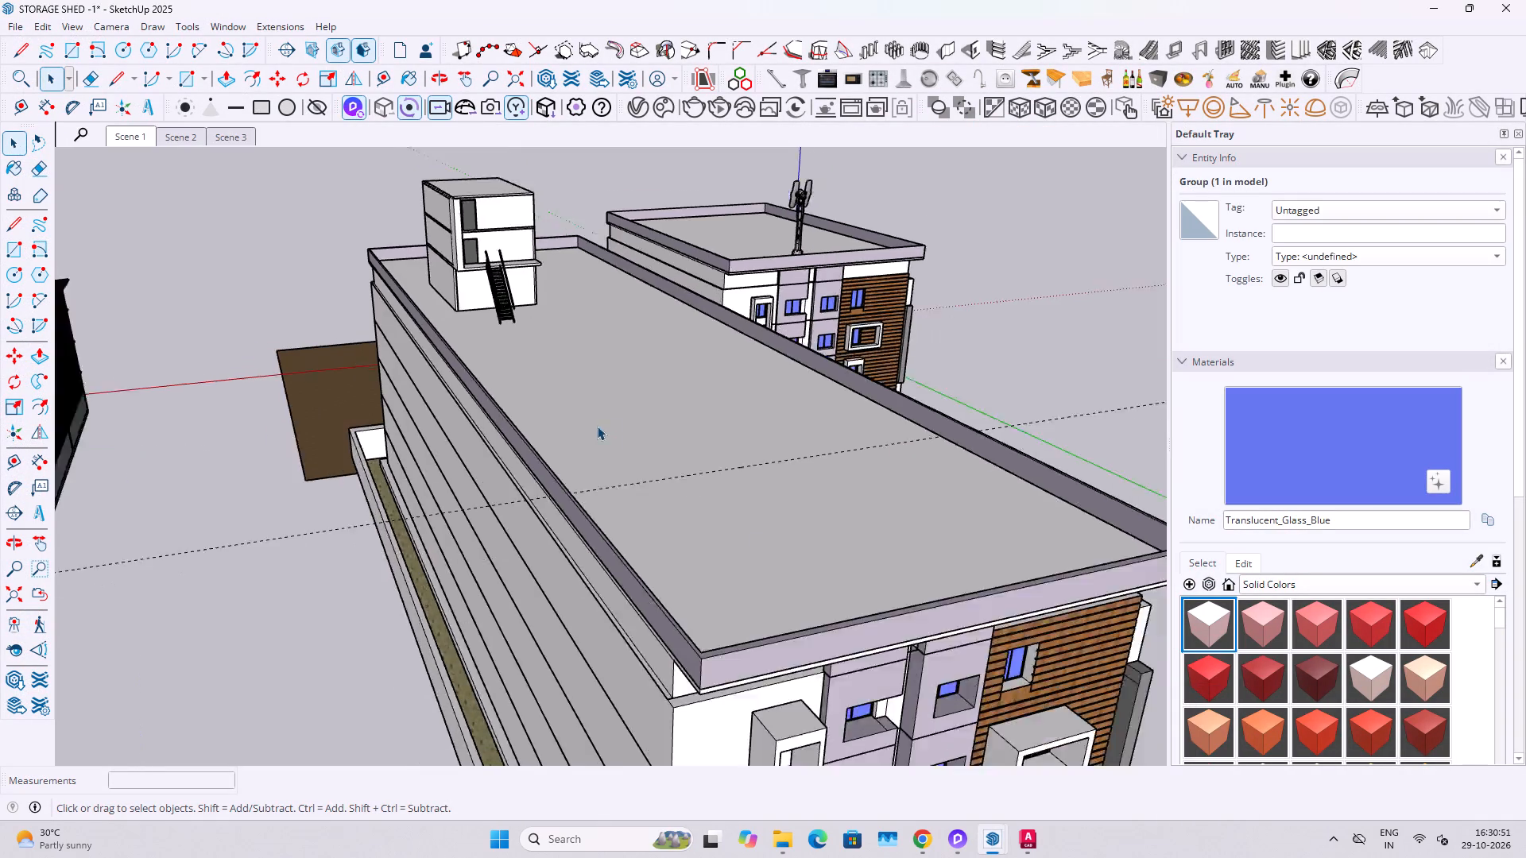
scroll(597, 426, down, 9)
middle_drag(612, 472, 520, 485)
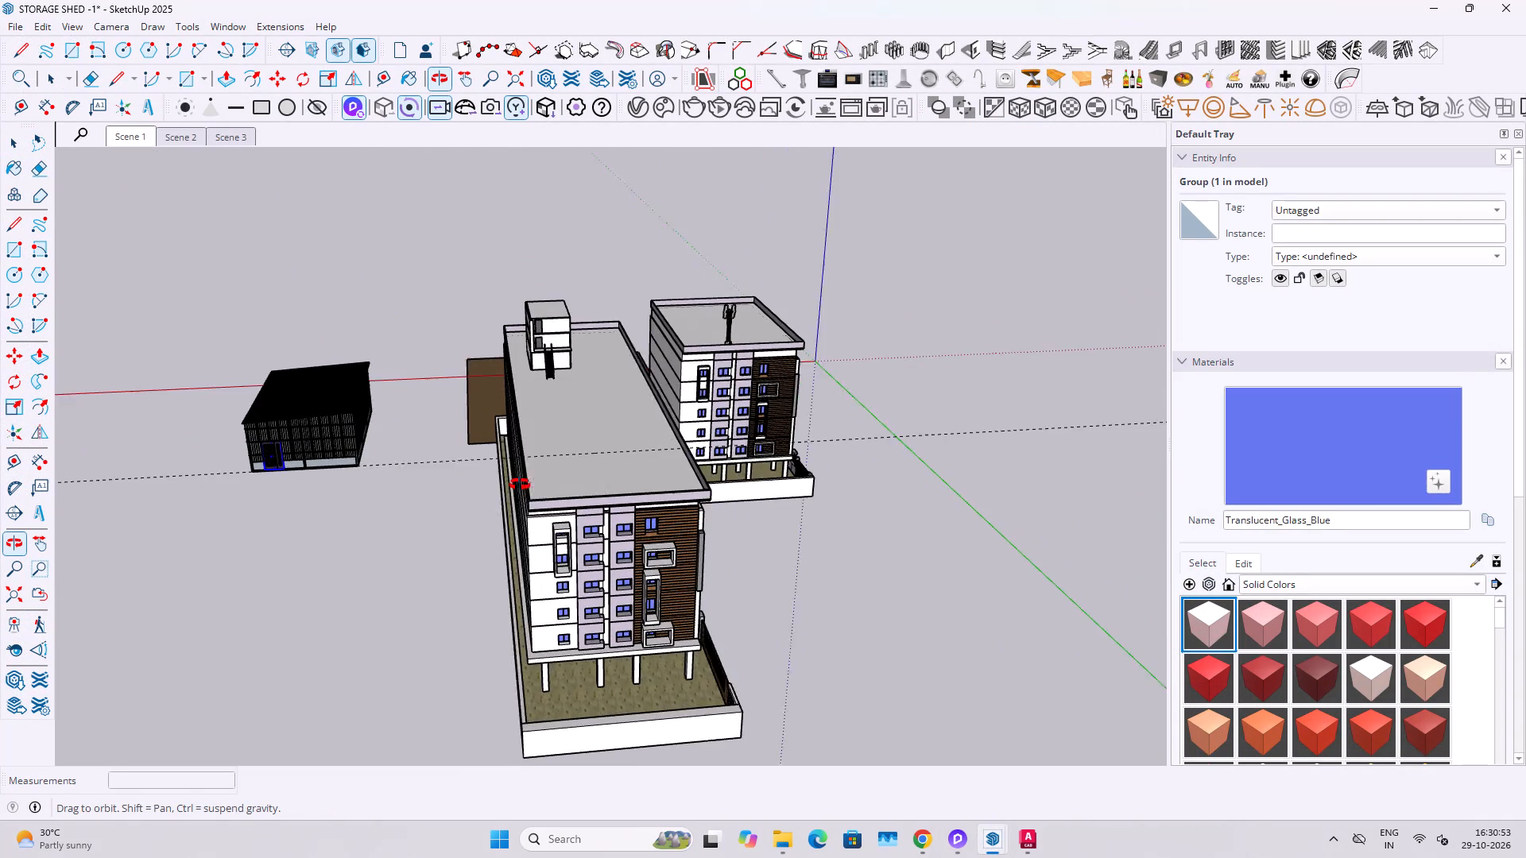
middle_drag(520, 485, 518, 485)
drag(96, 307, 378, 555)
right_click(284, 409)
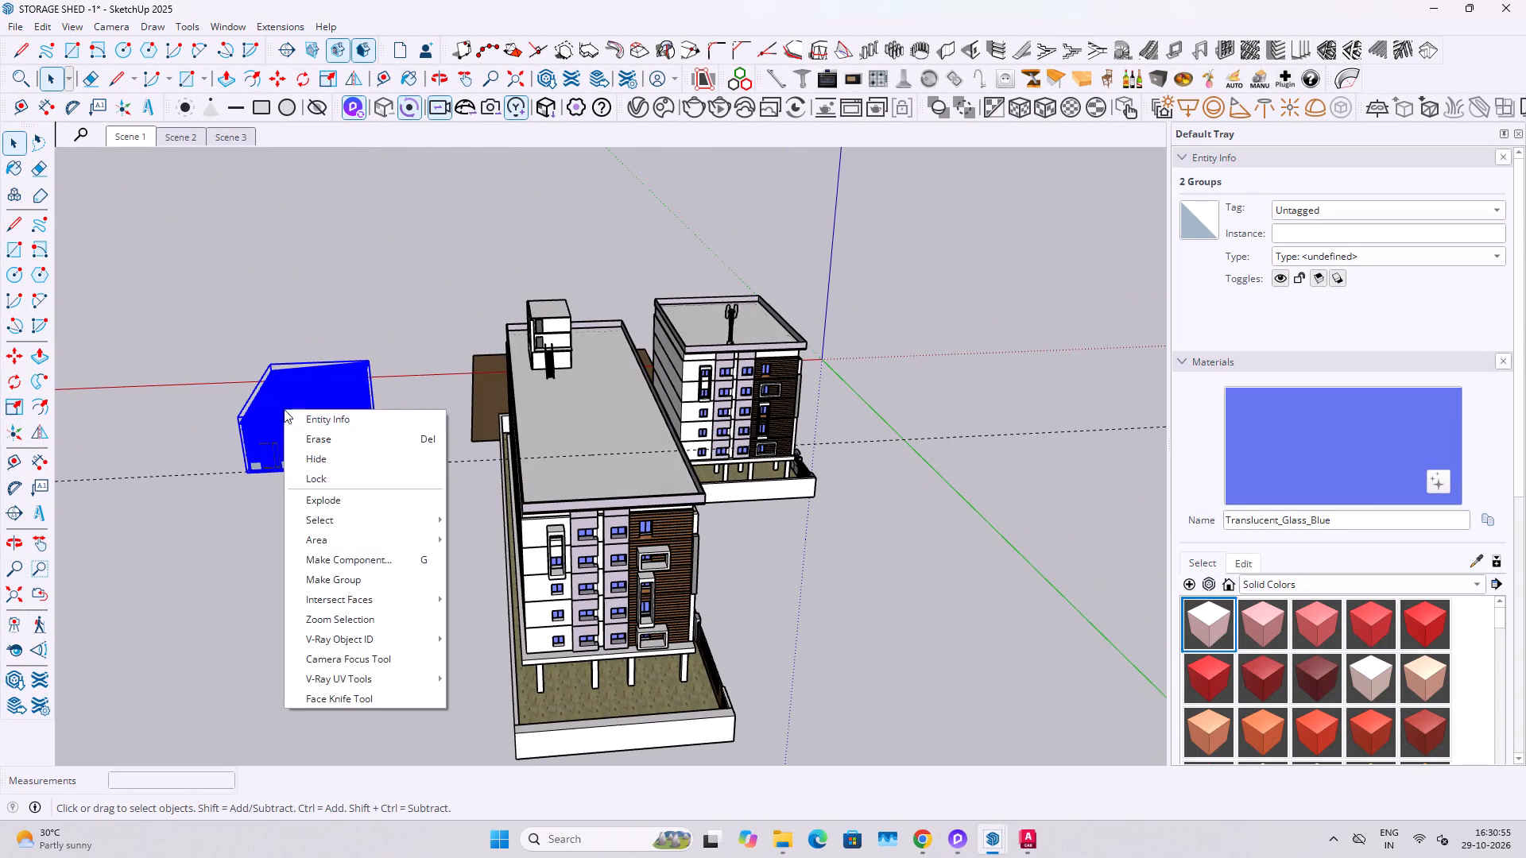
click(322, 465)
Update Scene 1 with the old shed hidden.
middle_drag(508, 480, 463, 435)
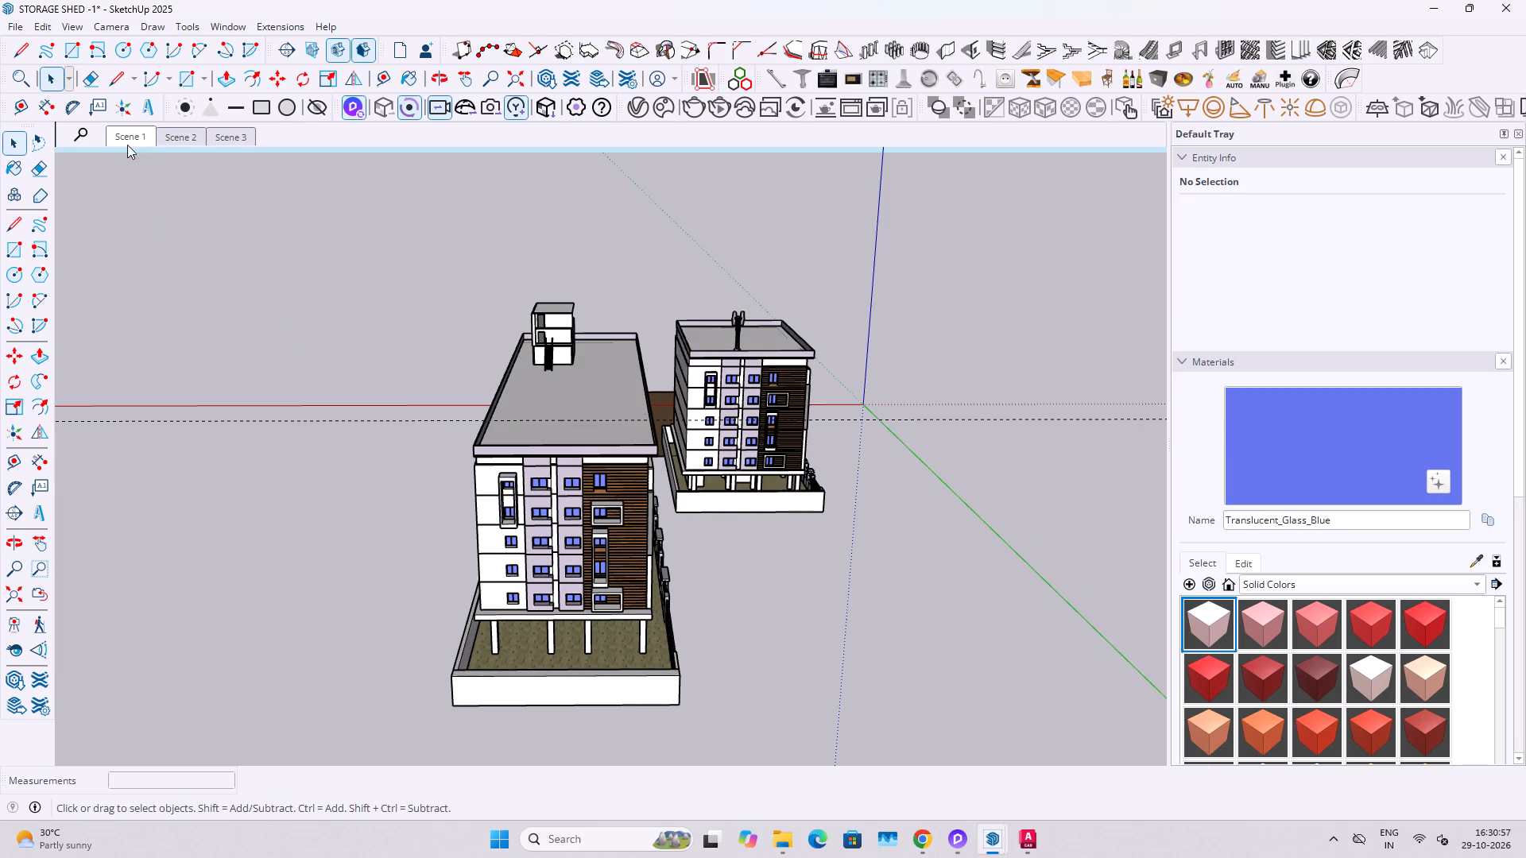
right_click(126, 137)
click(179, 204)
click(808, 586)
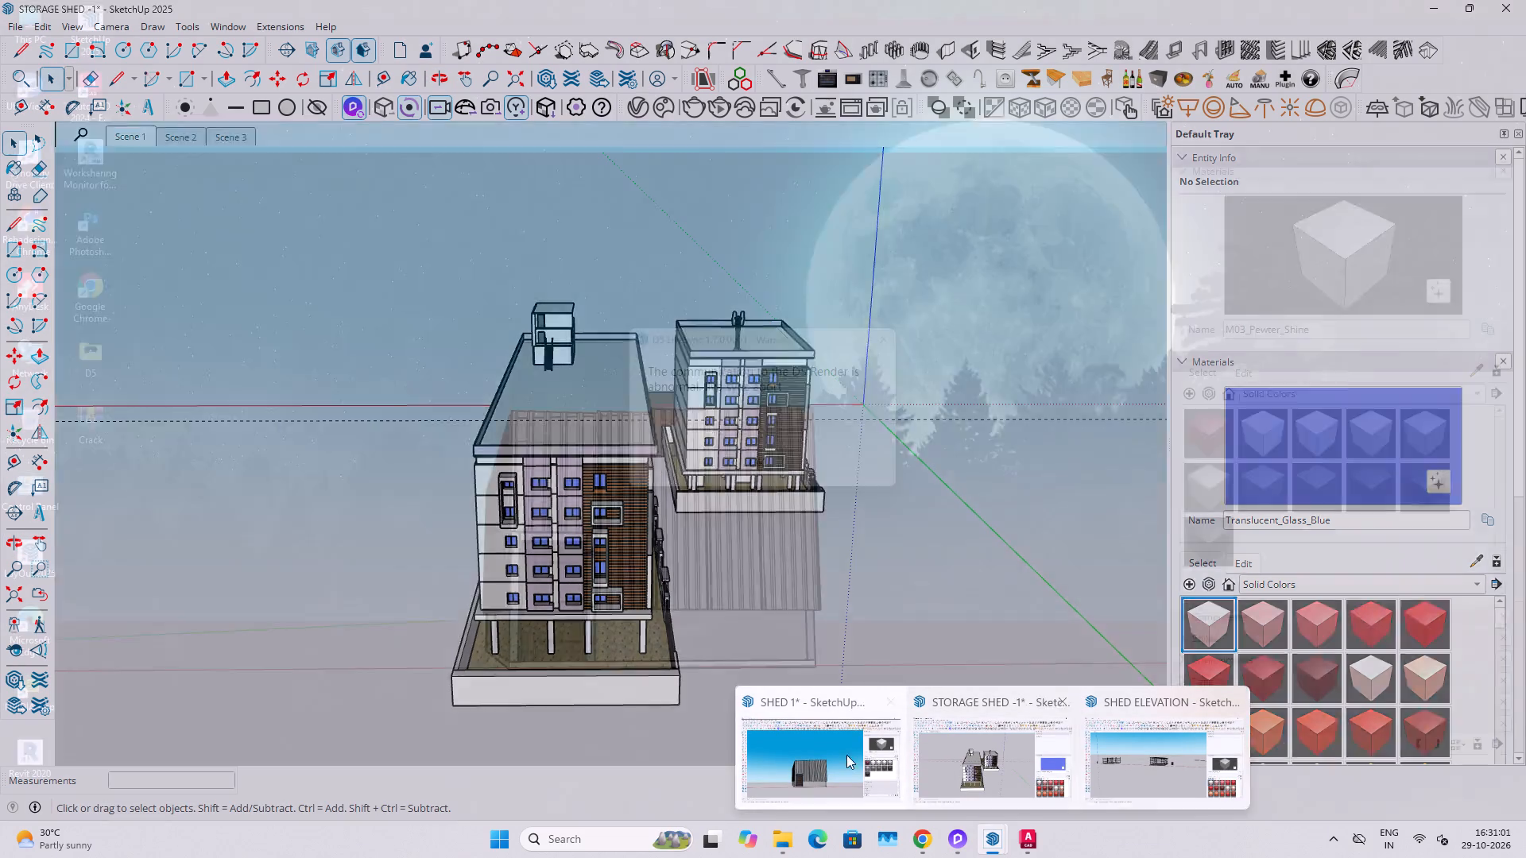
Switch to the SHED 1 model and make one group of all the shed's parts.
click(822, 754)
click(758, 465)
middle_drag(763, 540, 665, 615)
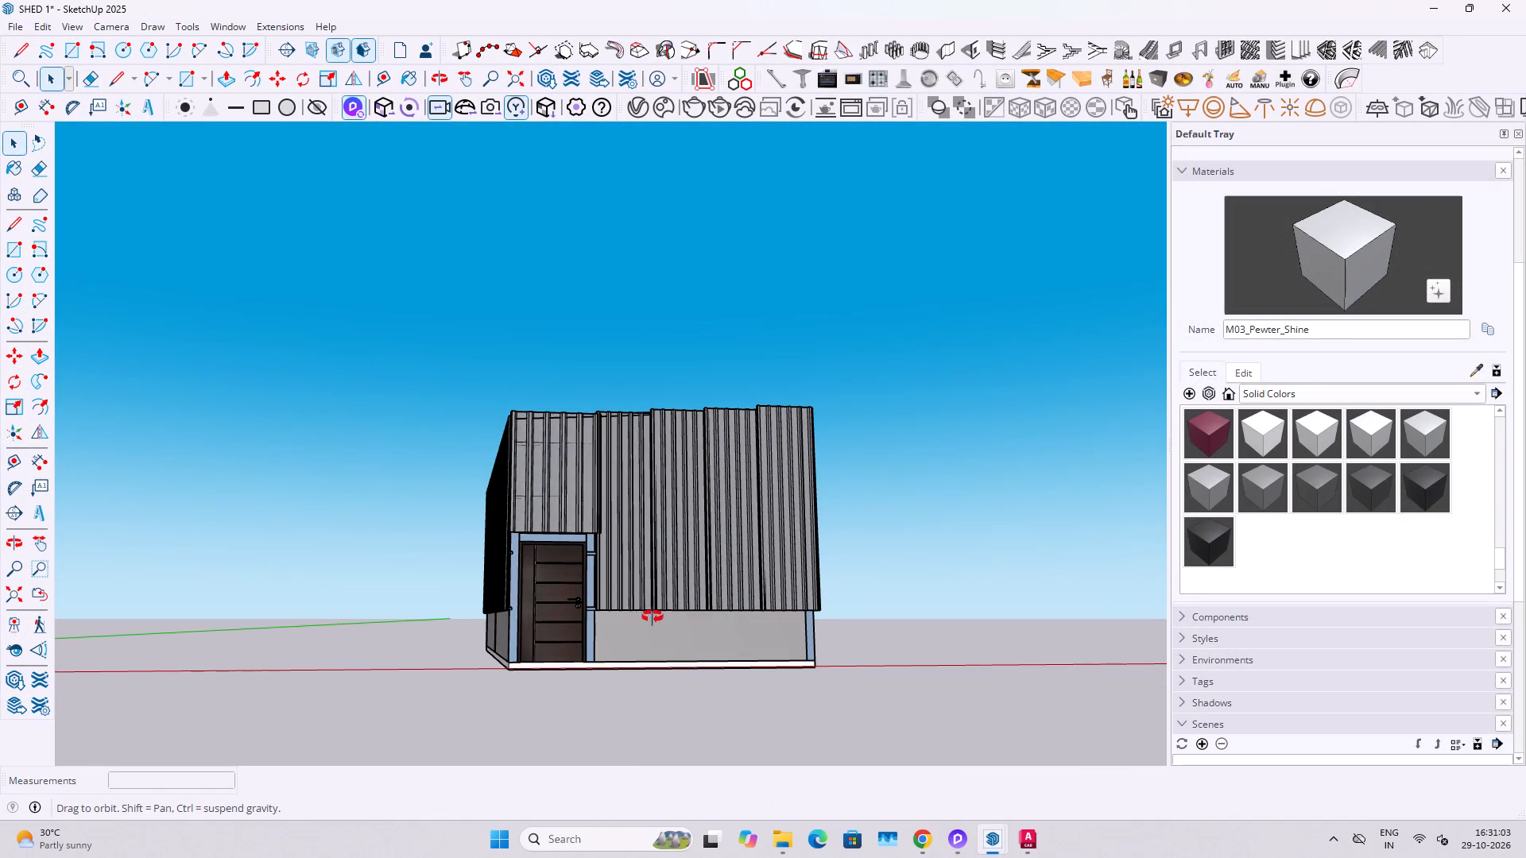
scroll(675, 623, up, 5)
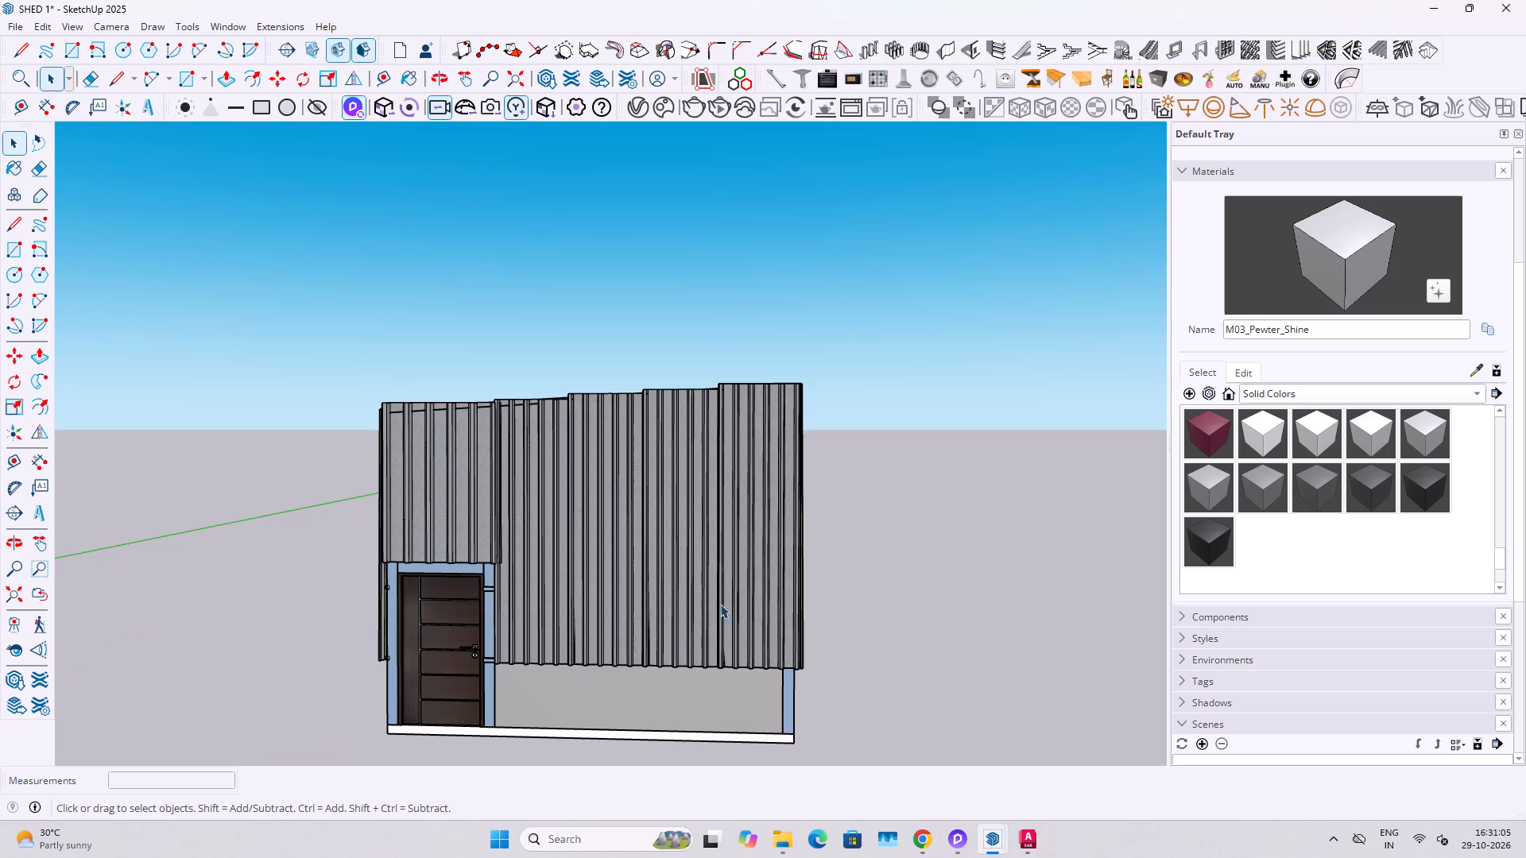
scroll(754, 589, down, 4)
middle_drag(740, 648, 740, 586)
drag(914, 304, 449, 667)
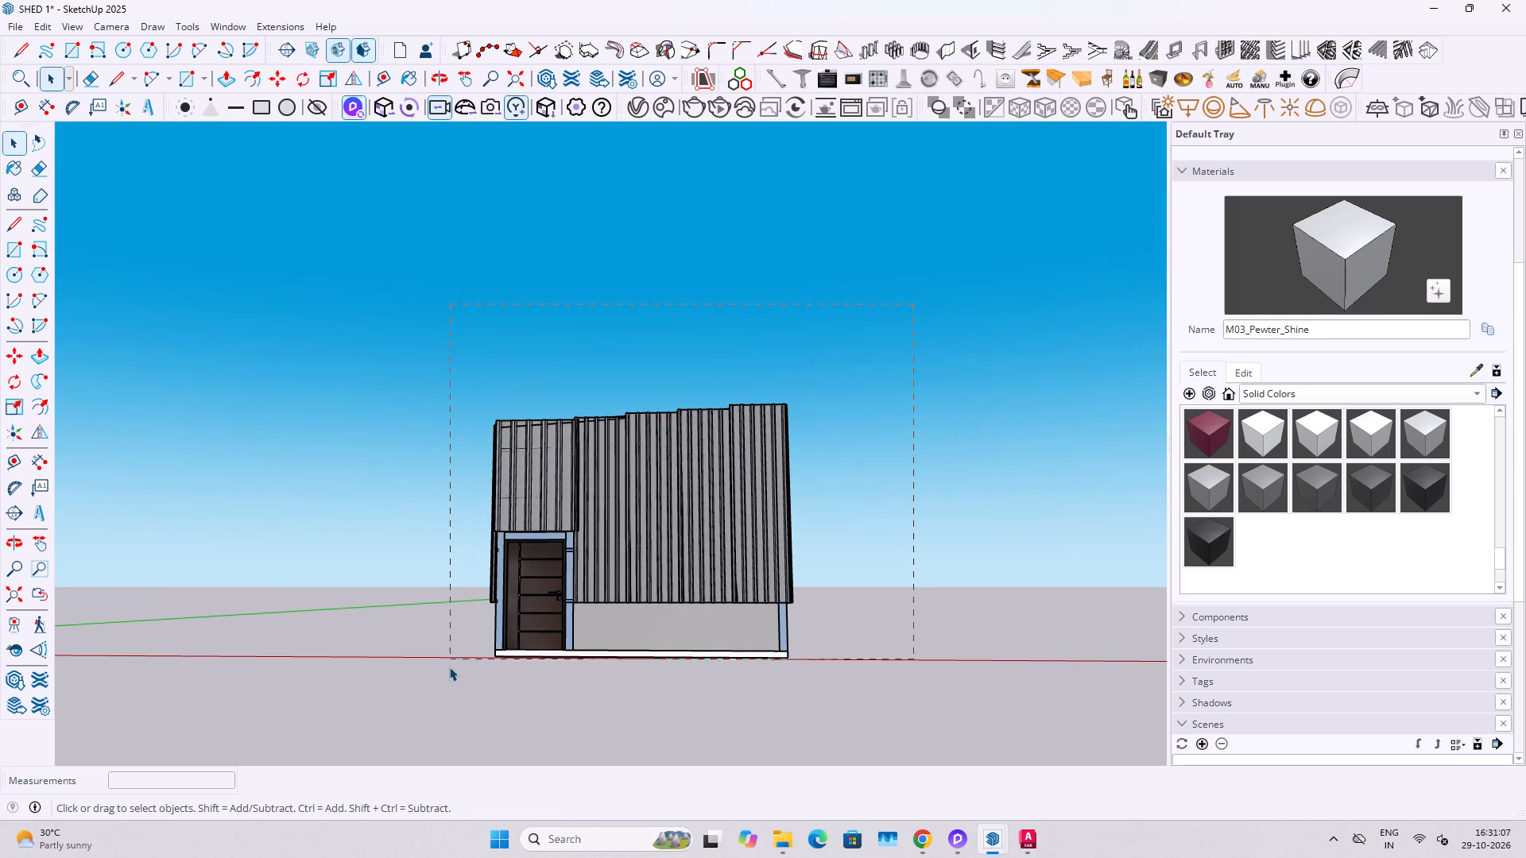
drag(449, 667, 445, 699)
right_click(619, 575)
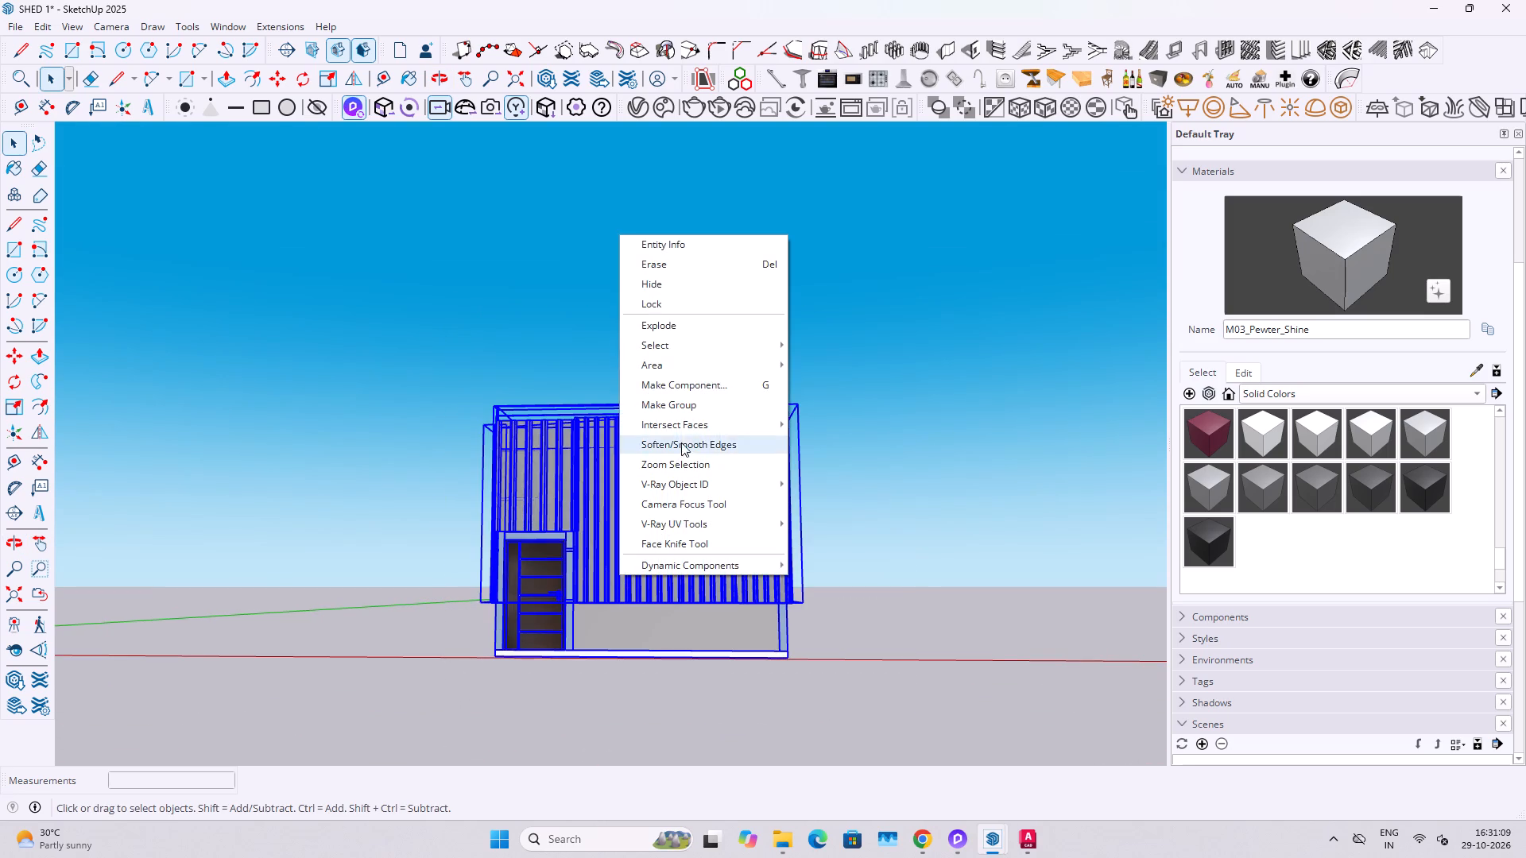
click(684, 403)
Copy the grouped shed into the STORAGE SHED -1 model and place it on the rooftop at the dashed guide line.
middle_drag(540, 692, 739, 771)
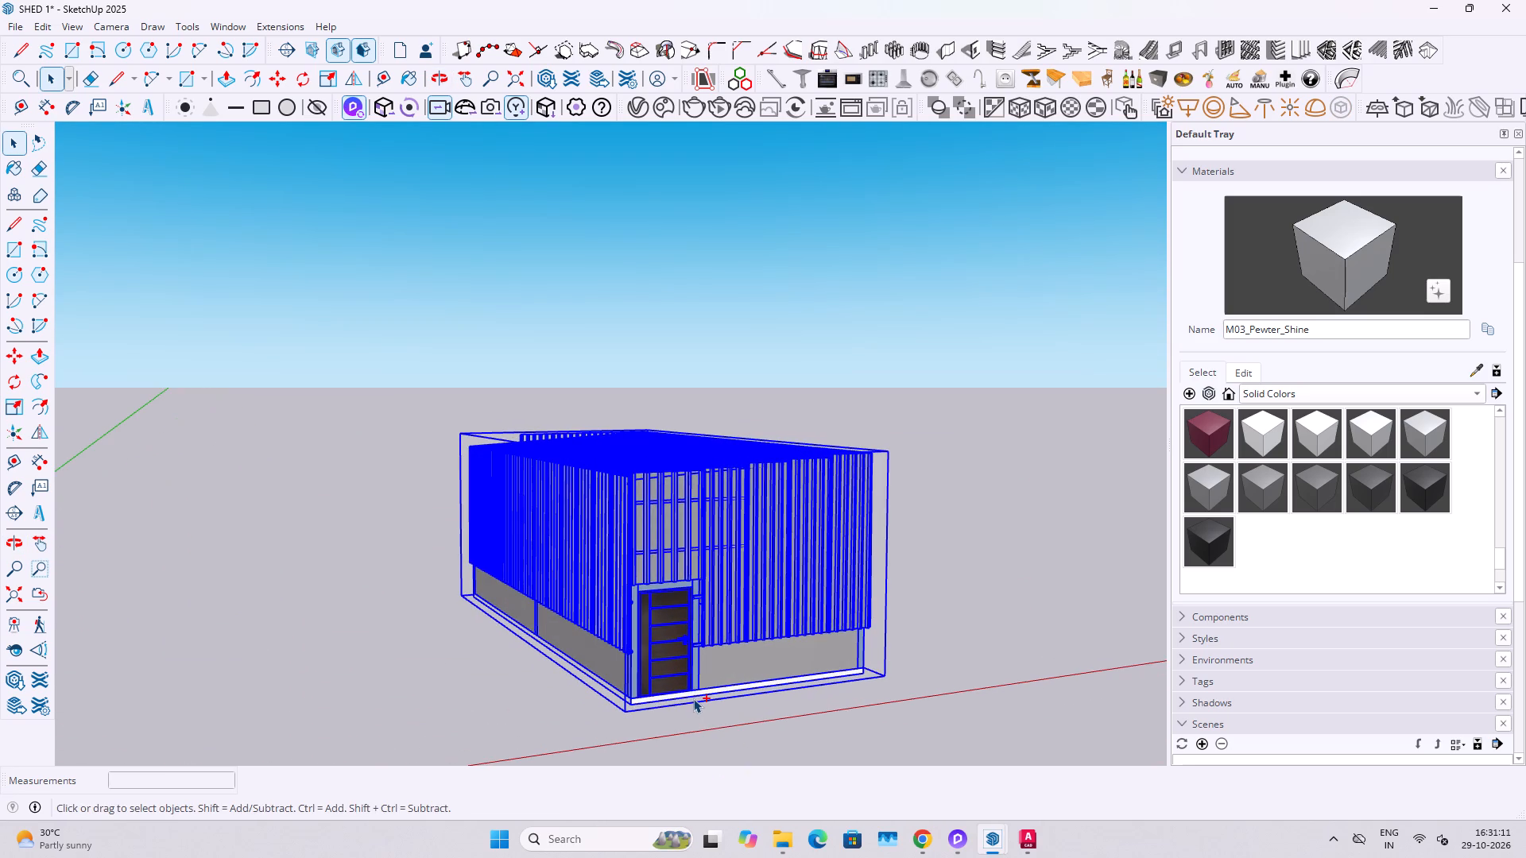
key(ctrl+c)
click(829, 767)
click(996, 847)
click(999, 751)
scroll(571, 403, up, 8)
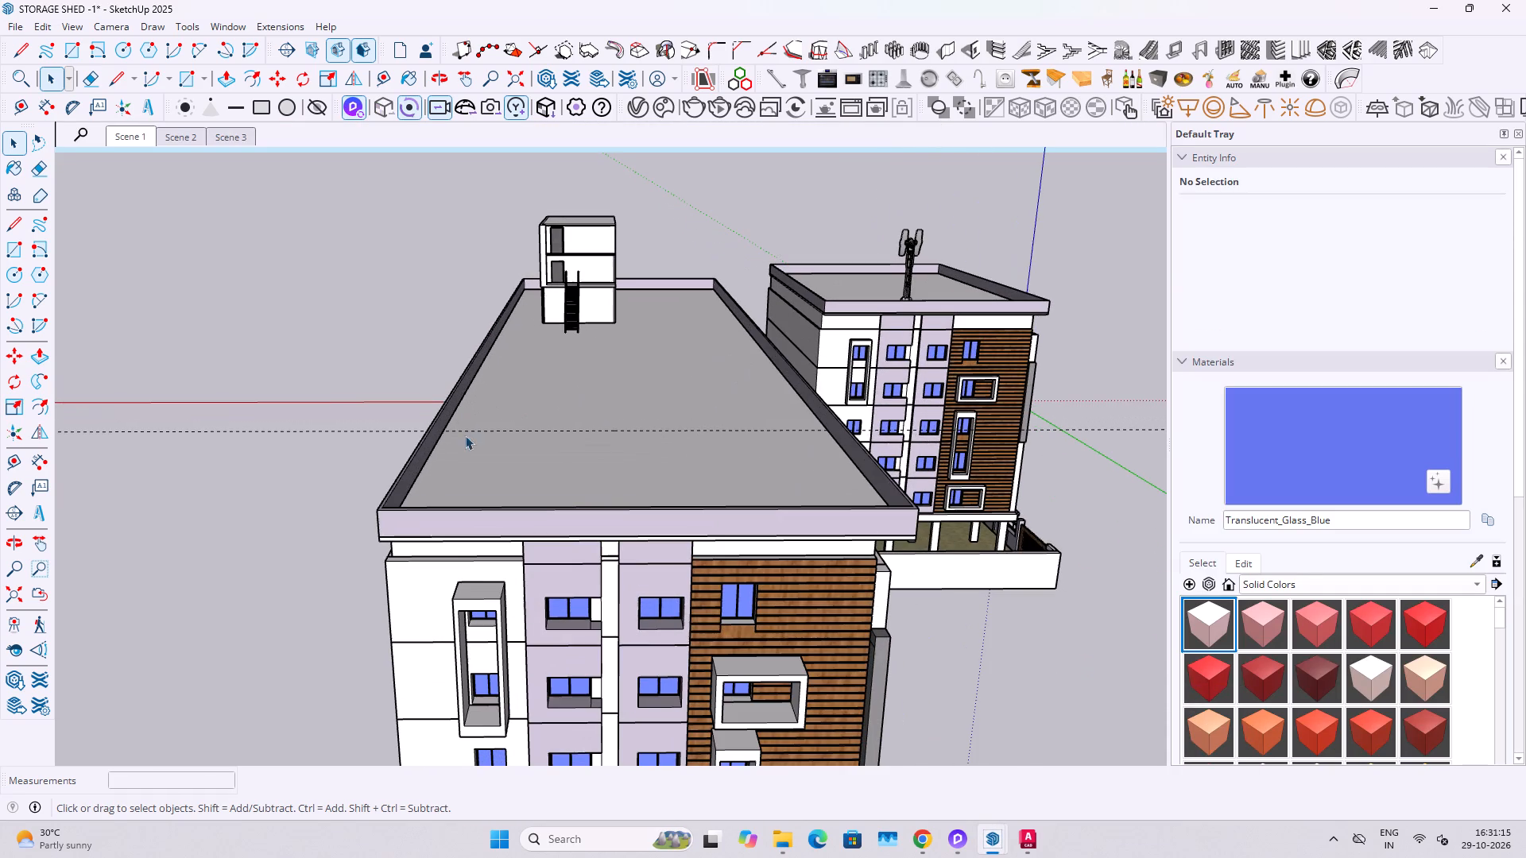
key(ctrl+v)
scroll(531, 435, up, 4)
middle_drag(595, 427, 609, 529)
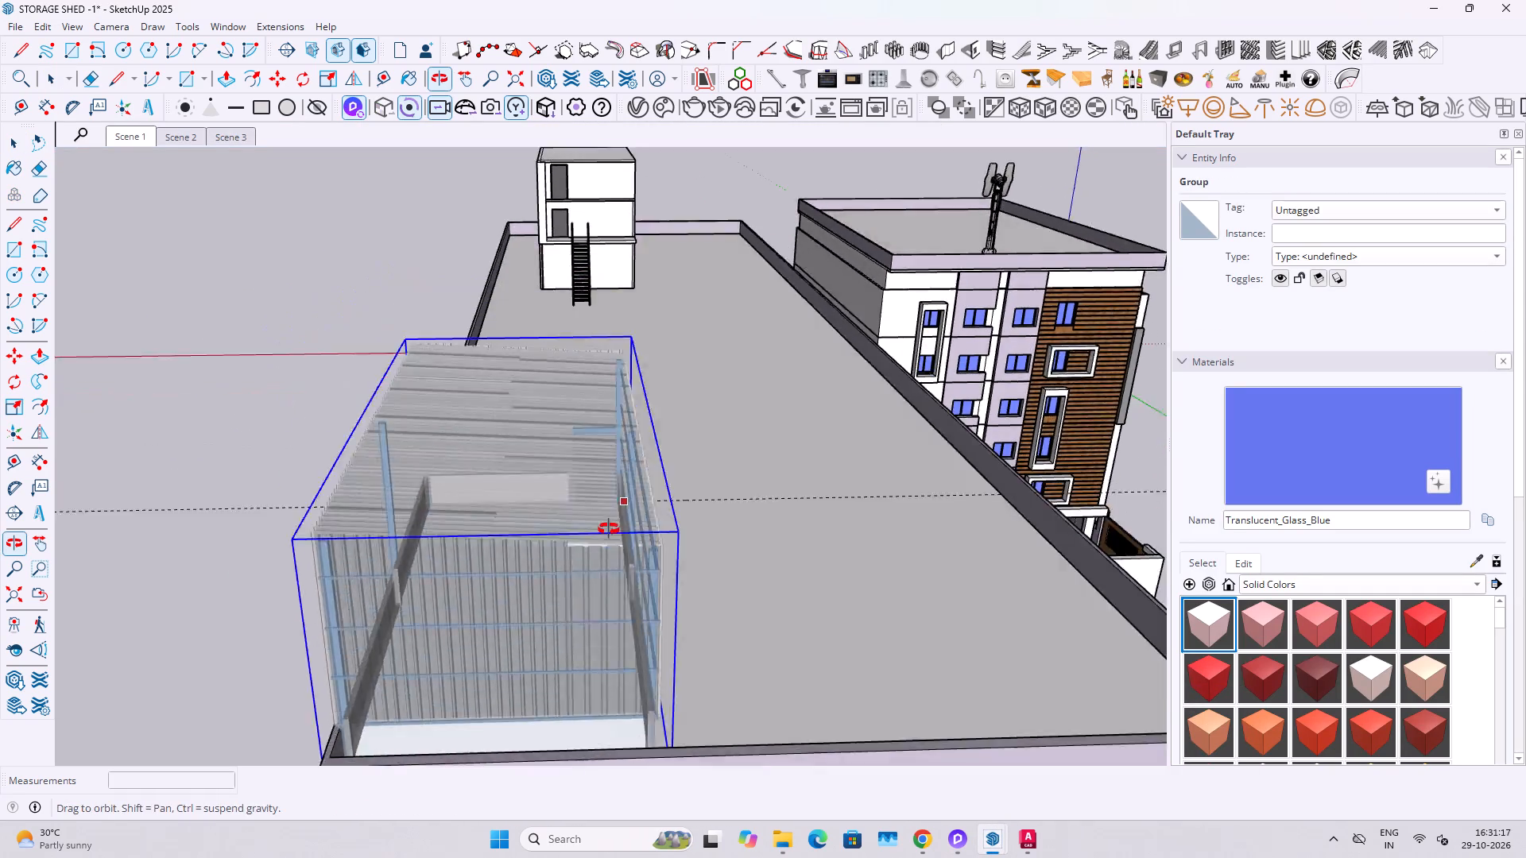
middle_drag(609, 529, 607, 551)
click(710, 464)
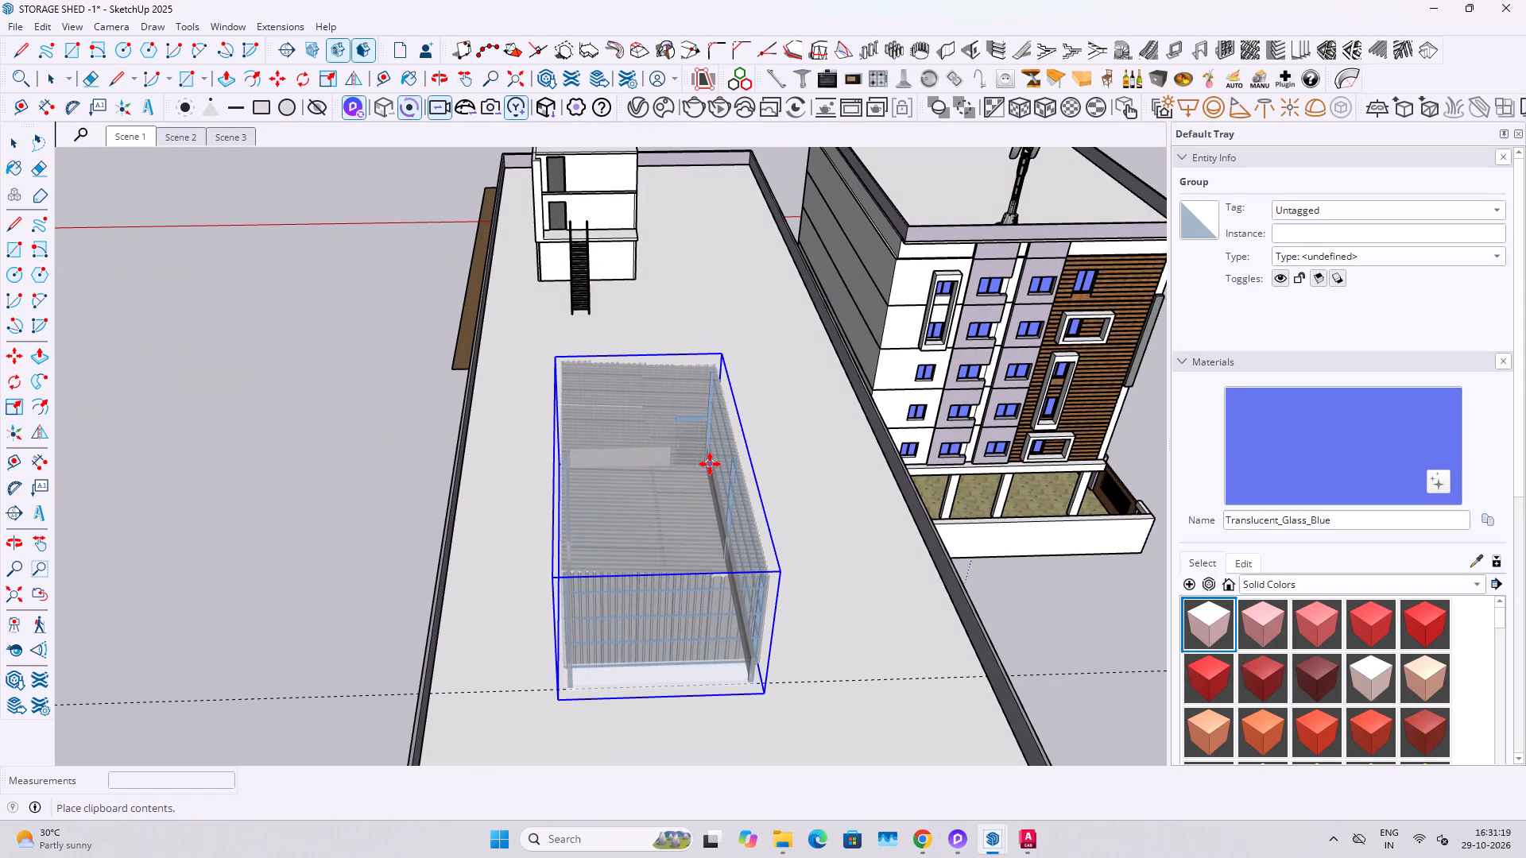
Flip the pasted shed about its green plane so its door wall lies on the guide-line side.
key(space)
key(Escape)
key(Escape)
key(Escape)
click(50, 429)
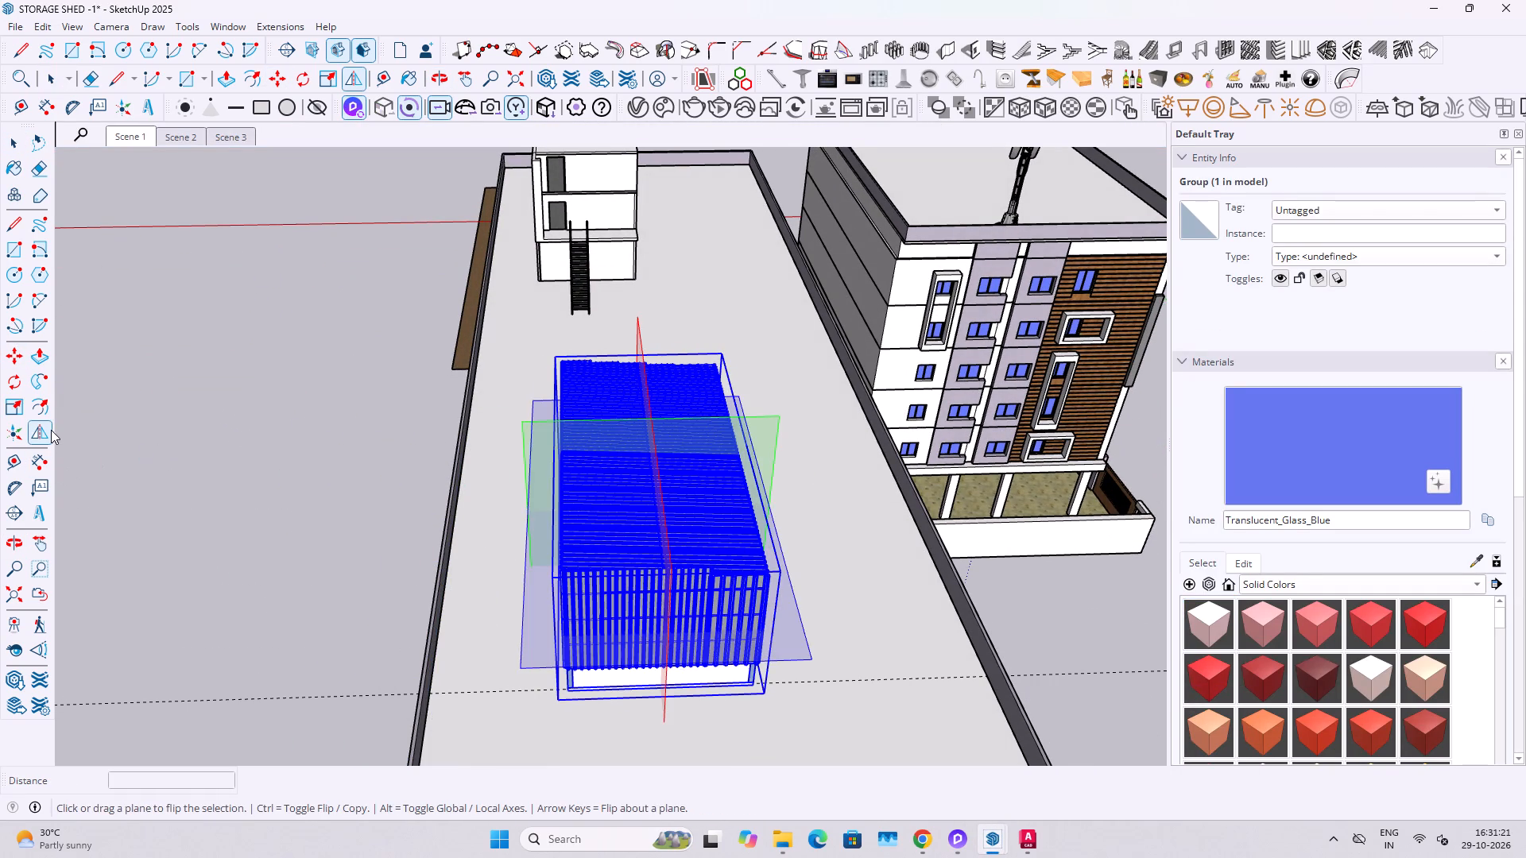
click(533, 435)
key(space)
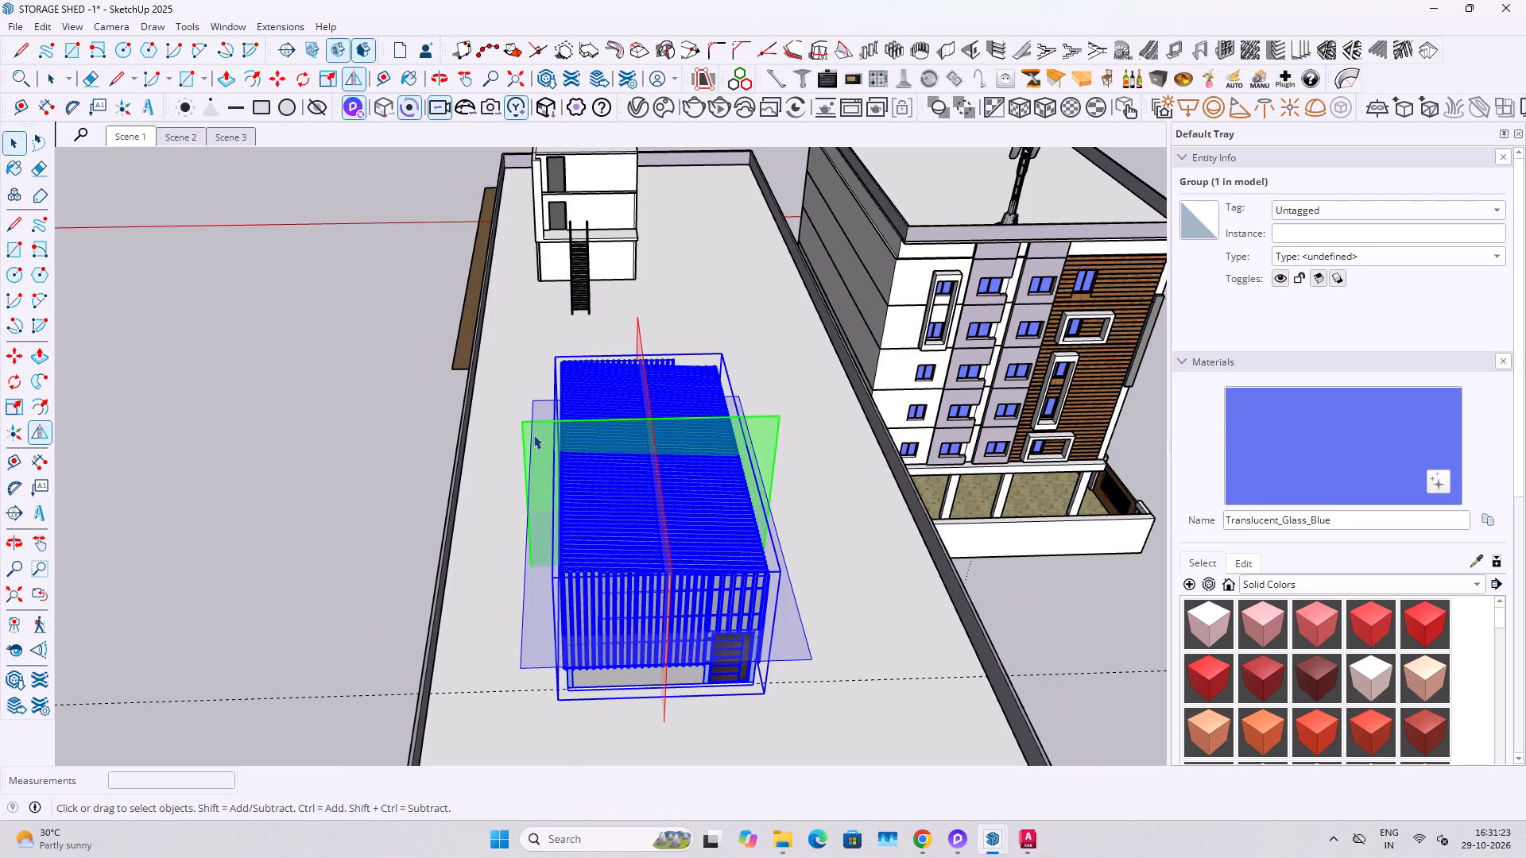
key(Escape)
key(Escape)
key(space)
key(Escape)
click(1082, 619)
Flip the shed about its red plane to move the door to the other end of the front wall.
scroll(660, 650, up, 9)
middle_drag(659, 647, 641, 589)
middle_drag(631, 483, 629, 472)
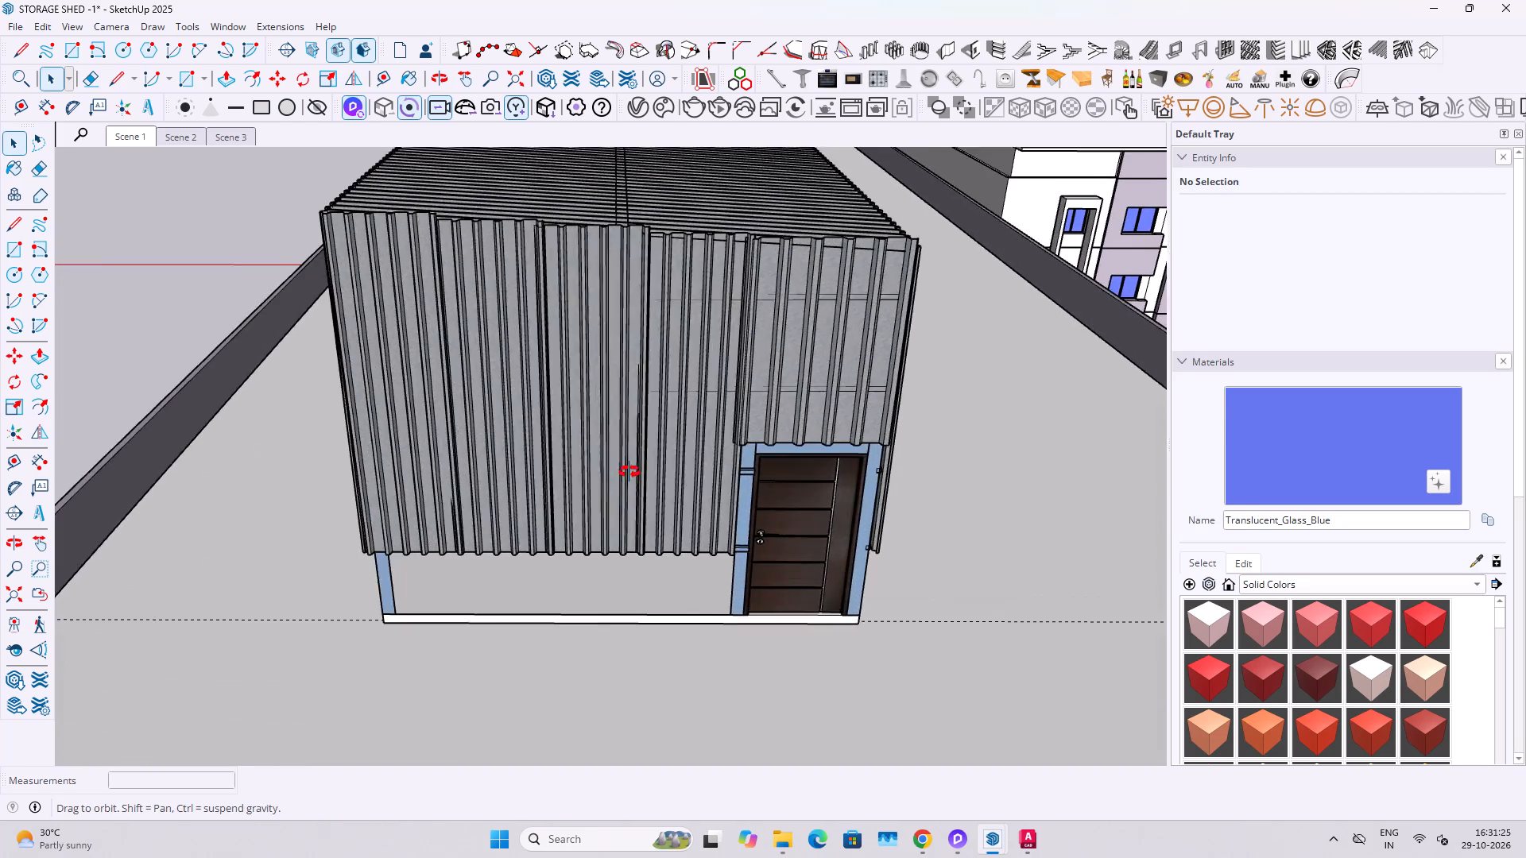
middle_drag(629, 472, 630, 377)
scroll(629, 462, up, 1)
click(624, 369)
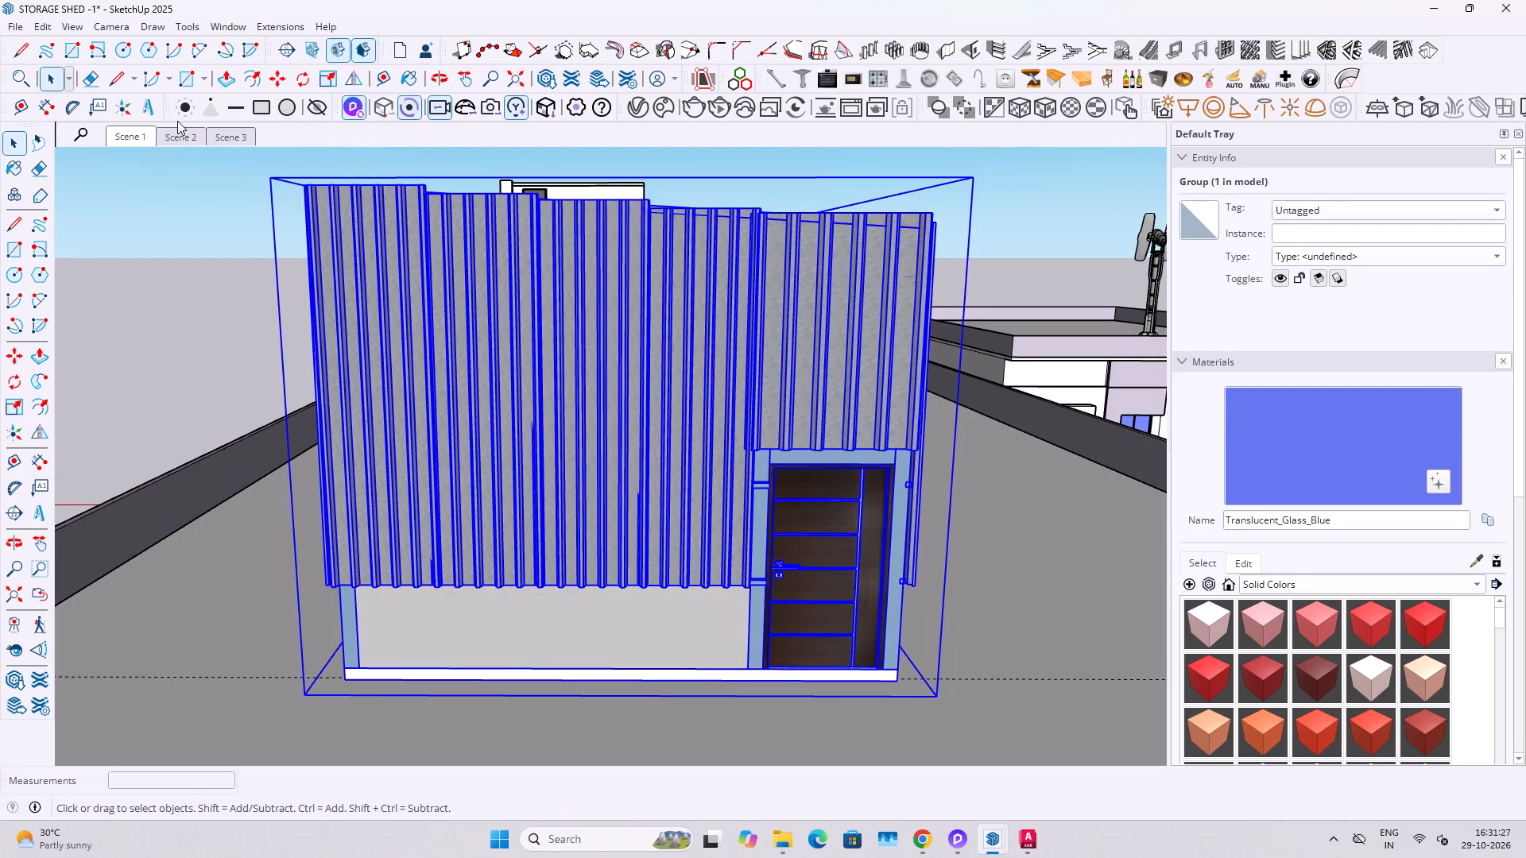
click(45, 435)
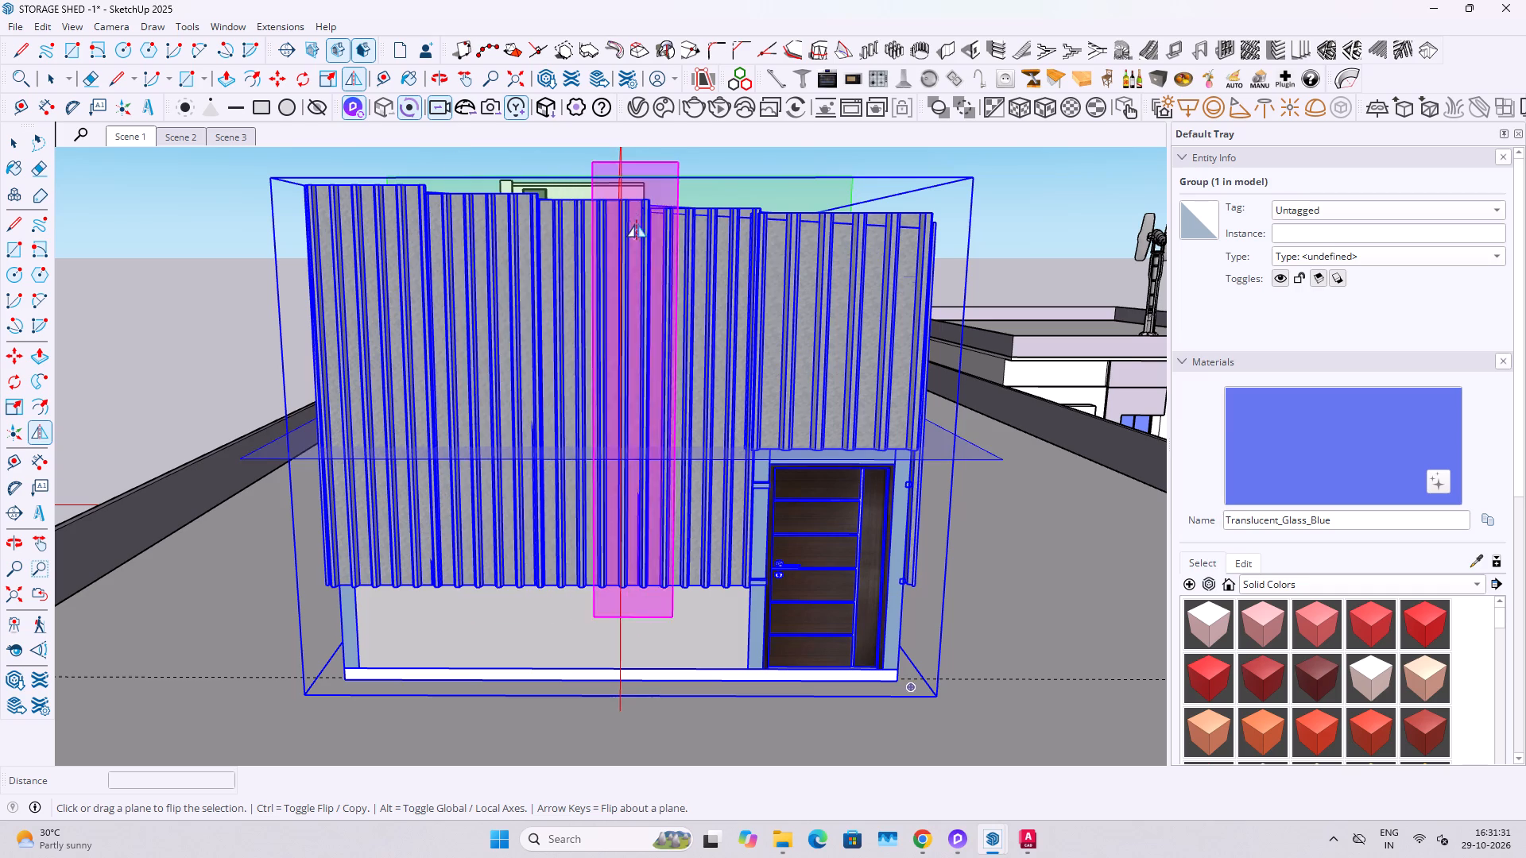
click(624, 191)
key(space)
scroll(498, 442, down, 5)
key(Escape)
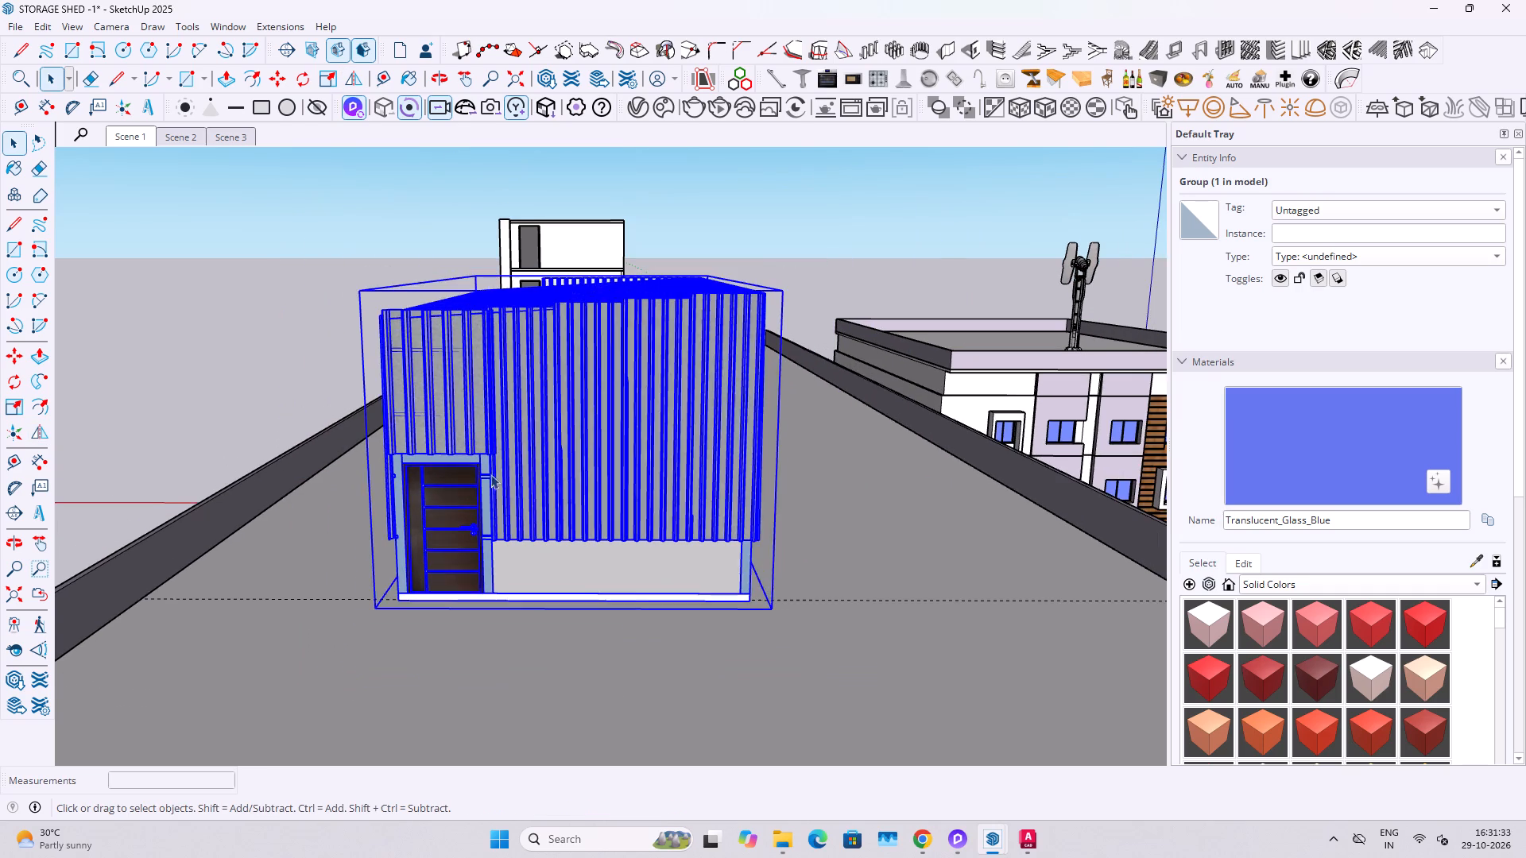
Update Scene 2 with an eye-level front view of the shed's door wall.
click(300, 316)
middle_drag(639, 500, 634, 455)
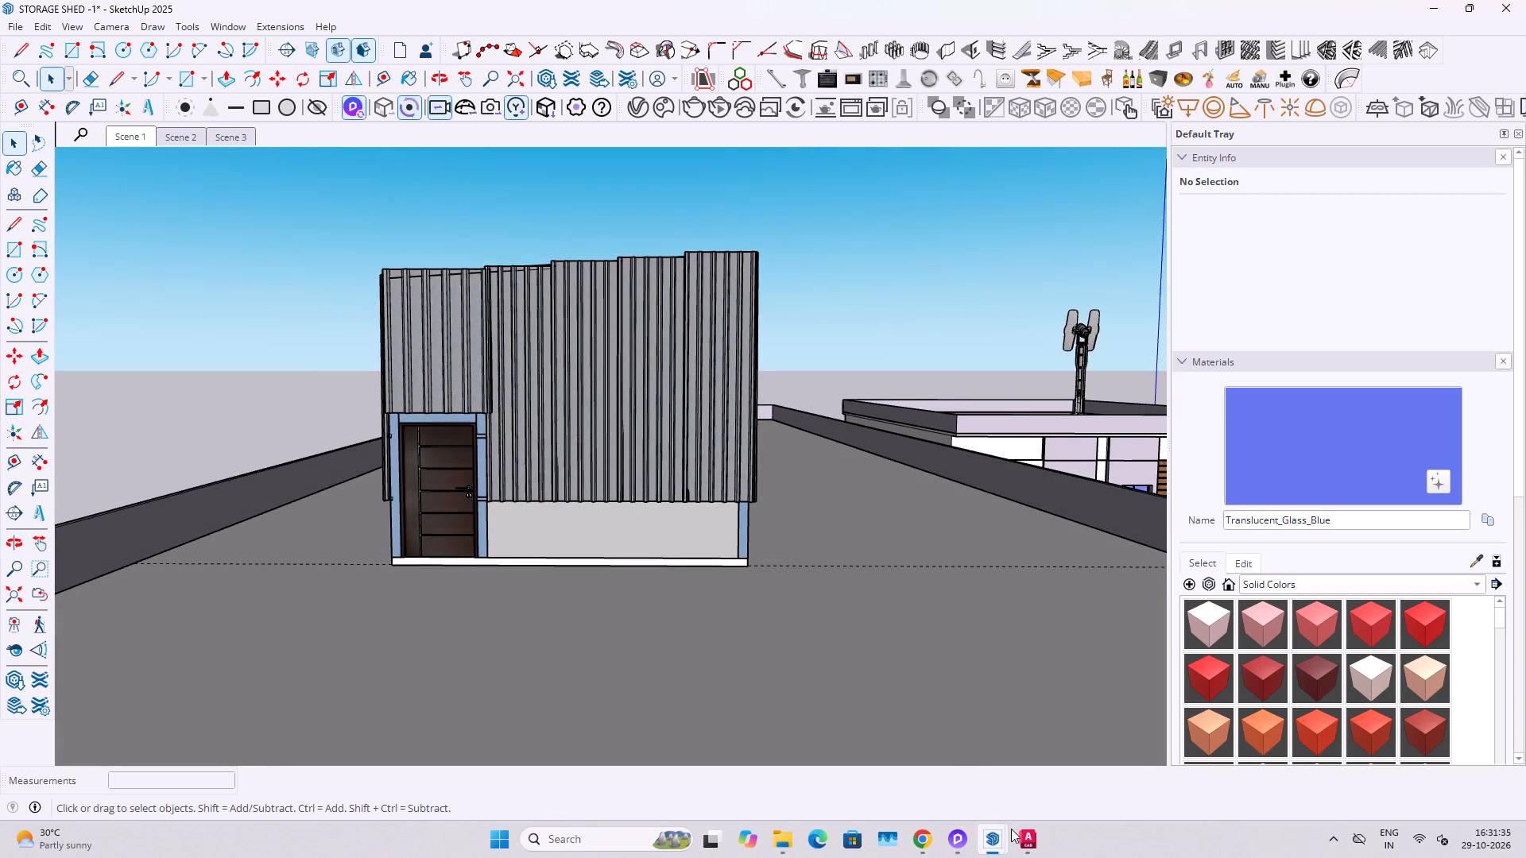
scroll(595, 543, up, 3)
shift+middle_drag(600, 523, 618, 603)
scroll(618, 686, up, 1)
scroll(625, 684, down, 1)
middle_drag(625, 684, 631, 698)
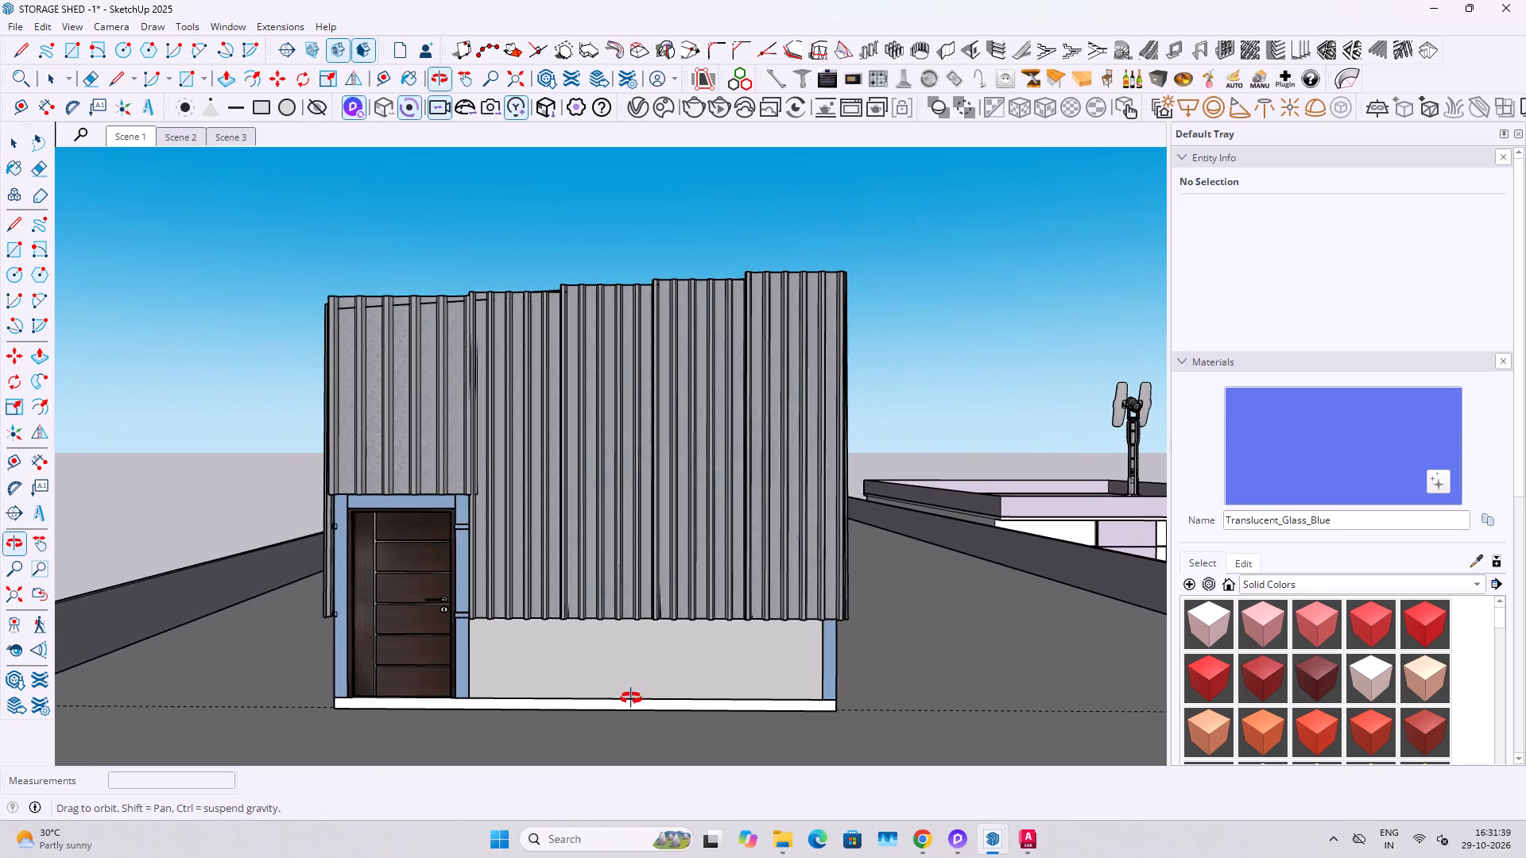
middle_drag(631, 698, 629, 698)
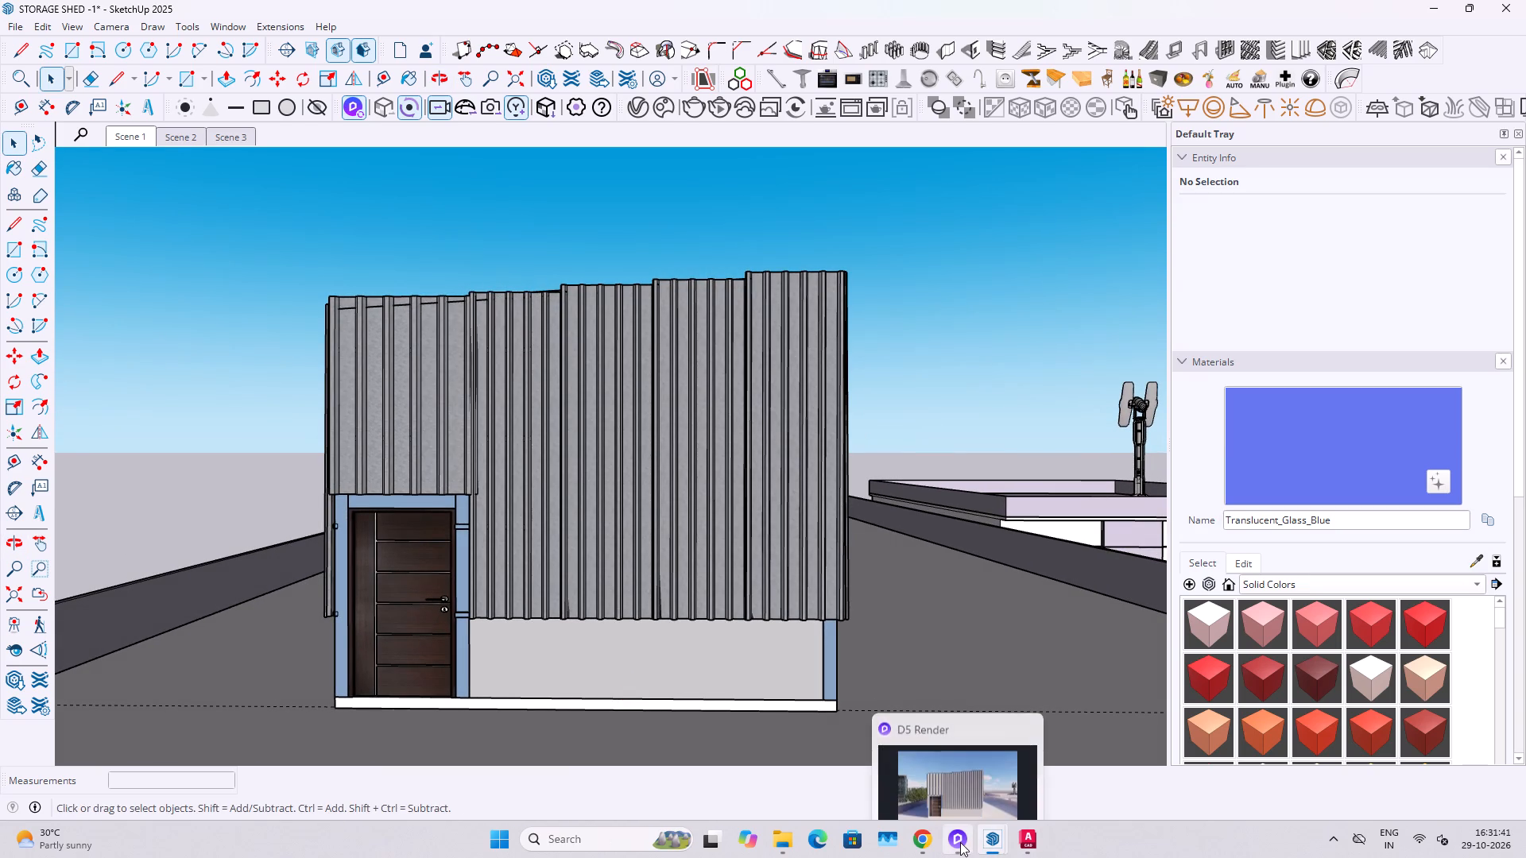
right_click(172, 140)
click(209, 203)
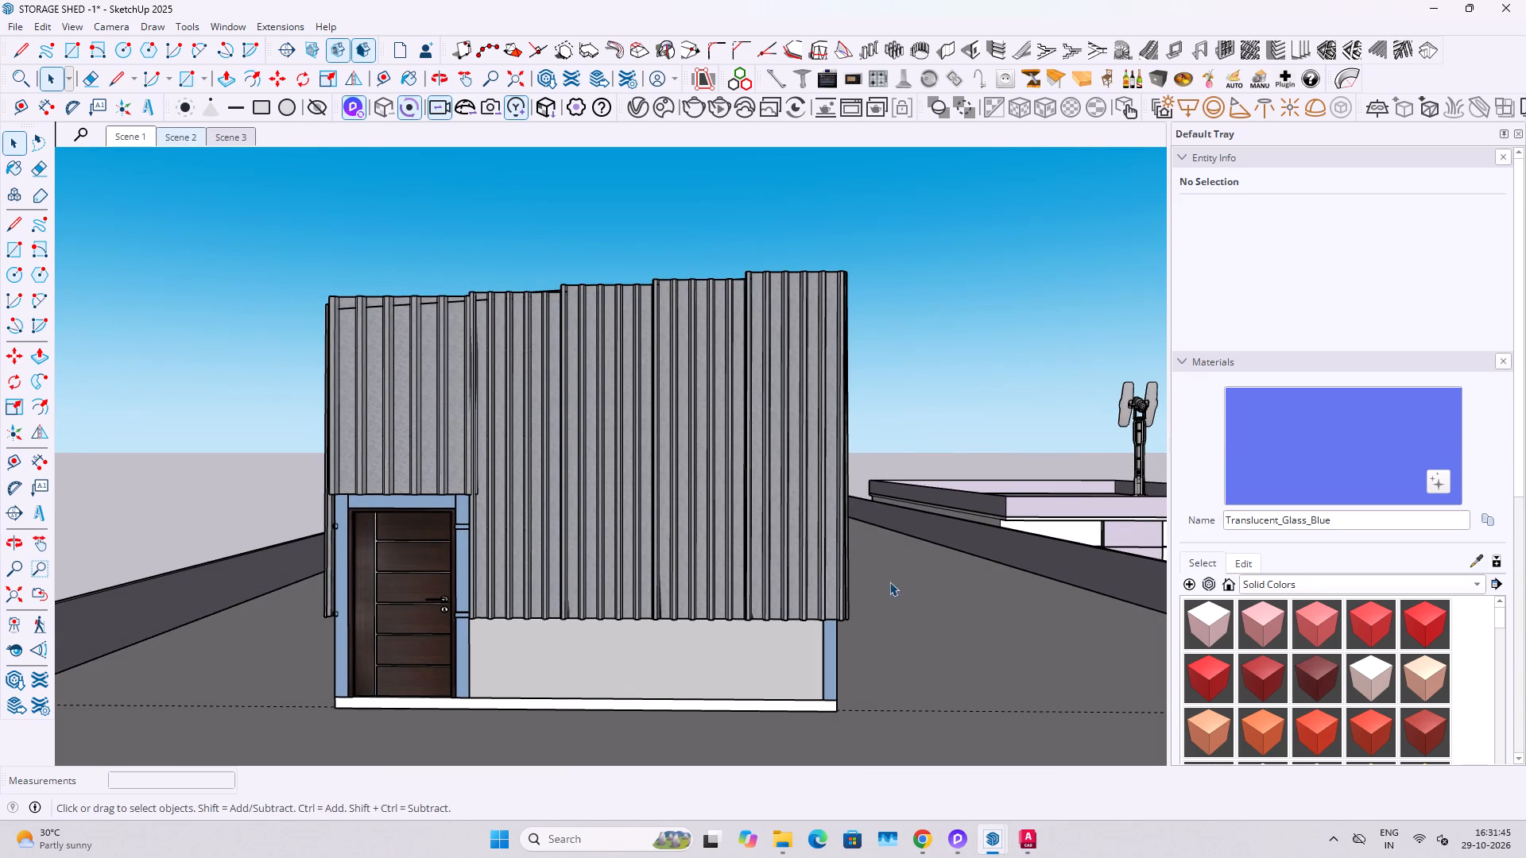
Switch to the shed1 project in D5 Render and inspect the shed on the rooftop and its surroundings.
click(957, 832)
scroll(786, 506, up, 1)
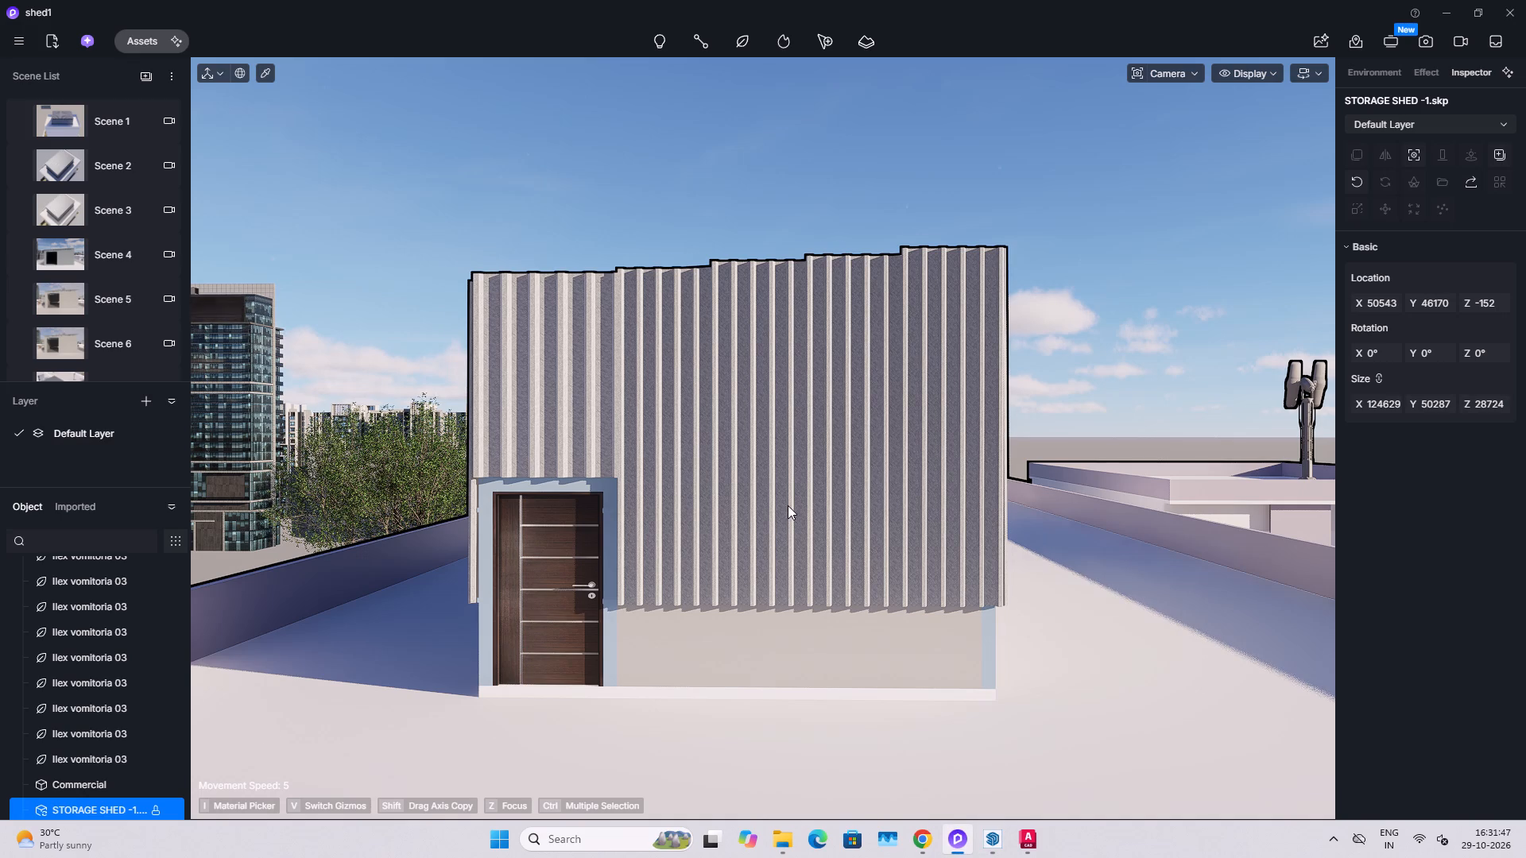
scroll(786, 512, down, 10)
middle_drag(720, 512, 699, 651)
drag(738, 547, 722, 659)
scroll(755, 525, down, 5)
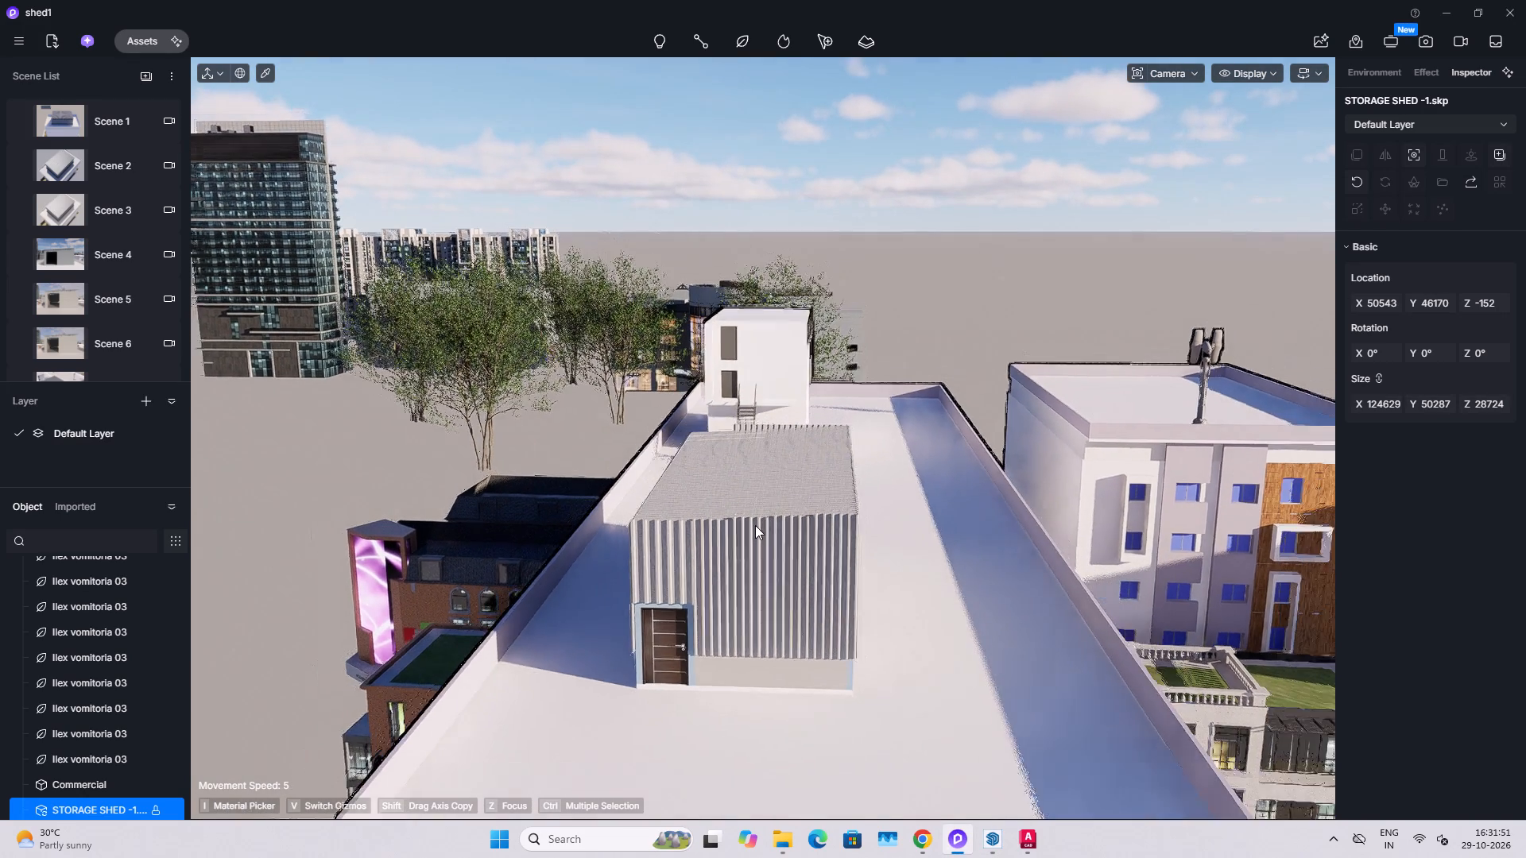
scroll(755, 525, down, 6)
Move the Modern Commercial Office 80M tower behind the rooftop to about Y 96880 and lower it to about Z -18329.
click(321, 303)
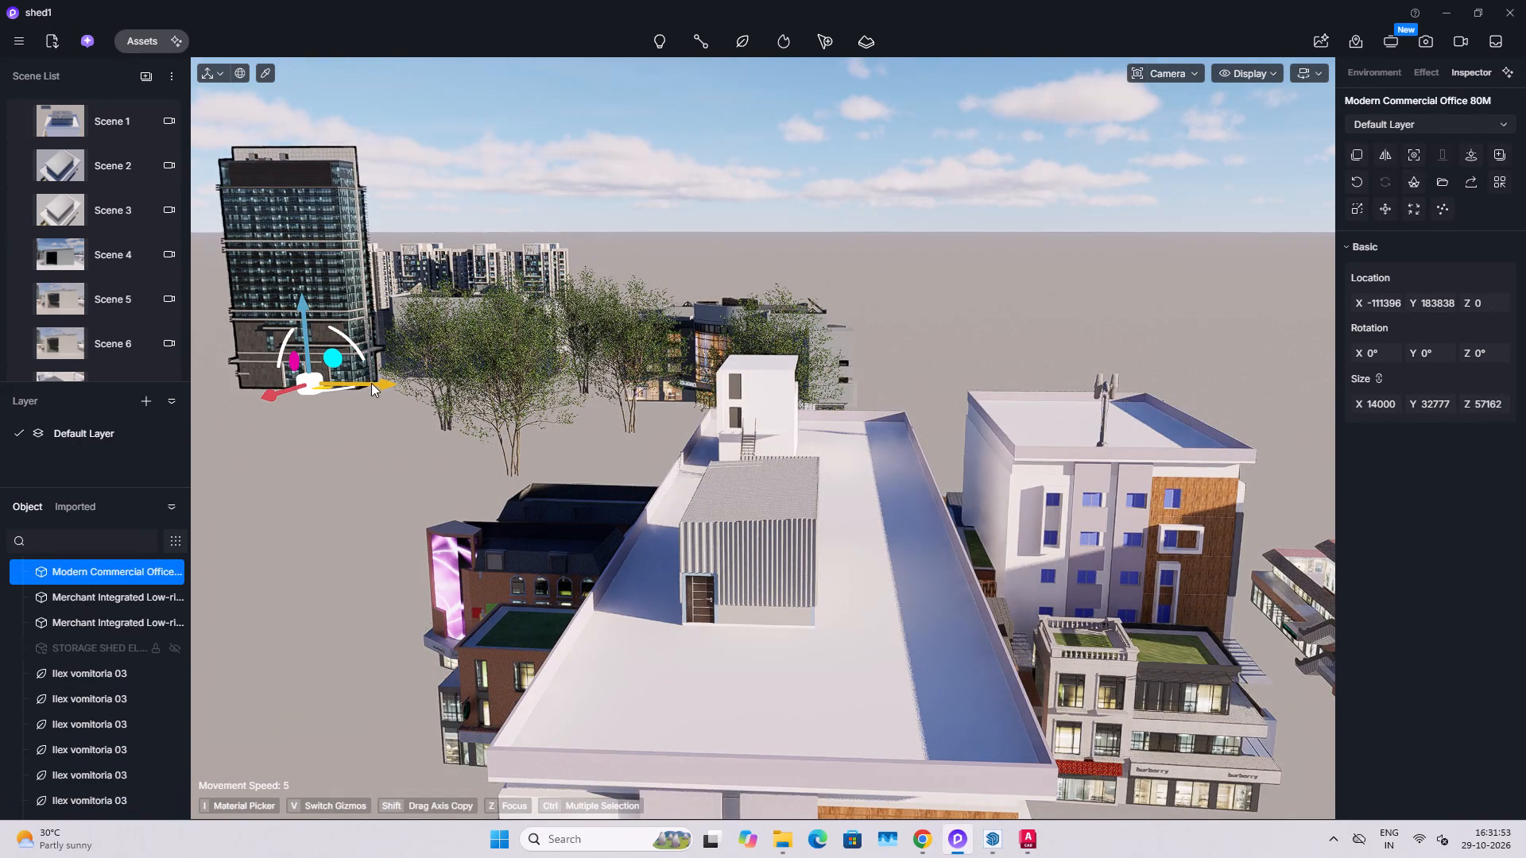
drag(371, 384, 718, 440)
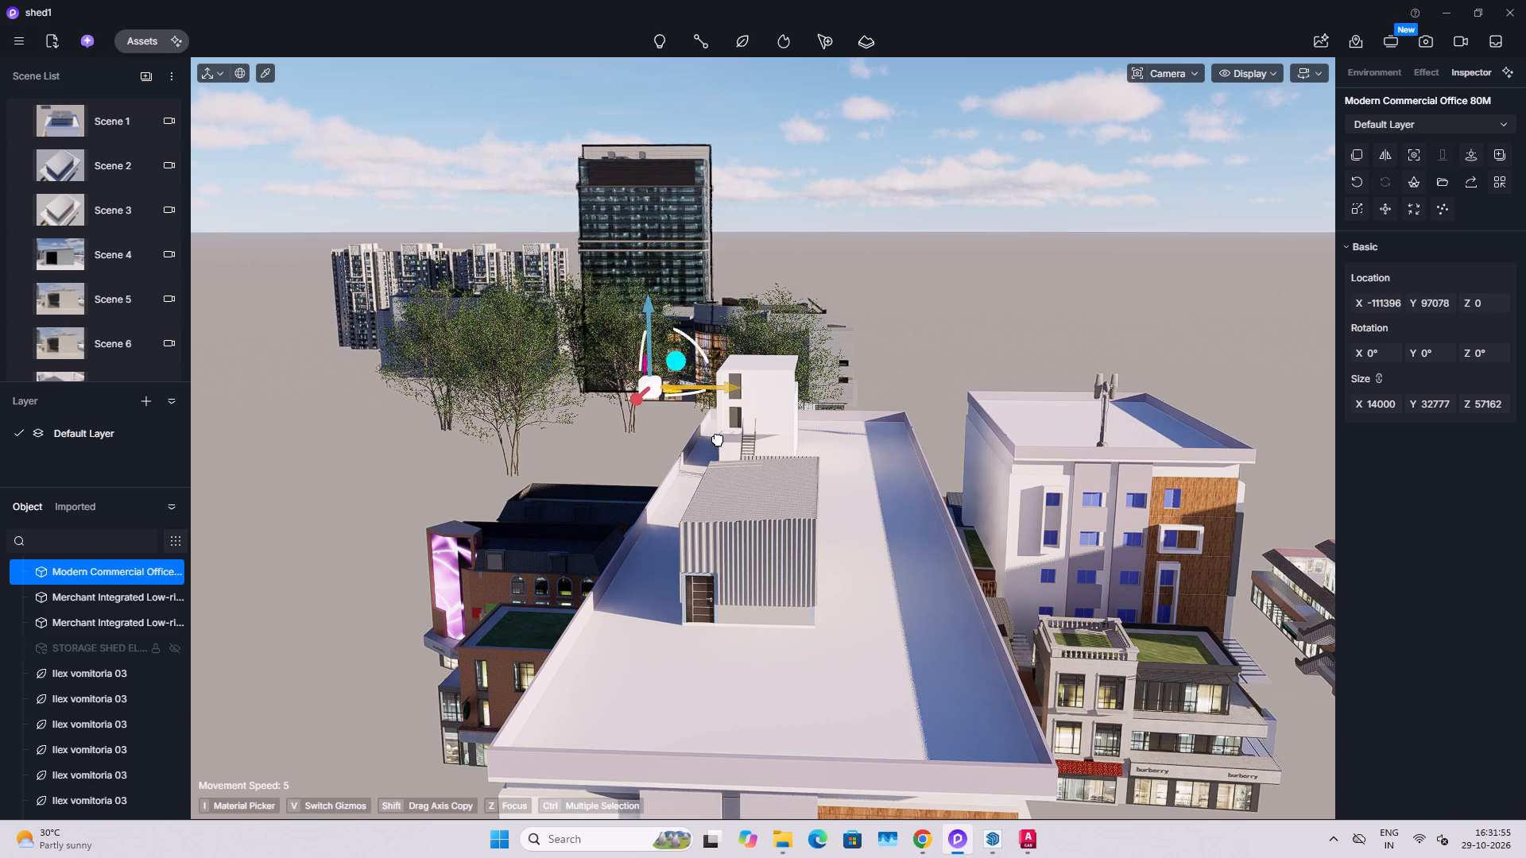
drag(718, 440, 719, 440)
drag(654, 317, 655, 419)
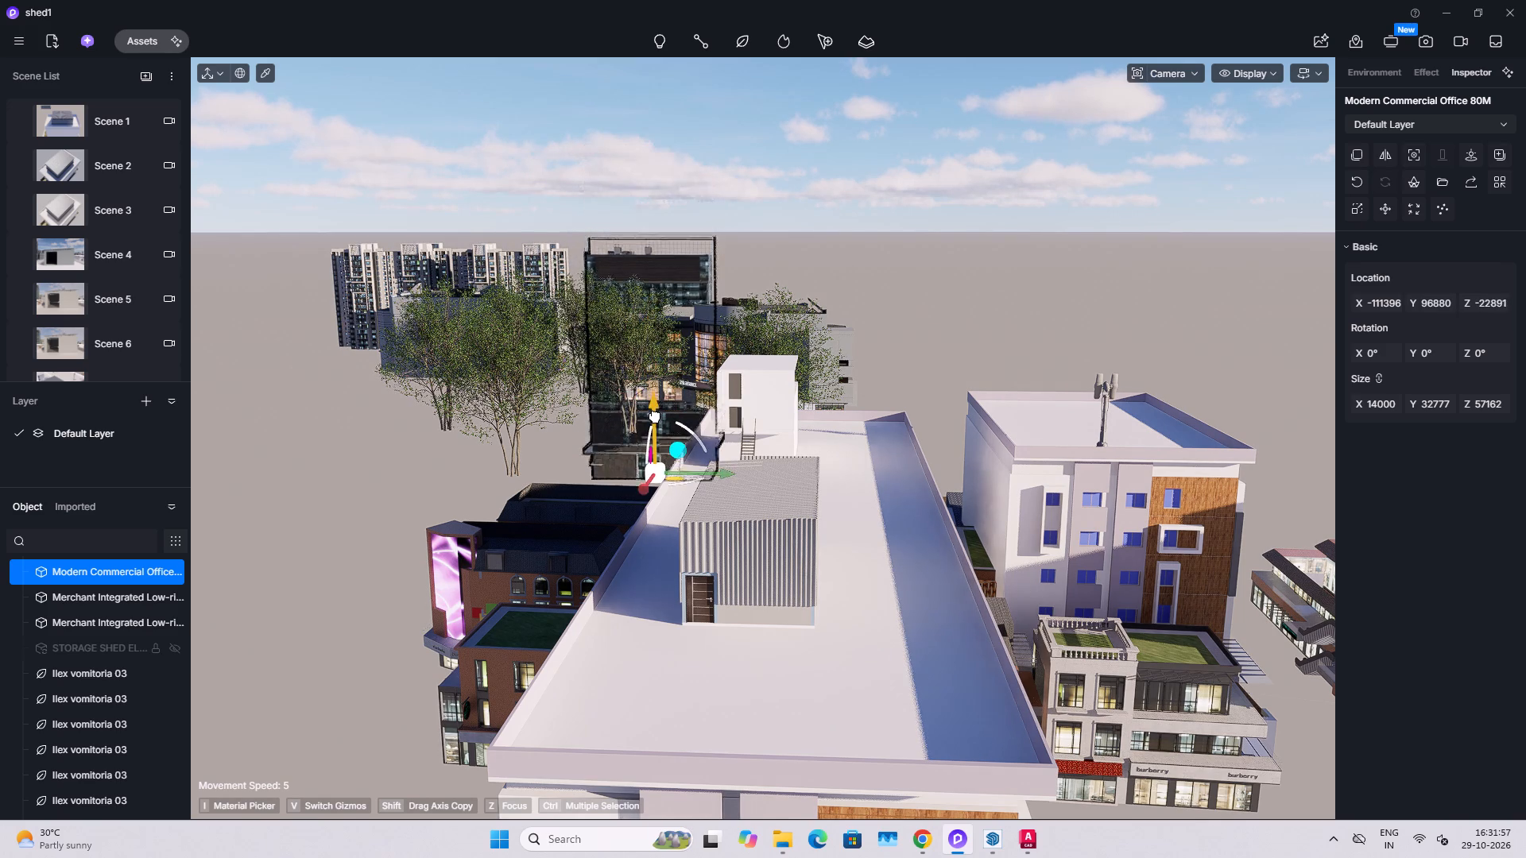
drag(655, 419, 652, 392)
Shift the Merchant Integrated Low-rise building behind the stair block along the Y axis to about Y 42544.
click(840, 344)
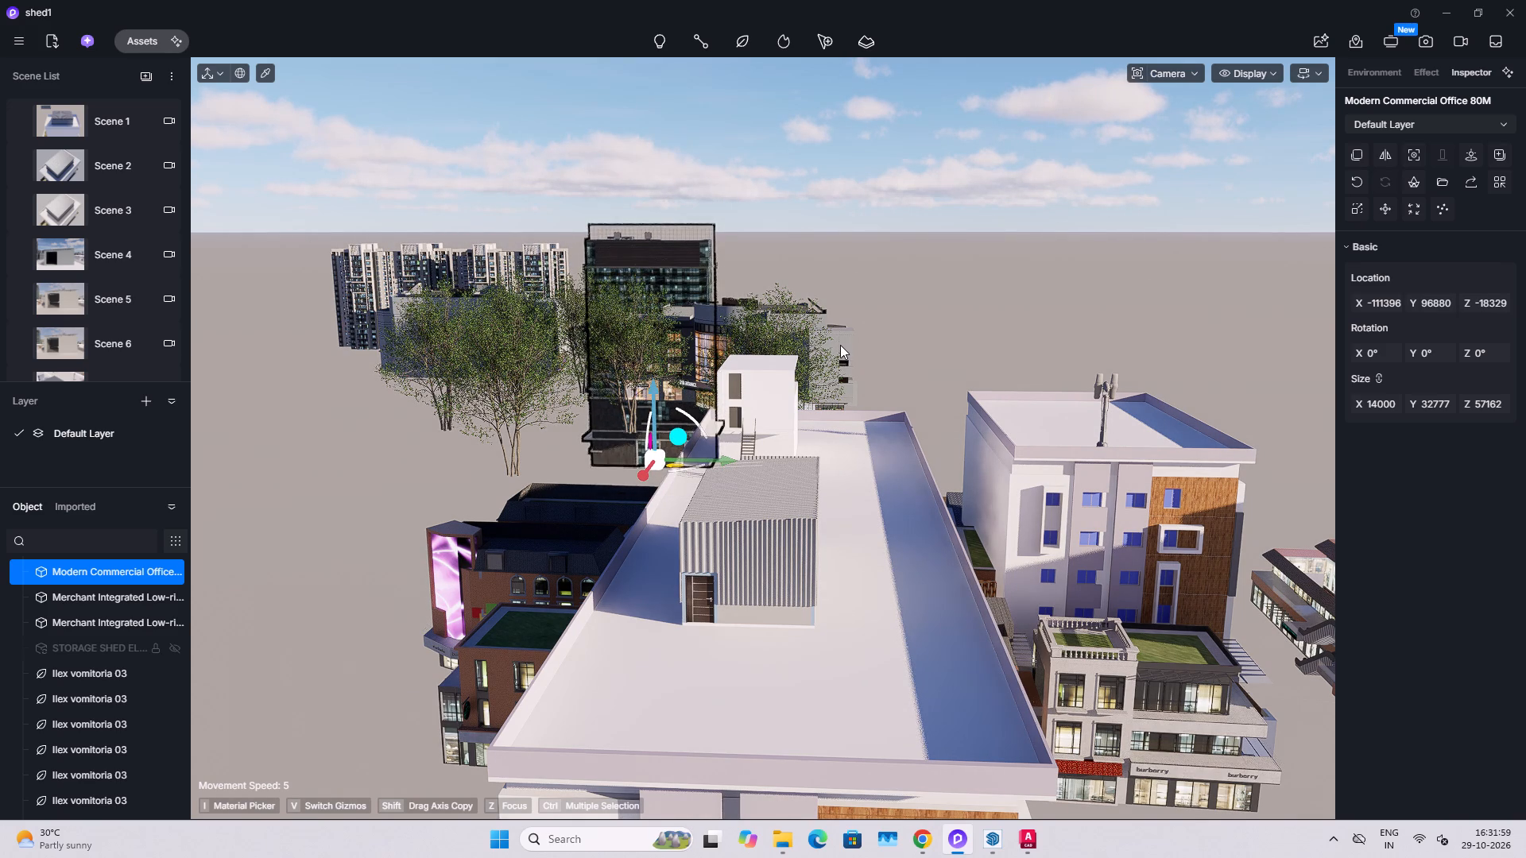
drag(786, 405, 900, 409)
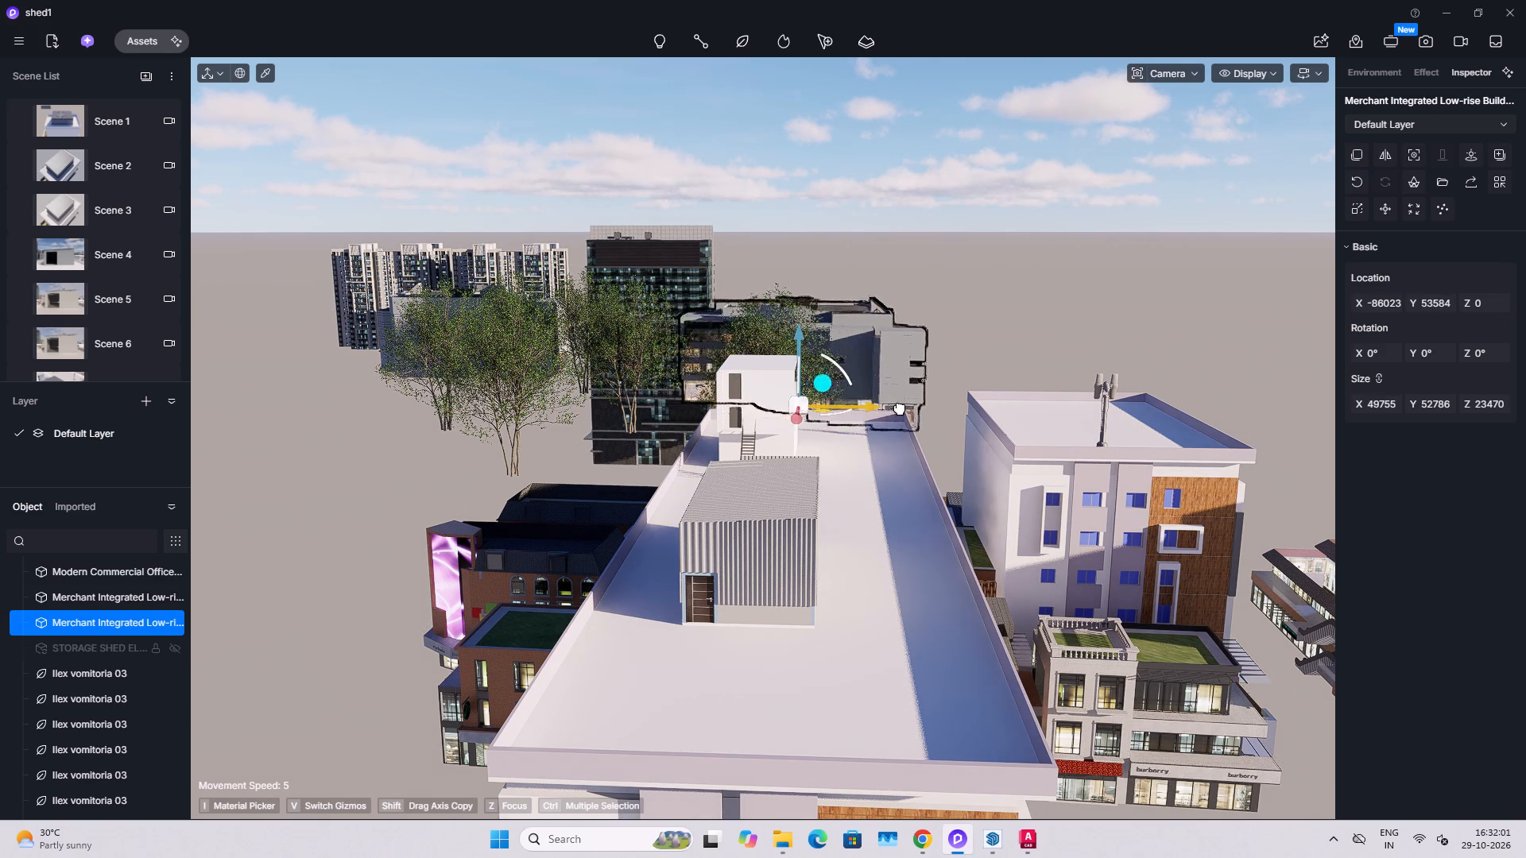
drag(900, 409, 931, 414)
Bring one Apartment02 building forward beside the rooftop, placing it at about X -32298, Y 112341.
click(408, 265)
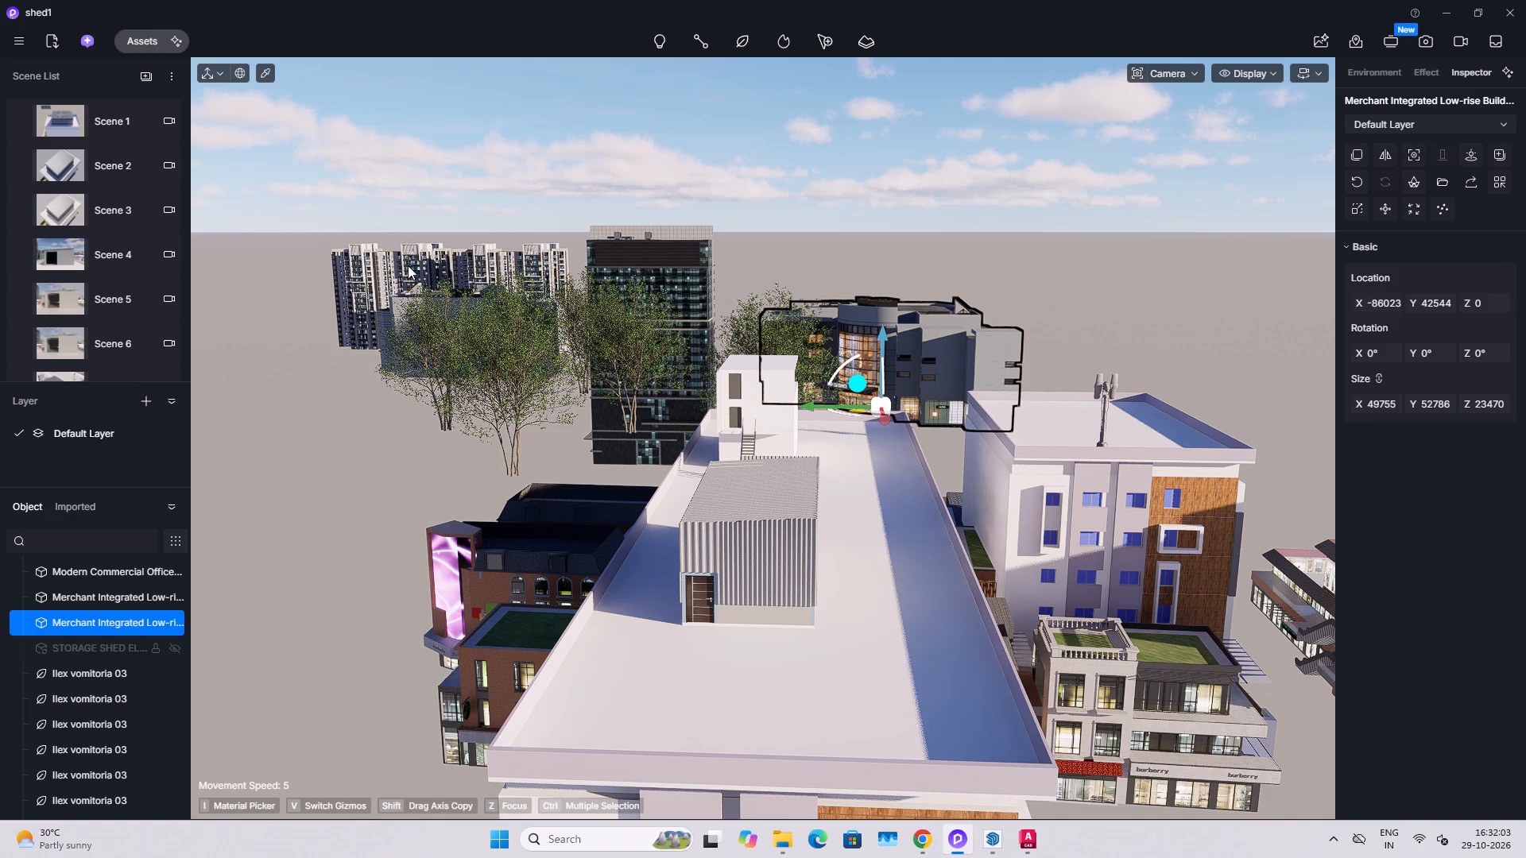
drag(381, 349, 362, 367)
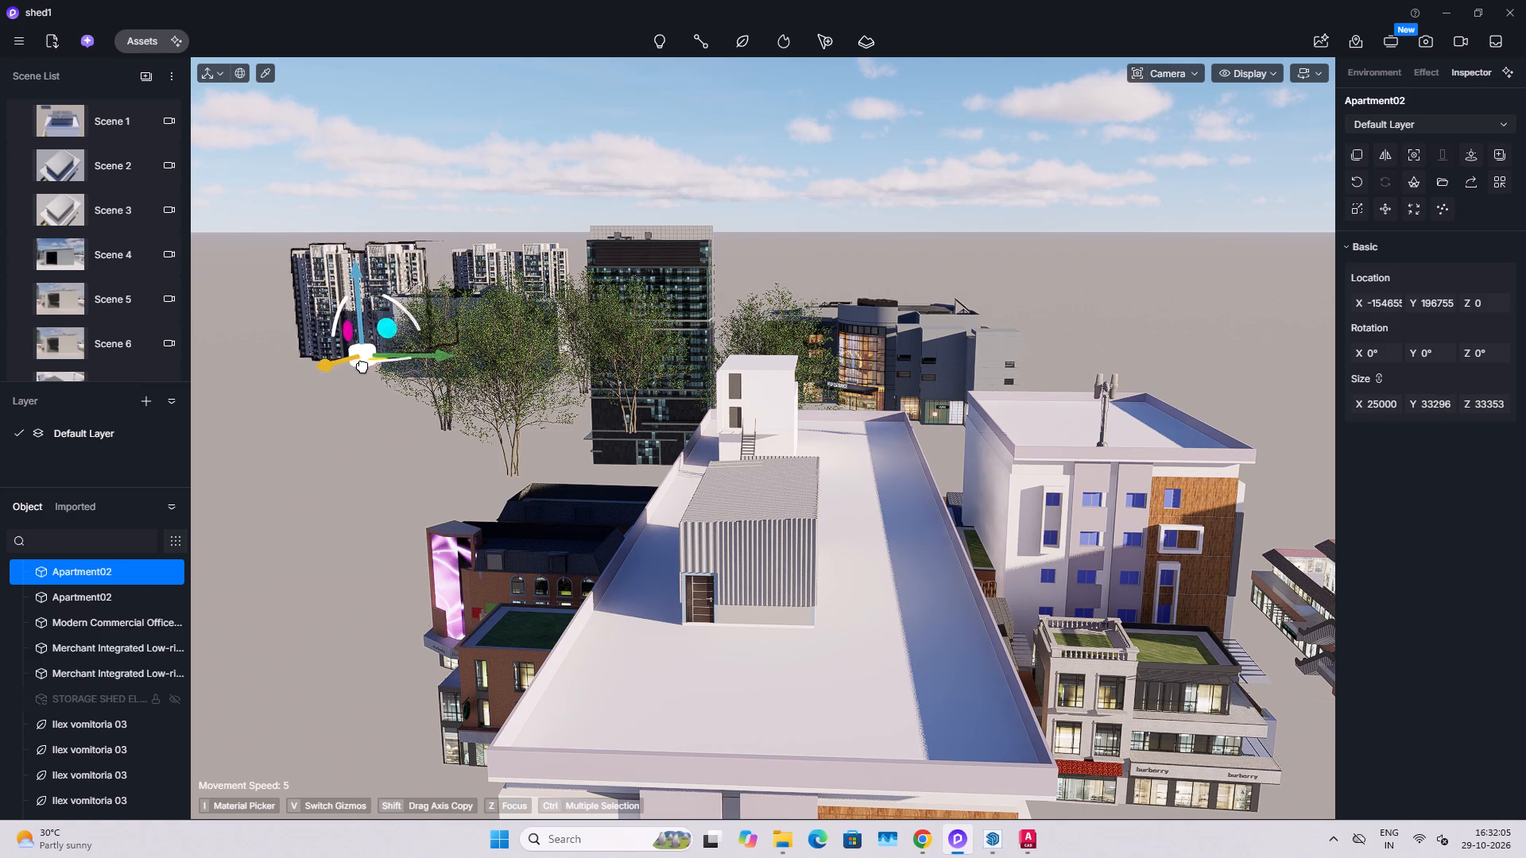
drag(362, 367, 355, 403)
drag(277, 395, 428, 416)
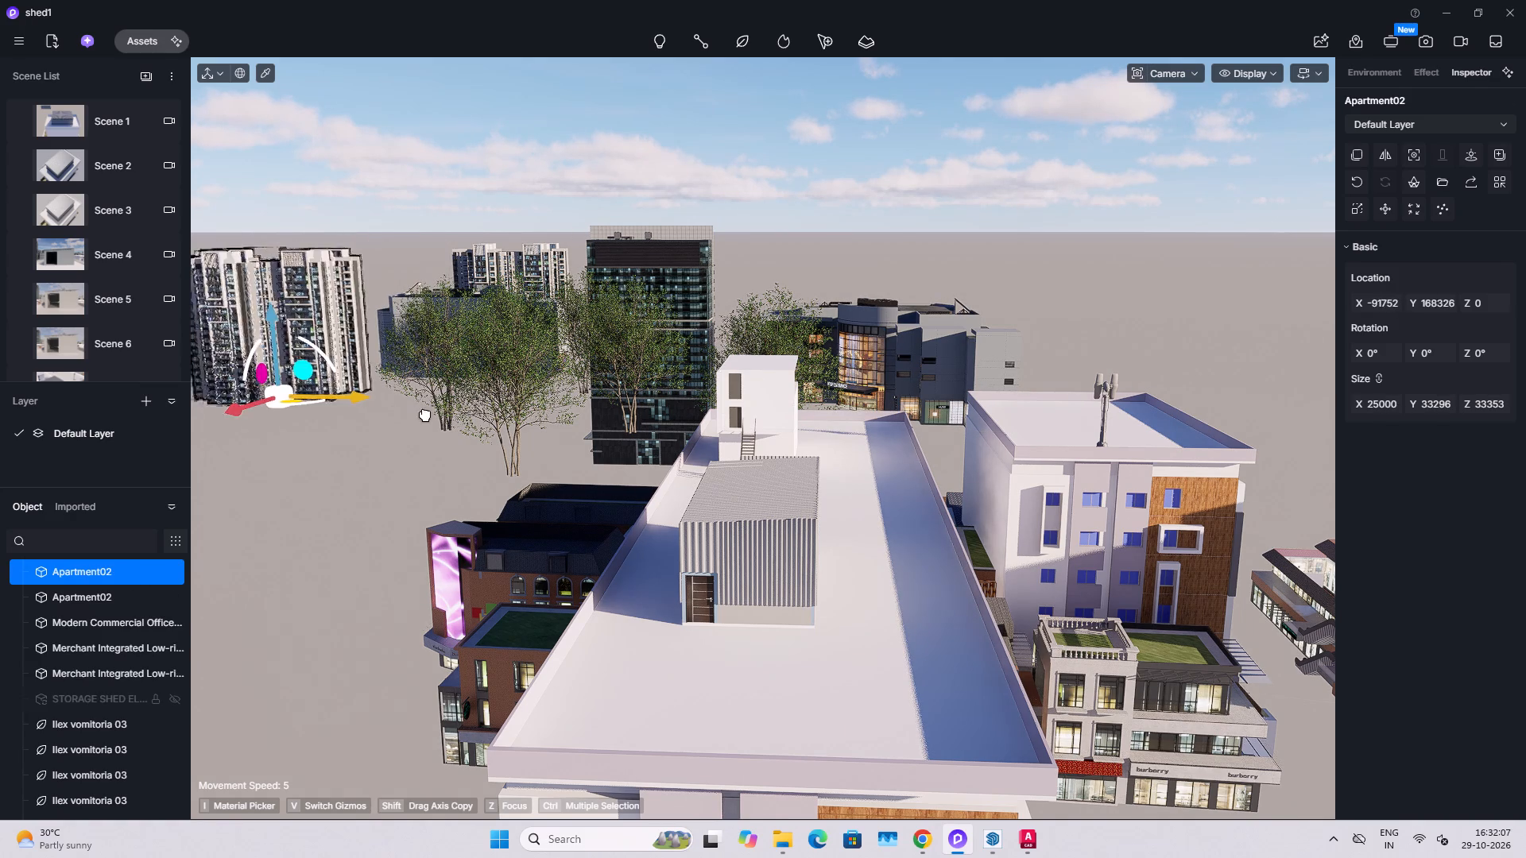
drag(428, 416, 588, 465)
drag(507, 402, 490, 422)
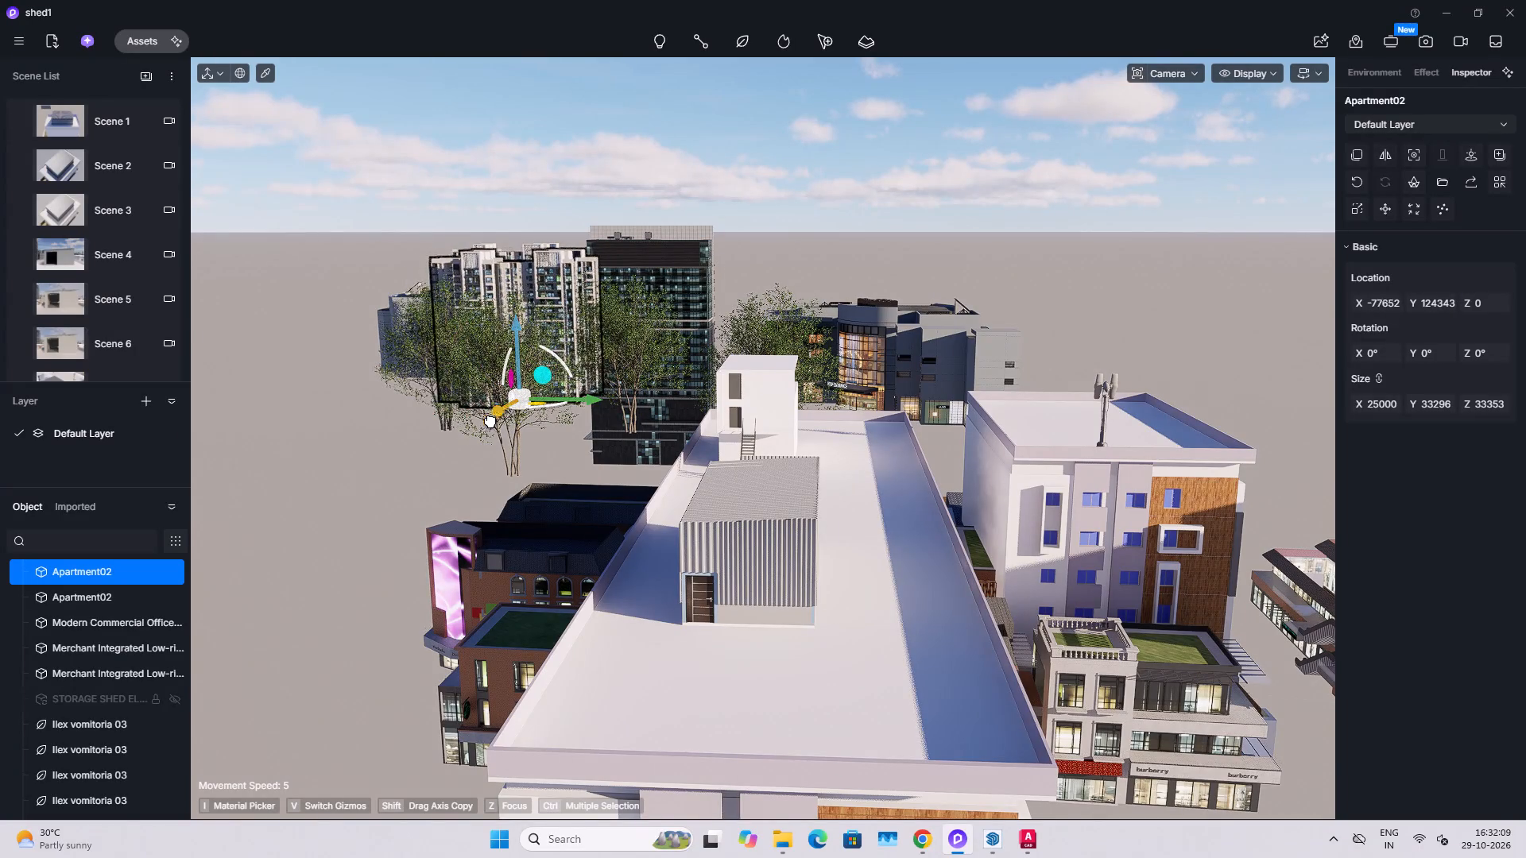
drag(490, 422, 471, 470)
drag(489, 457, 537, 460)
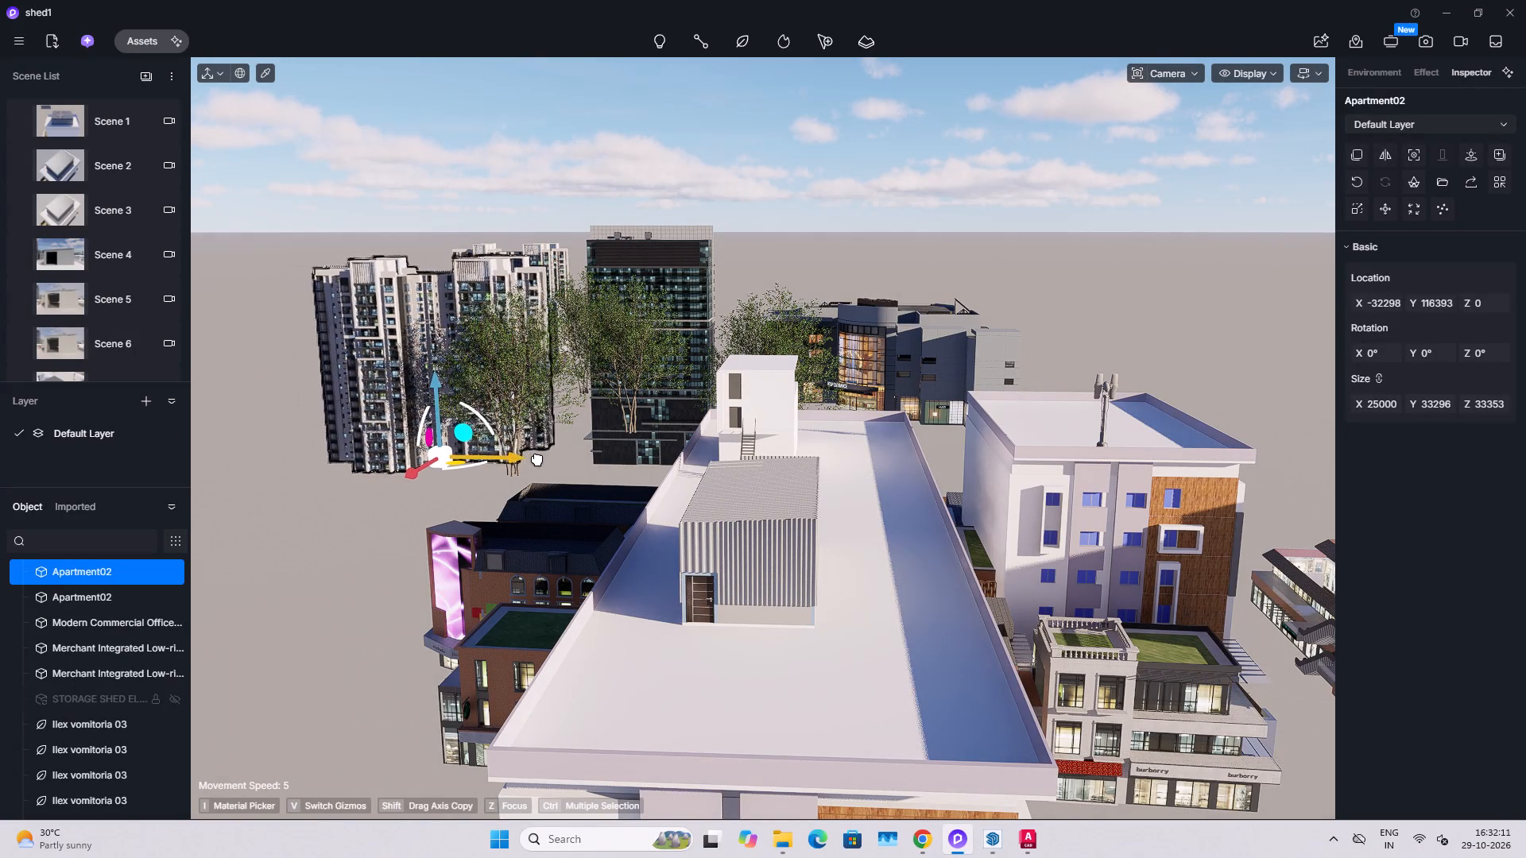
drag(537, 460, 559, 468)
Move the other, more distant Apartment02 building along the Y axis to about Y 75910, behind the stair block.
click(484, 245)
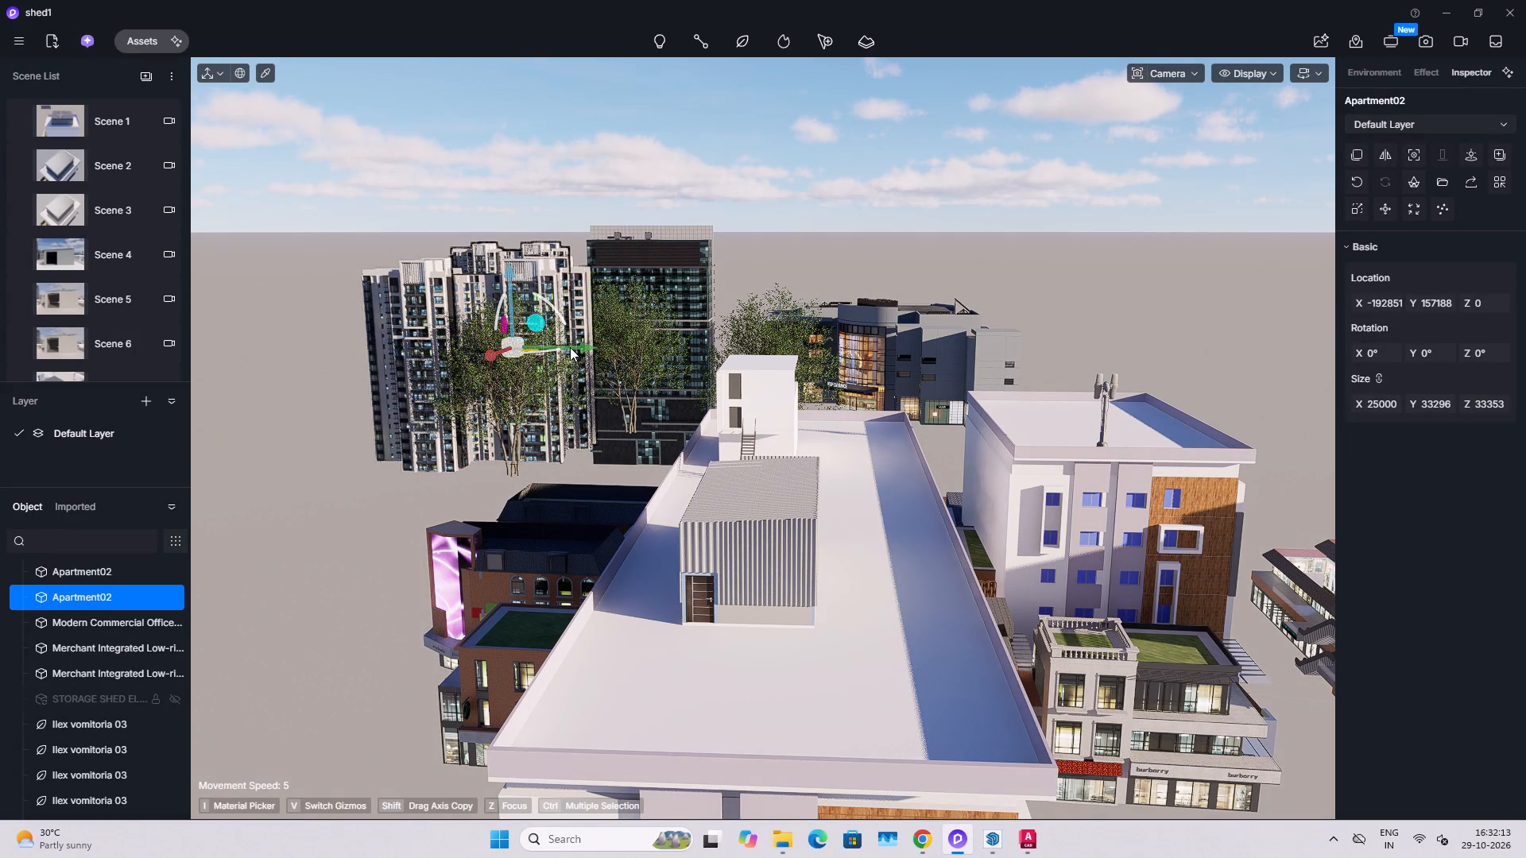
drag(567, 345, 819, 375)
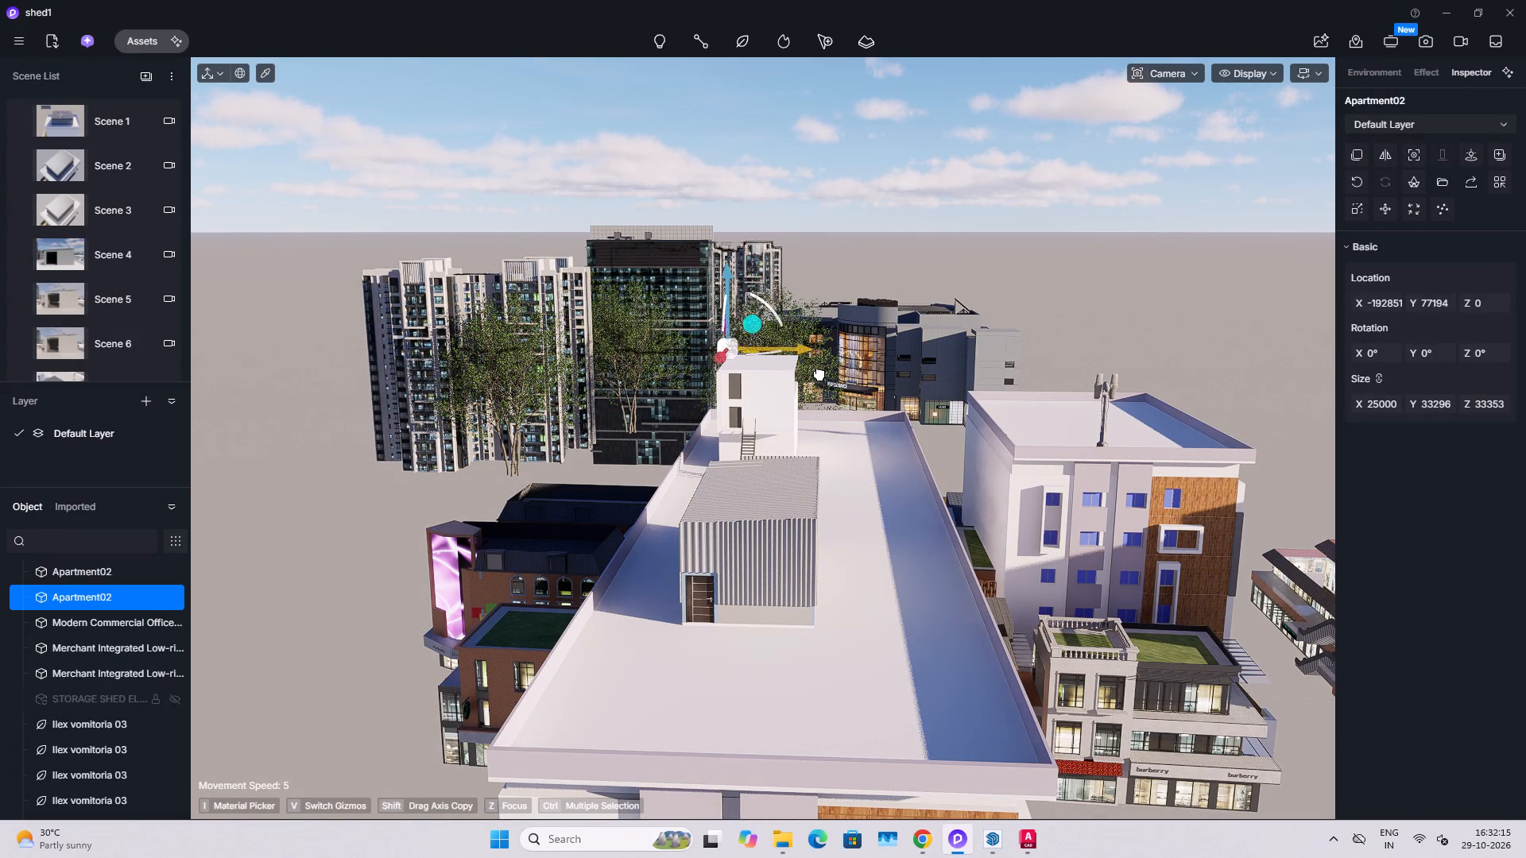
drag(819, 375, 822, 375)
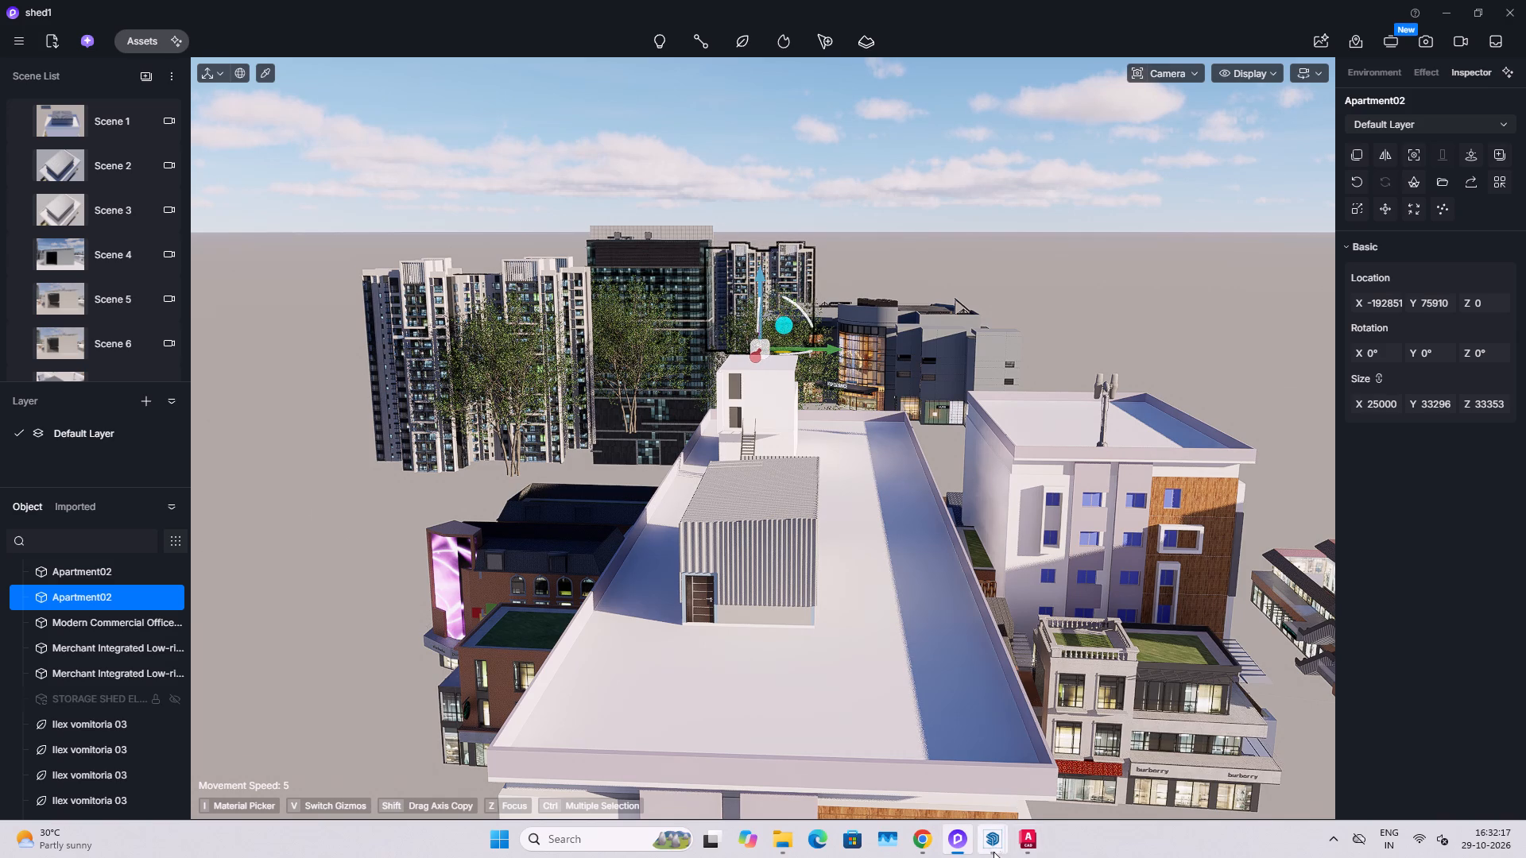
Switch to the STORAGE SHED -1 model in SketchUp, recall Scene 2, and return to D5 Render with that view.
click(995, 851)
click(853, 763)
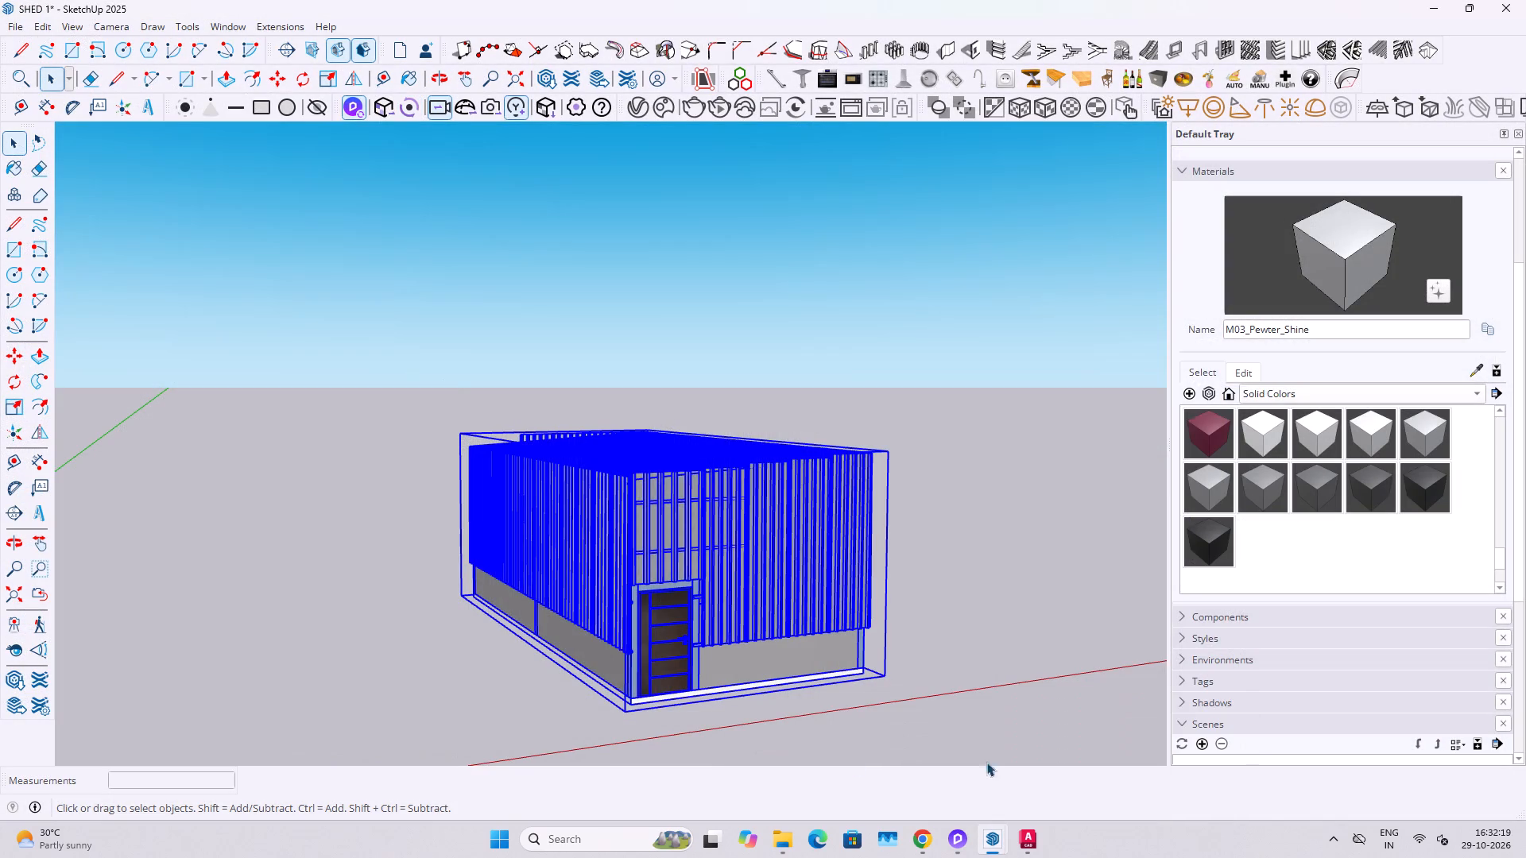
click(992, 849)
click(997, 770)
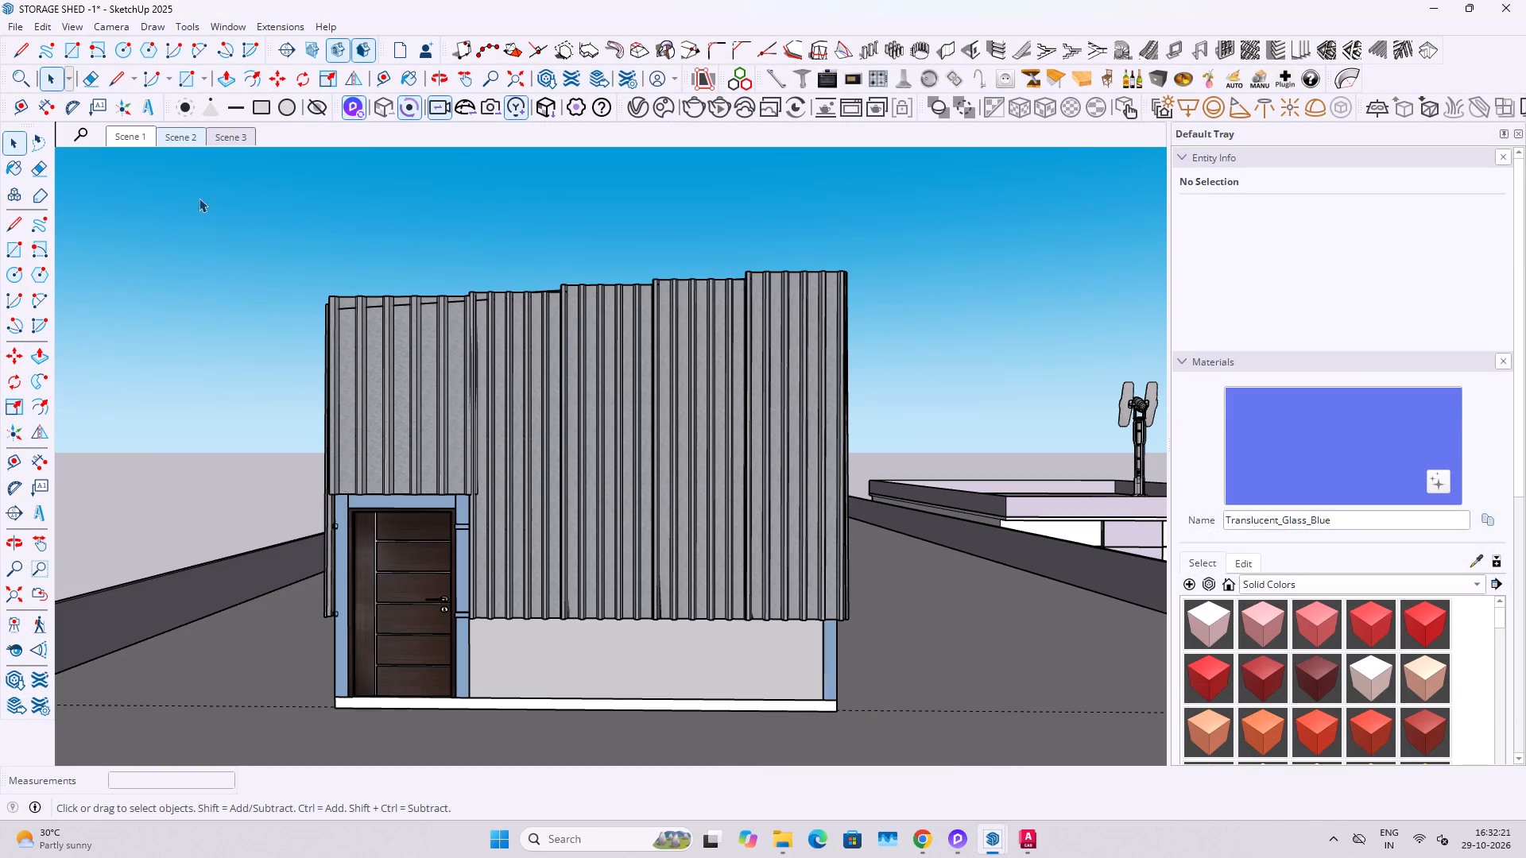
double_click(171, 137)
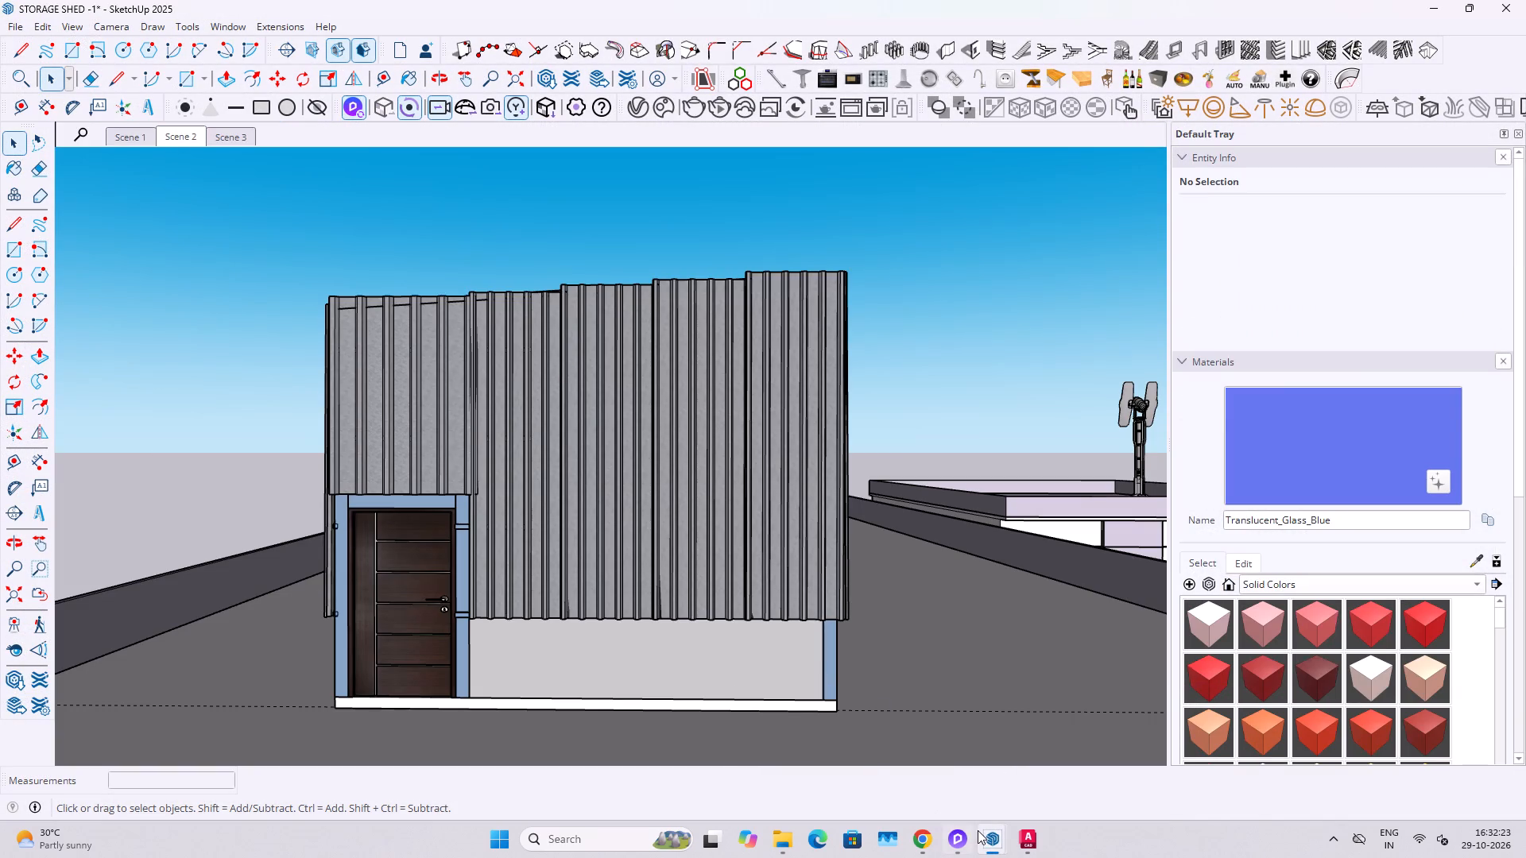
click(944, 841)
Shift the near Apartment02 building away from the shed along the Y axis to about Y 119164.
click(354, 481)
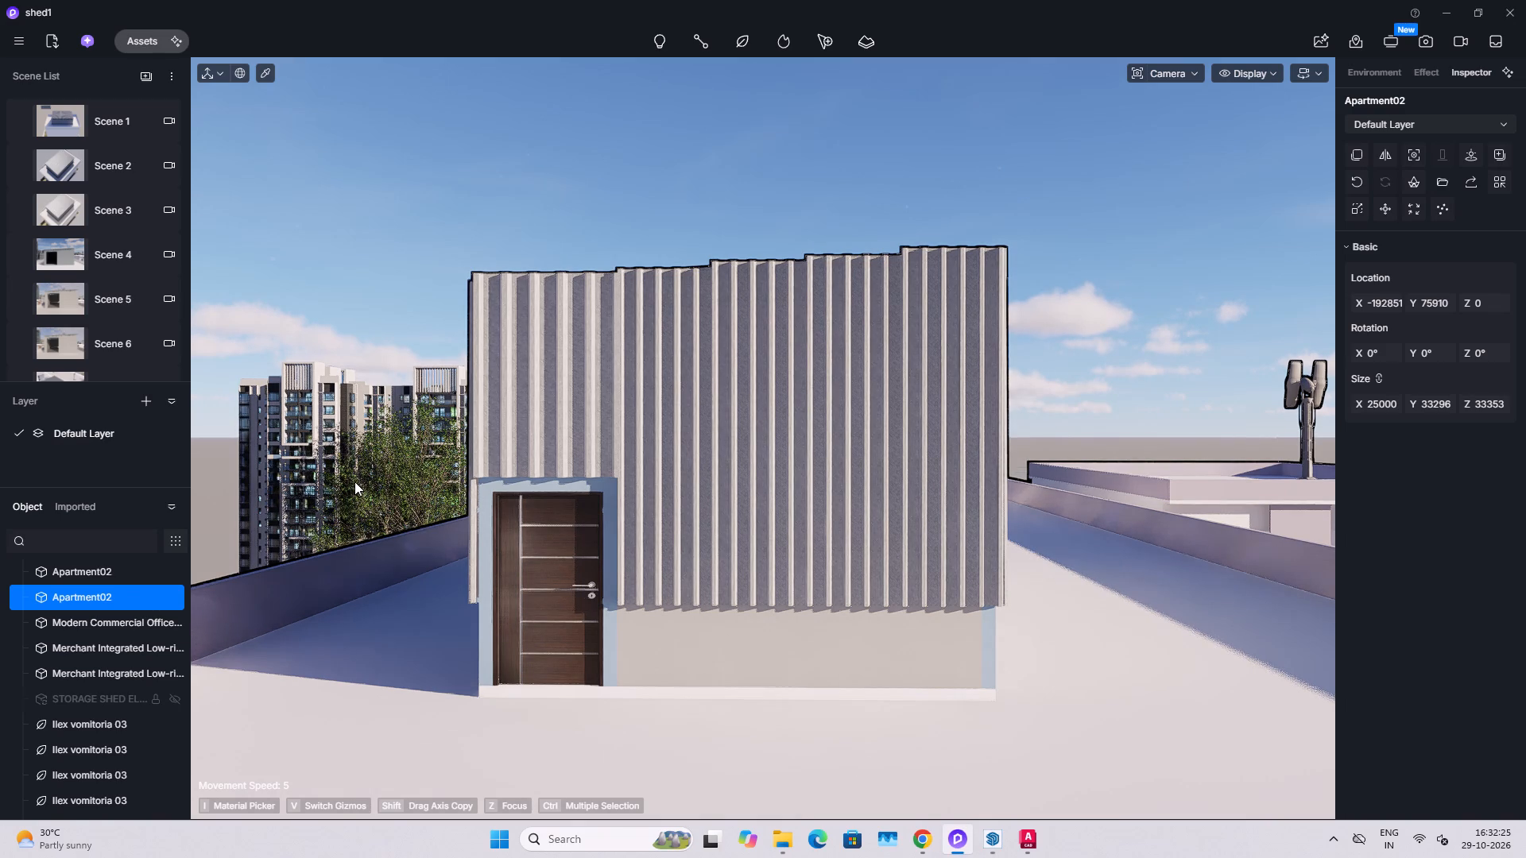
click(302, 470)
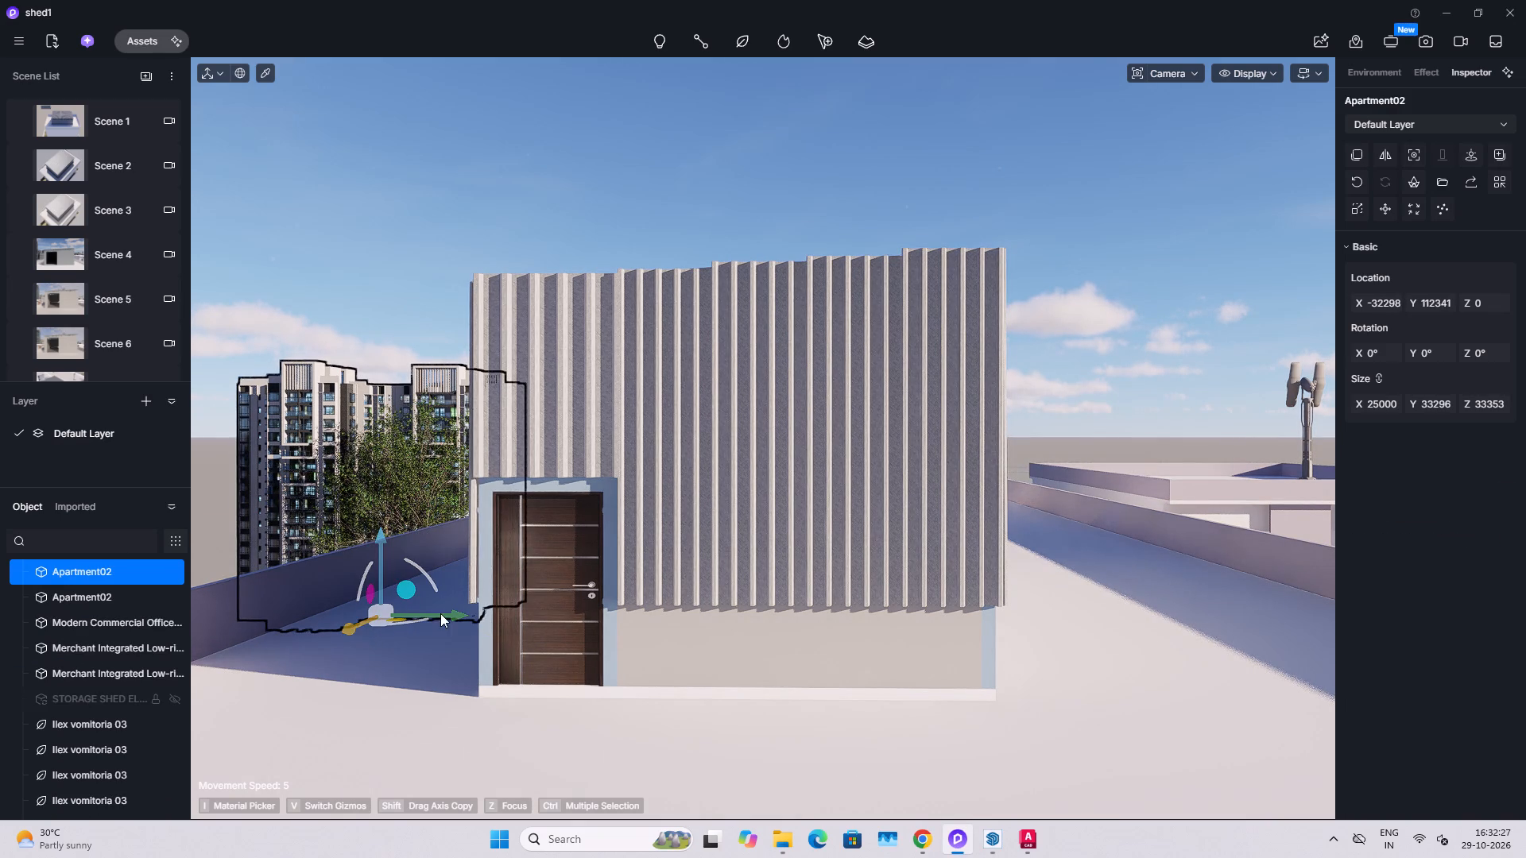
drag(441, 613, 395, 613)
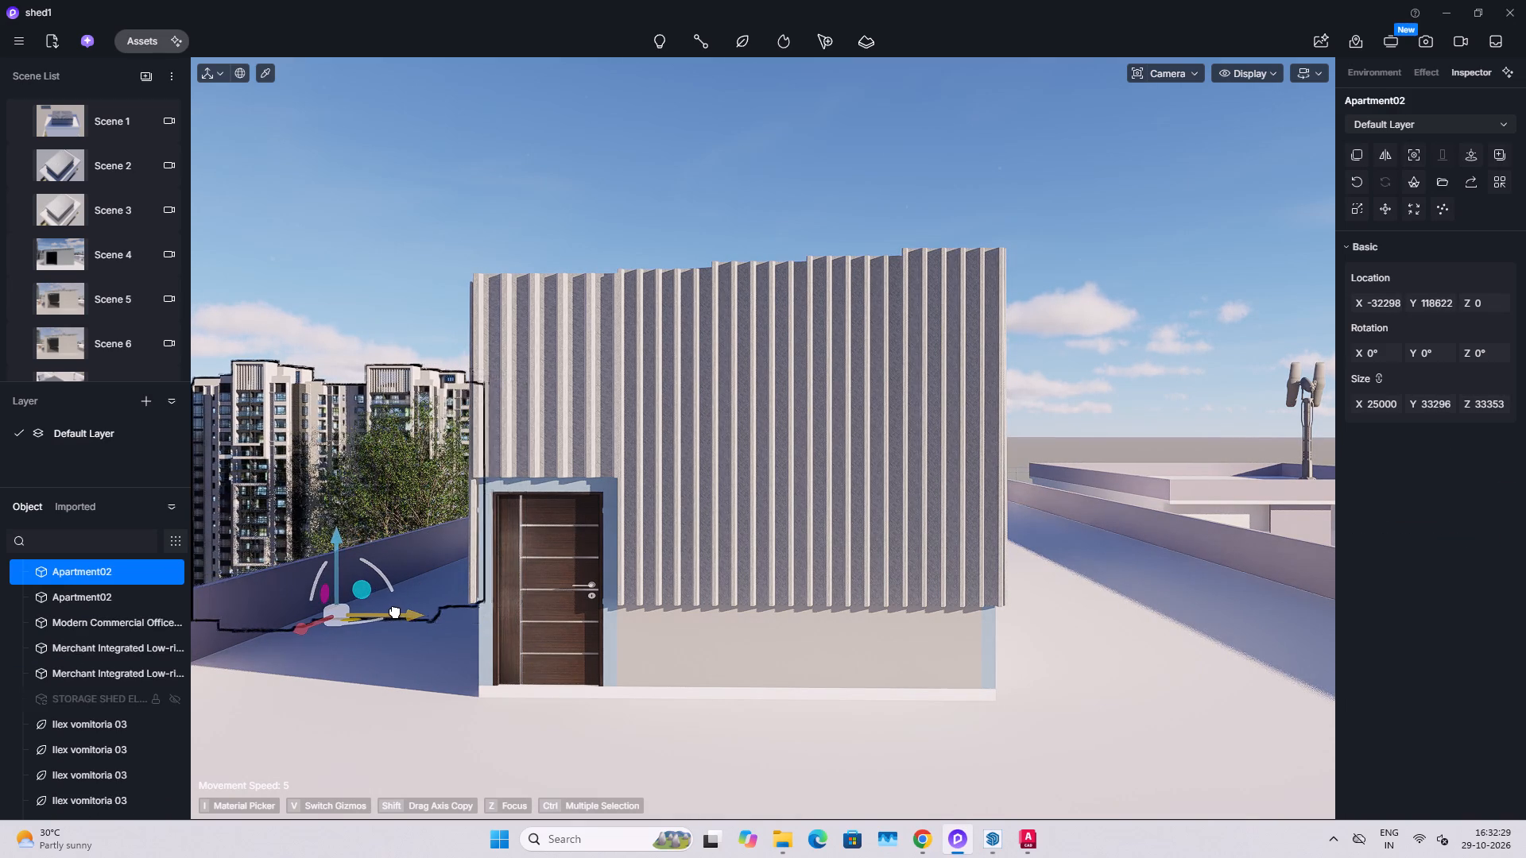
drag(395, 613, 391, 613)
Update Scene 9 with the current front view of the shed's door wall.
scroll(114, 194, down, 12)
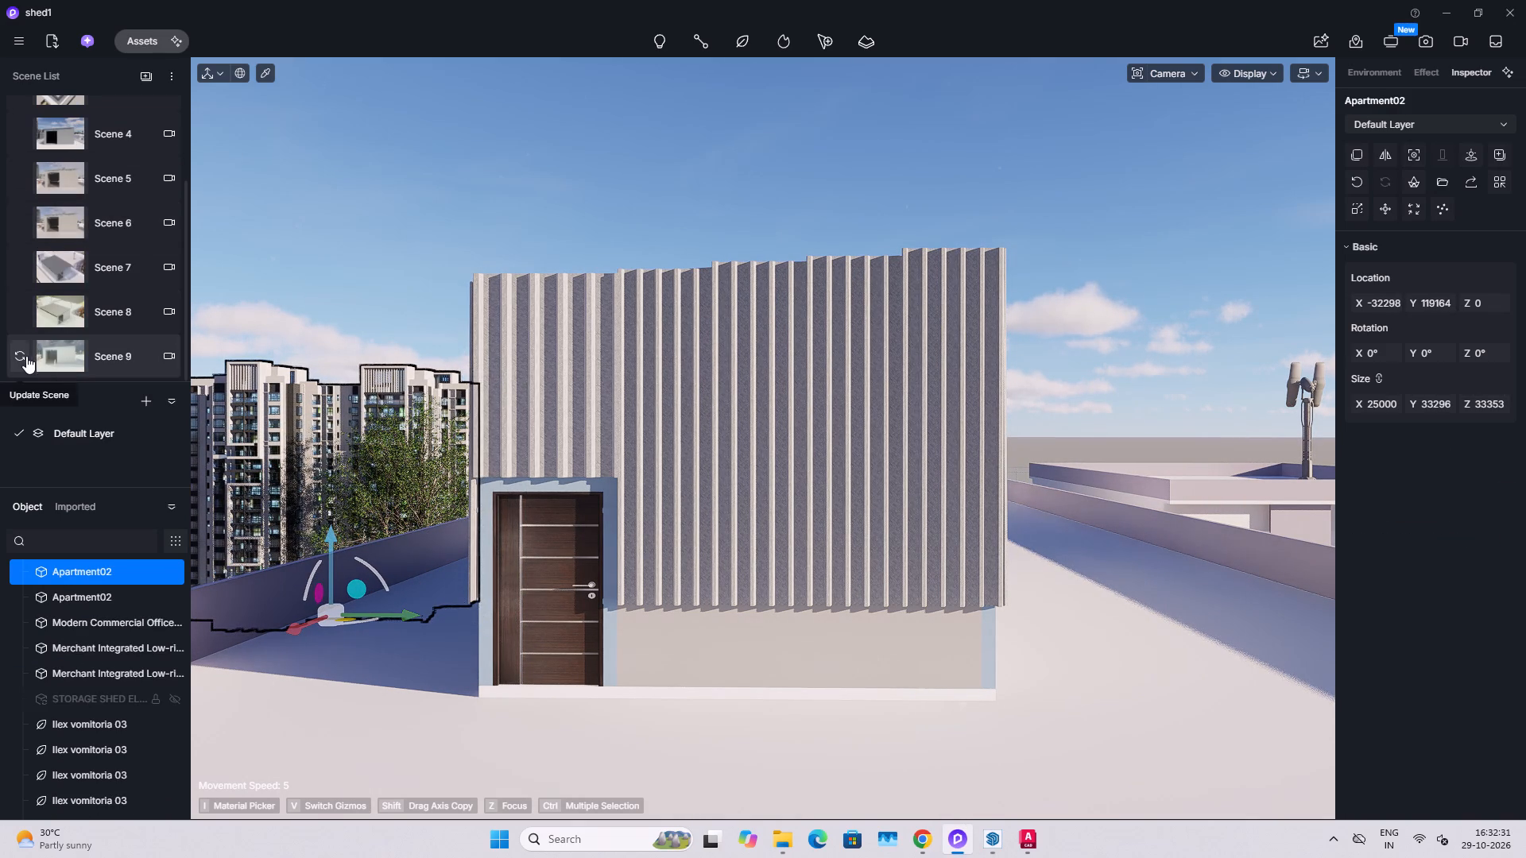
click(20, 357)
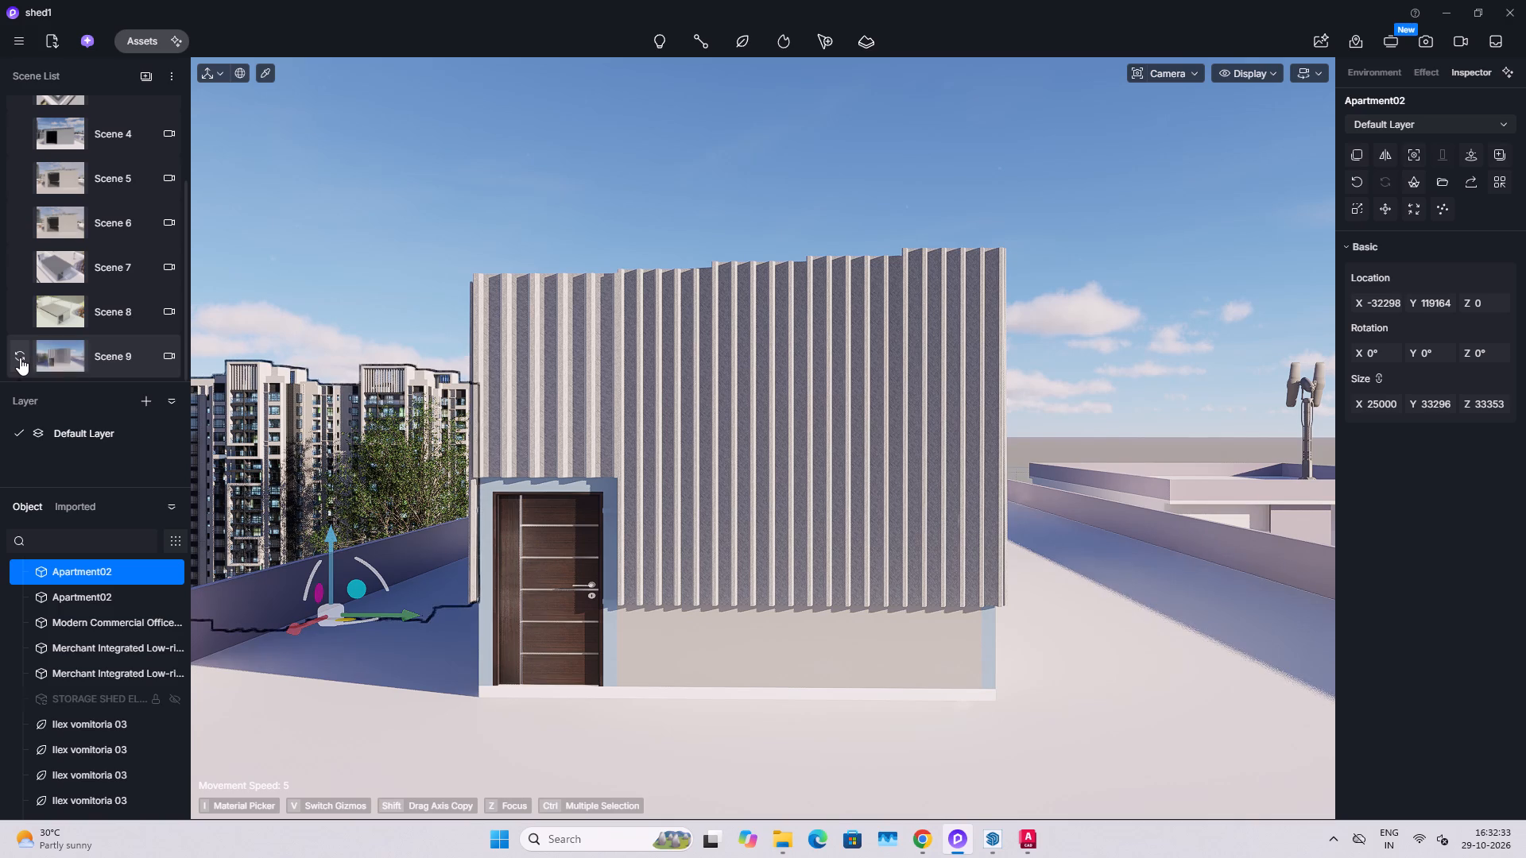
Move the Modern Commercial Office 80M tower across to the far side of the rooftop, at about Y 11135.
drag(817, 716, 746, 802)
scroll(751, 643, down, 5)
shift+middle_drag(866, 463, 711, 532)
click(737, 254)
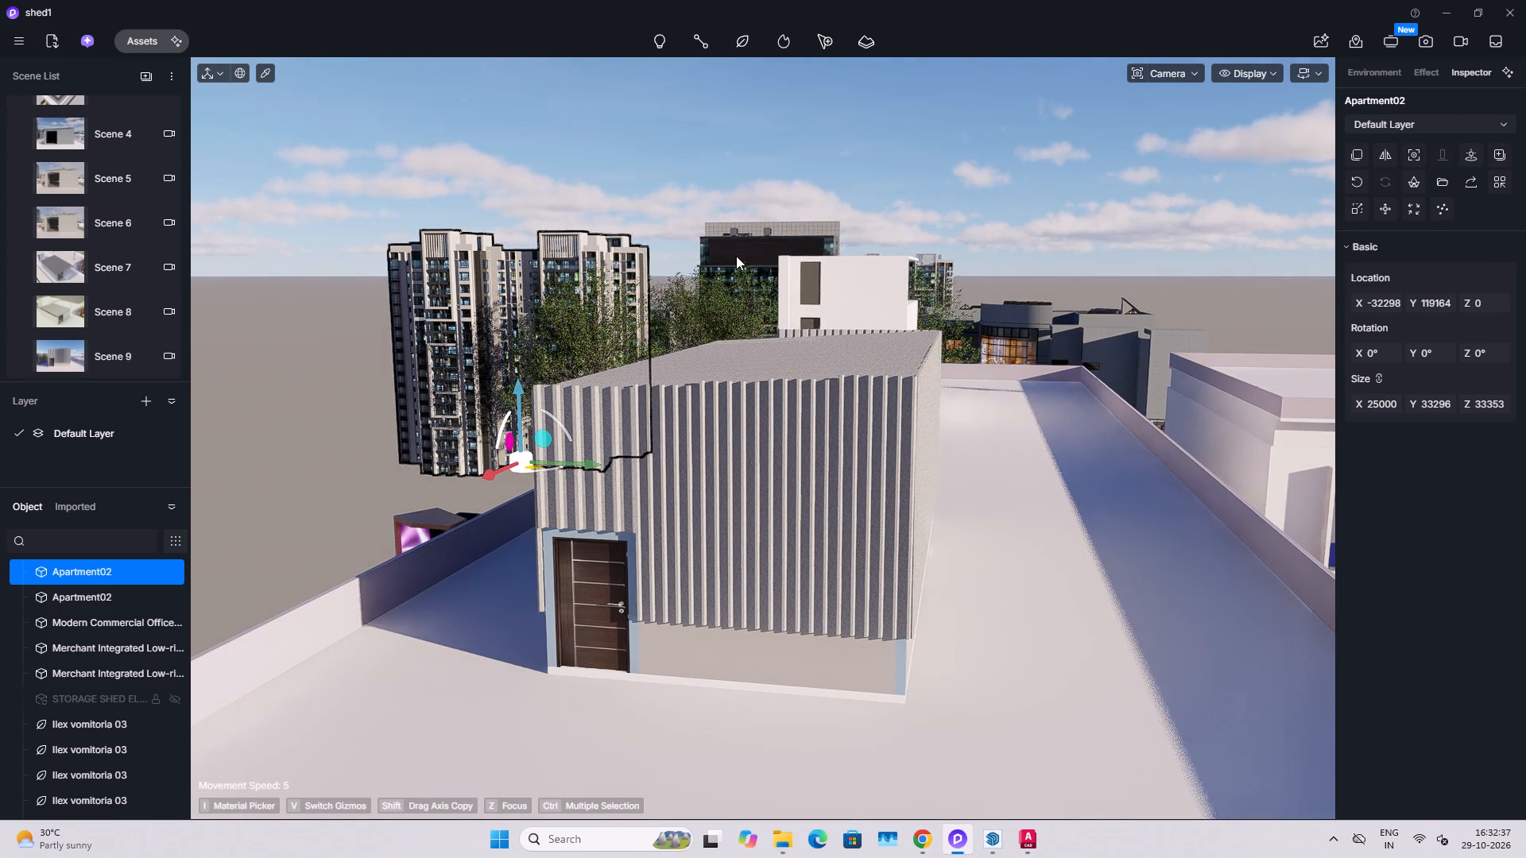
drag(835, 485, 942, 496)
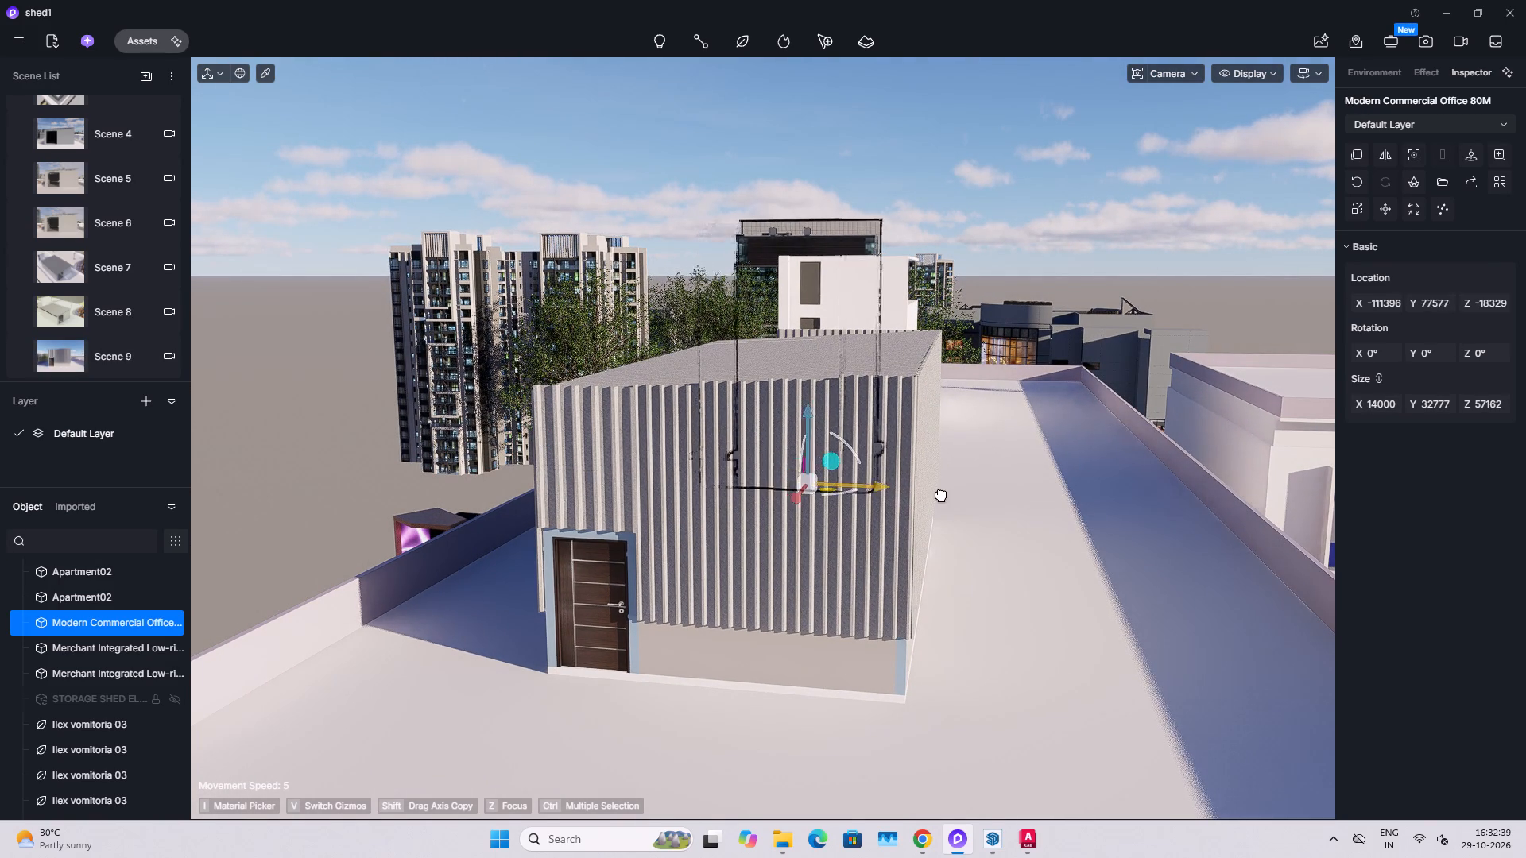
drag(942, 496, 1239, 550)
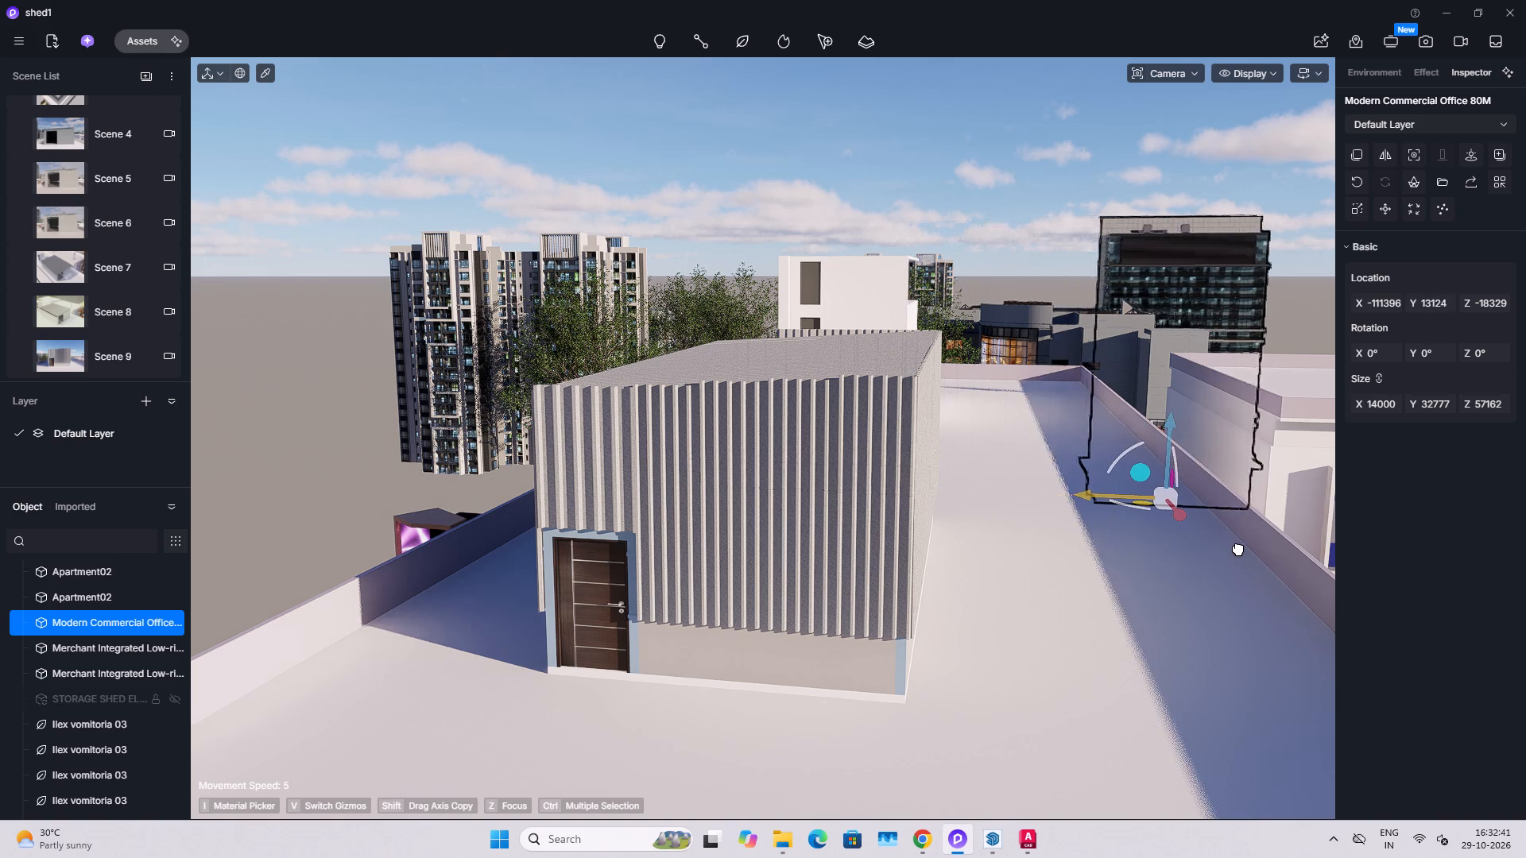
drag(1239, 550, 1248, 551)
Raise the Merchant Integrated Low-rise building behind the rooftop to about Z 7976.
click(1071, 356)
click(1050, 315)
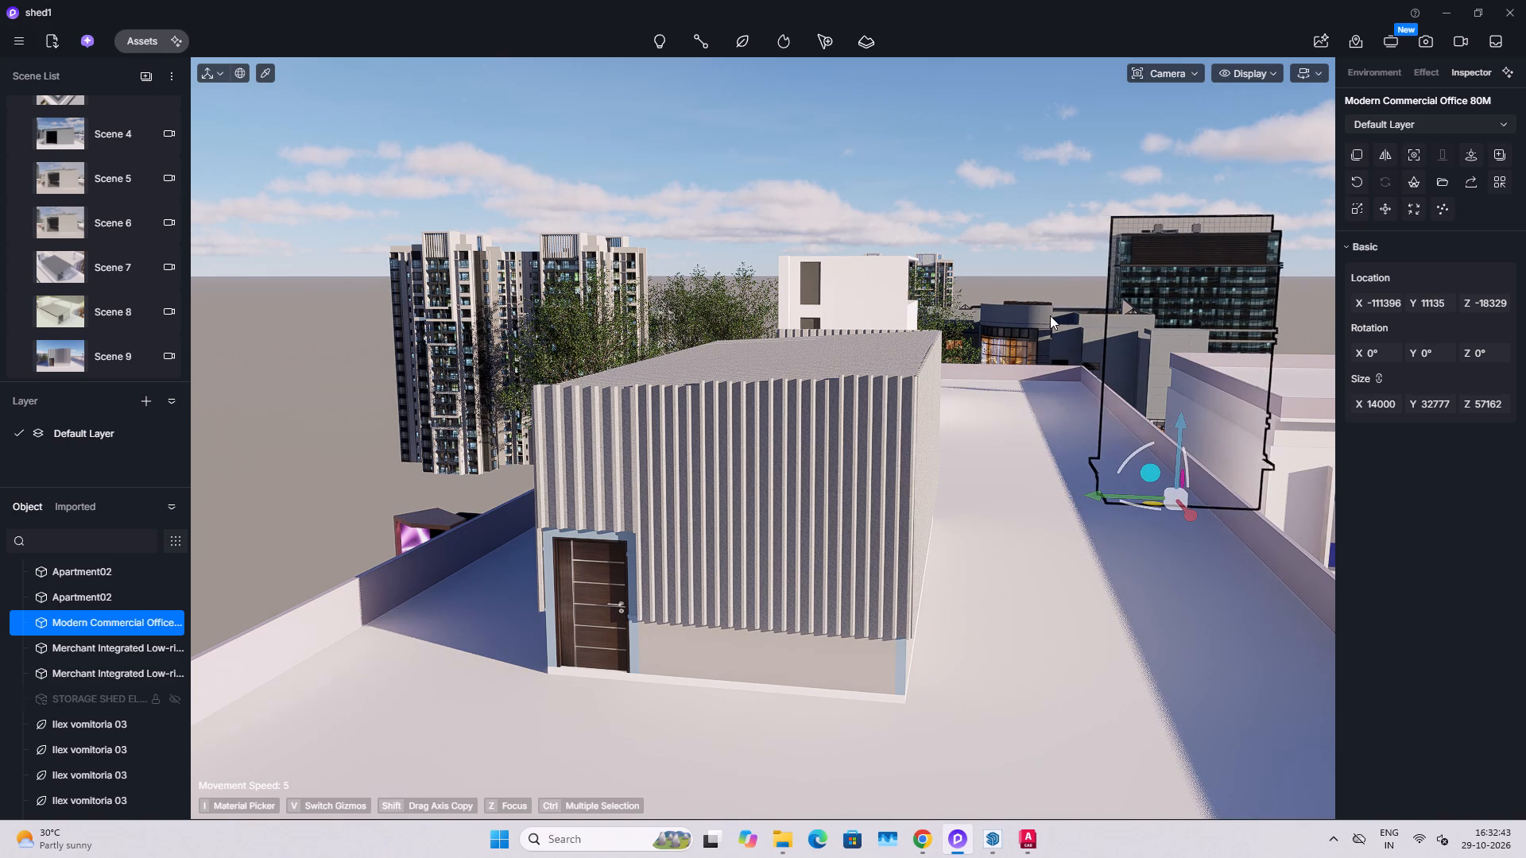
drag(1035, 353, 1037, 307)
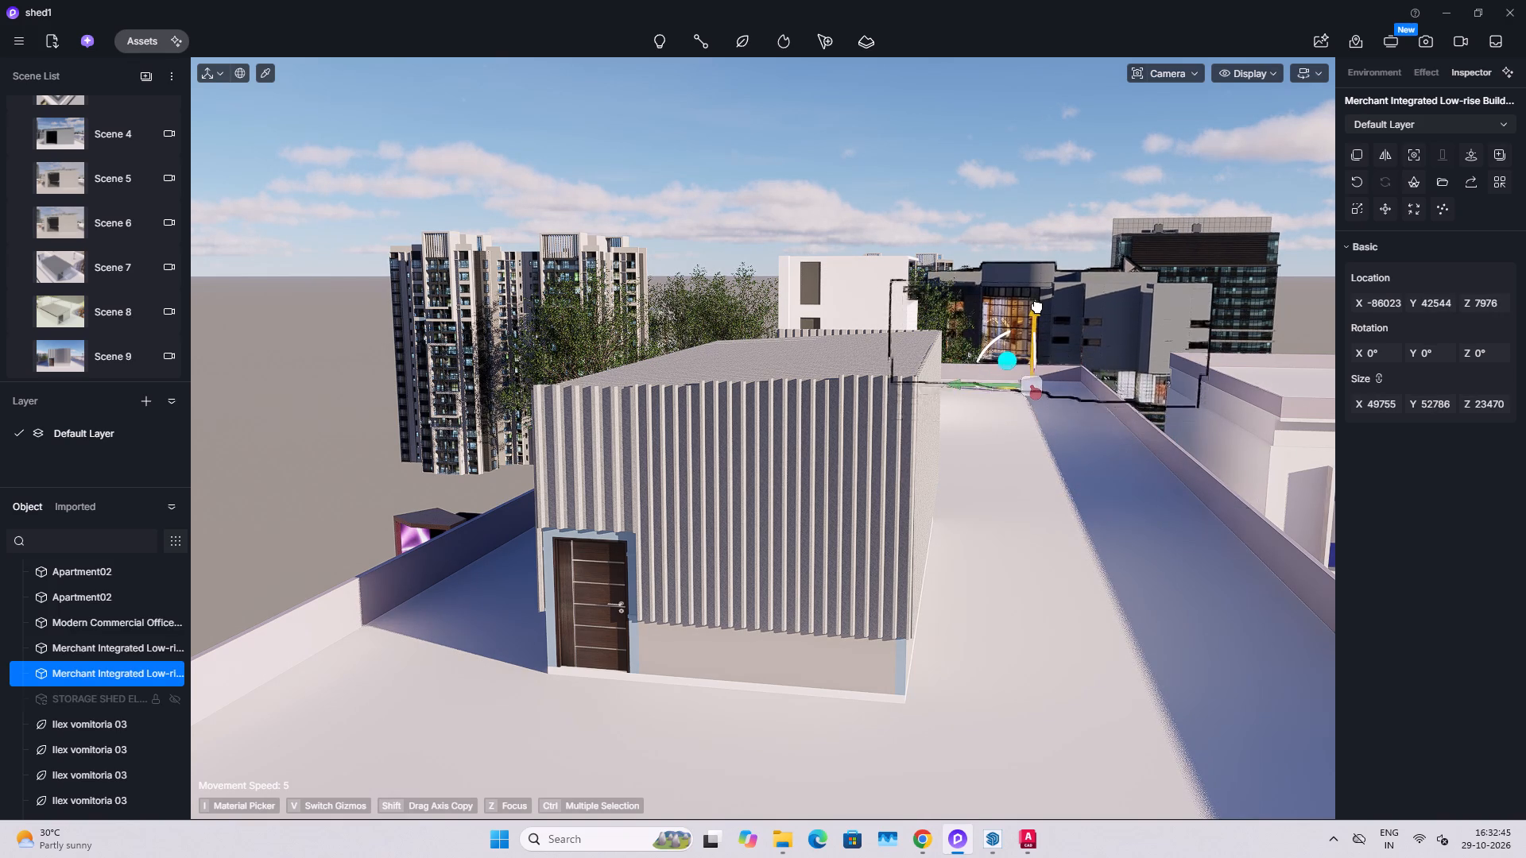
drag(1037, 307, 1037, 305)
Shift the near Apartment02 building toward the shed along the Y axis to about Y 108405.
click(571, 253)
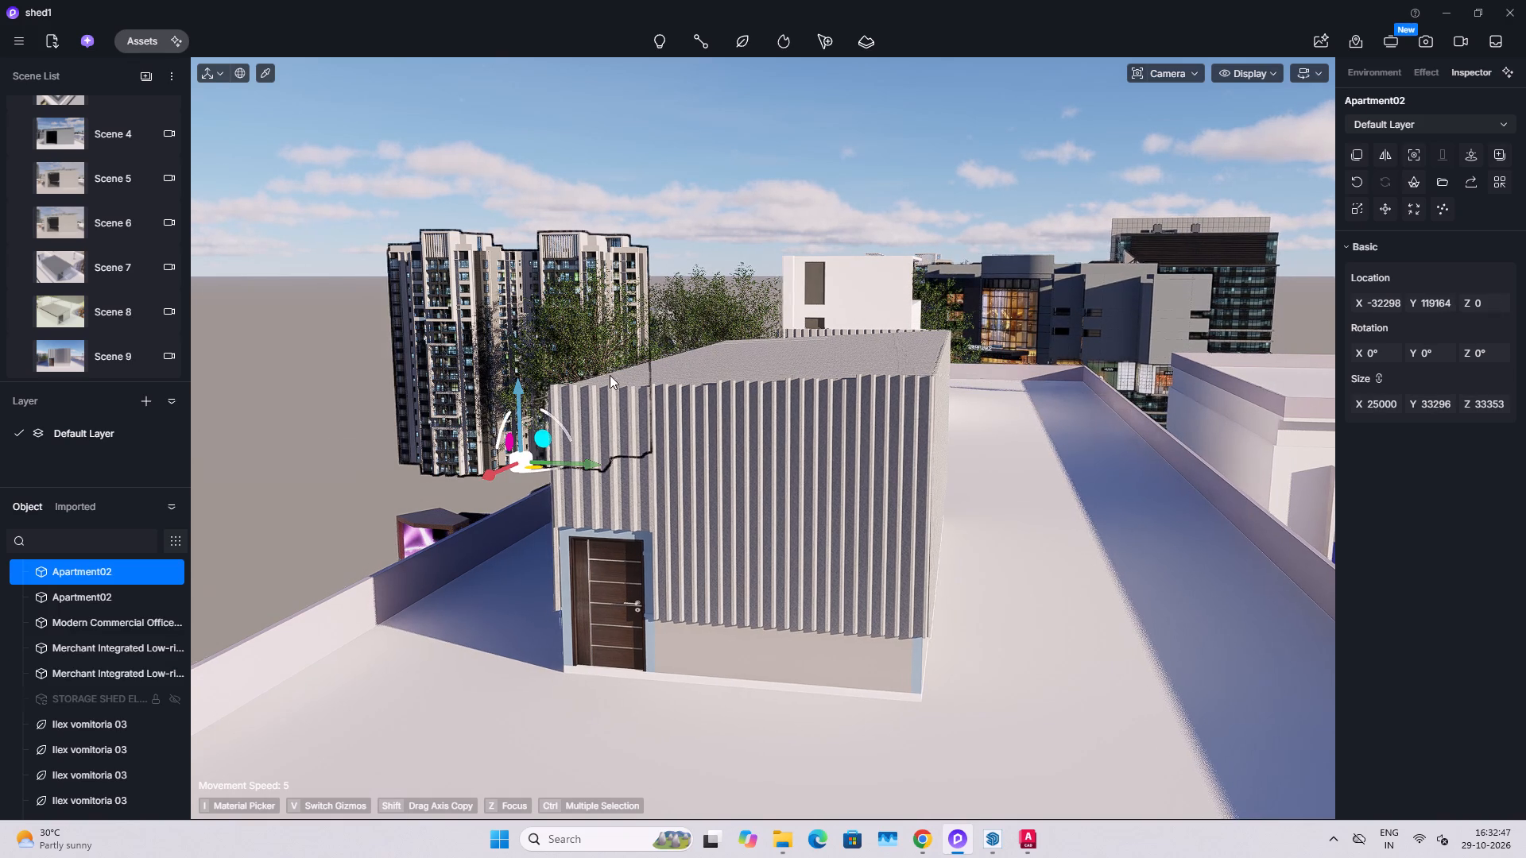
drag(579, 462, 645, 472)
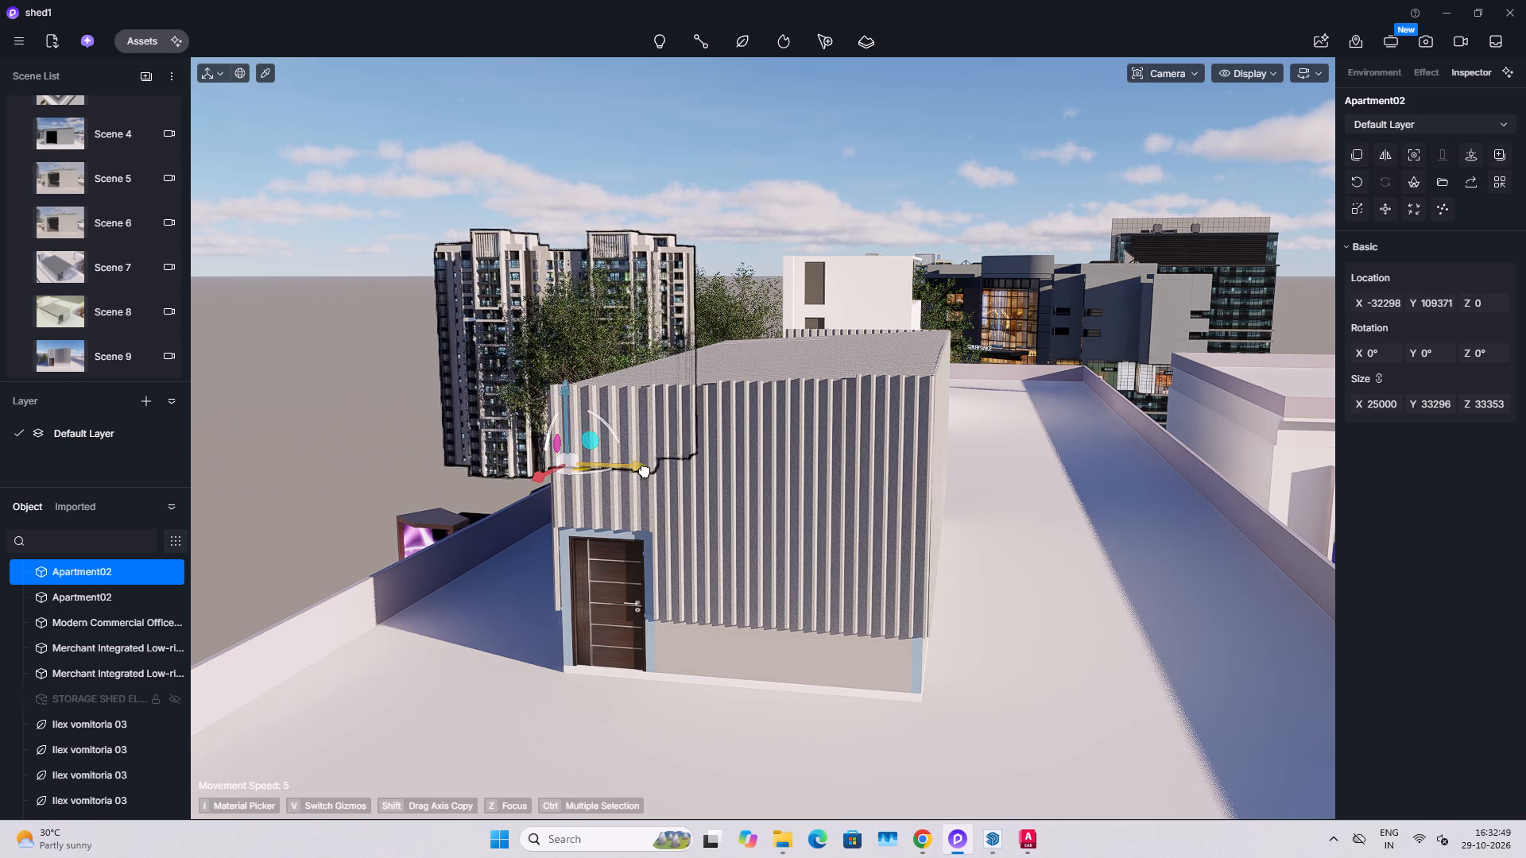
drag(645, 472, 649, 472)
From the Scene 9 view, copy the near Apartment02 building along the Y axis to about Y 130947.
click(67, 357)
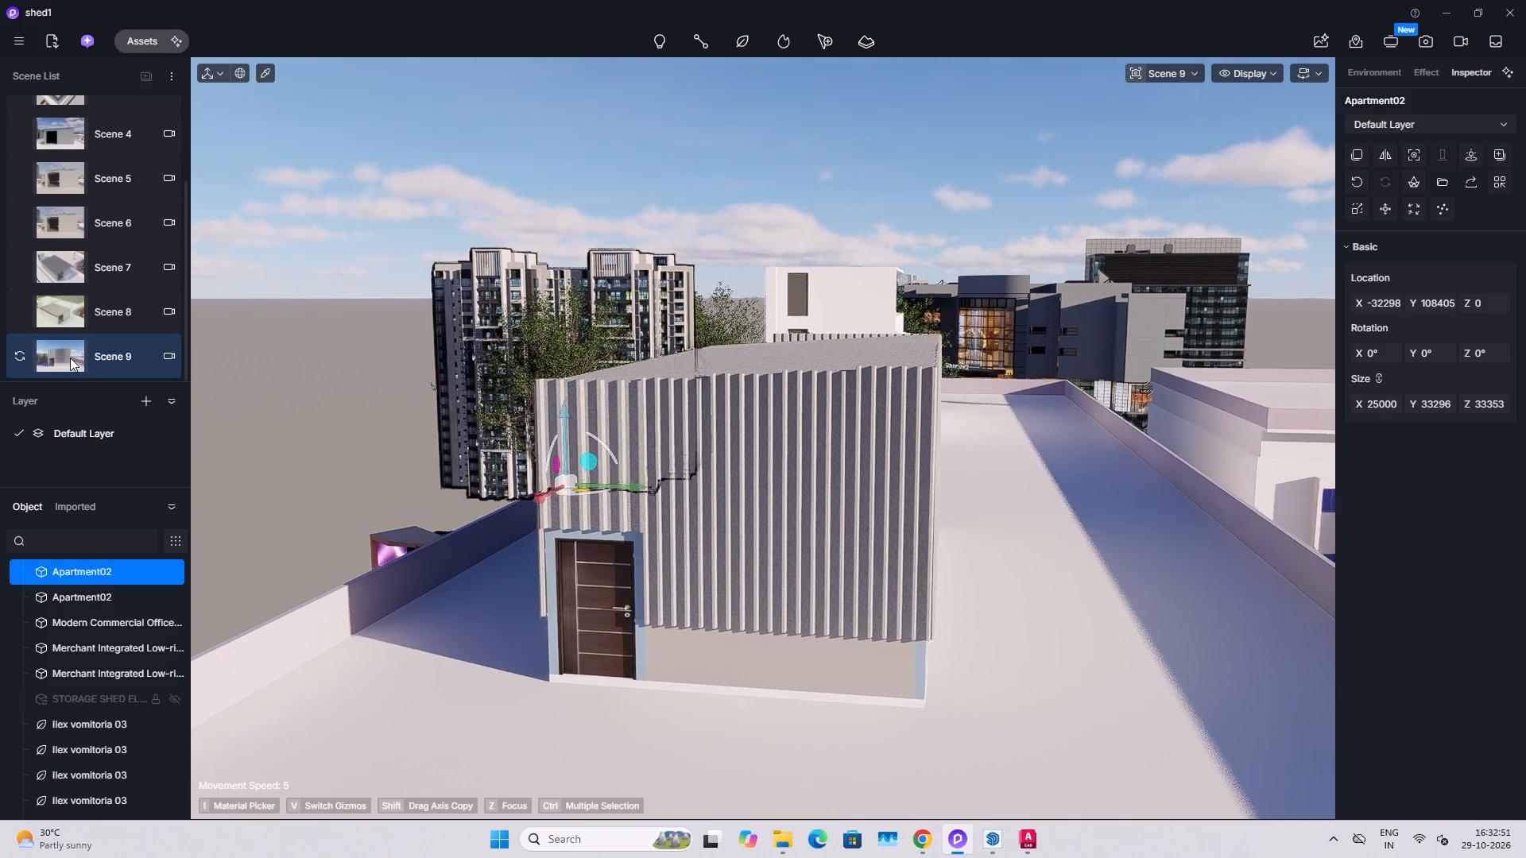
click(331, 391)
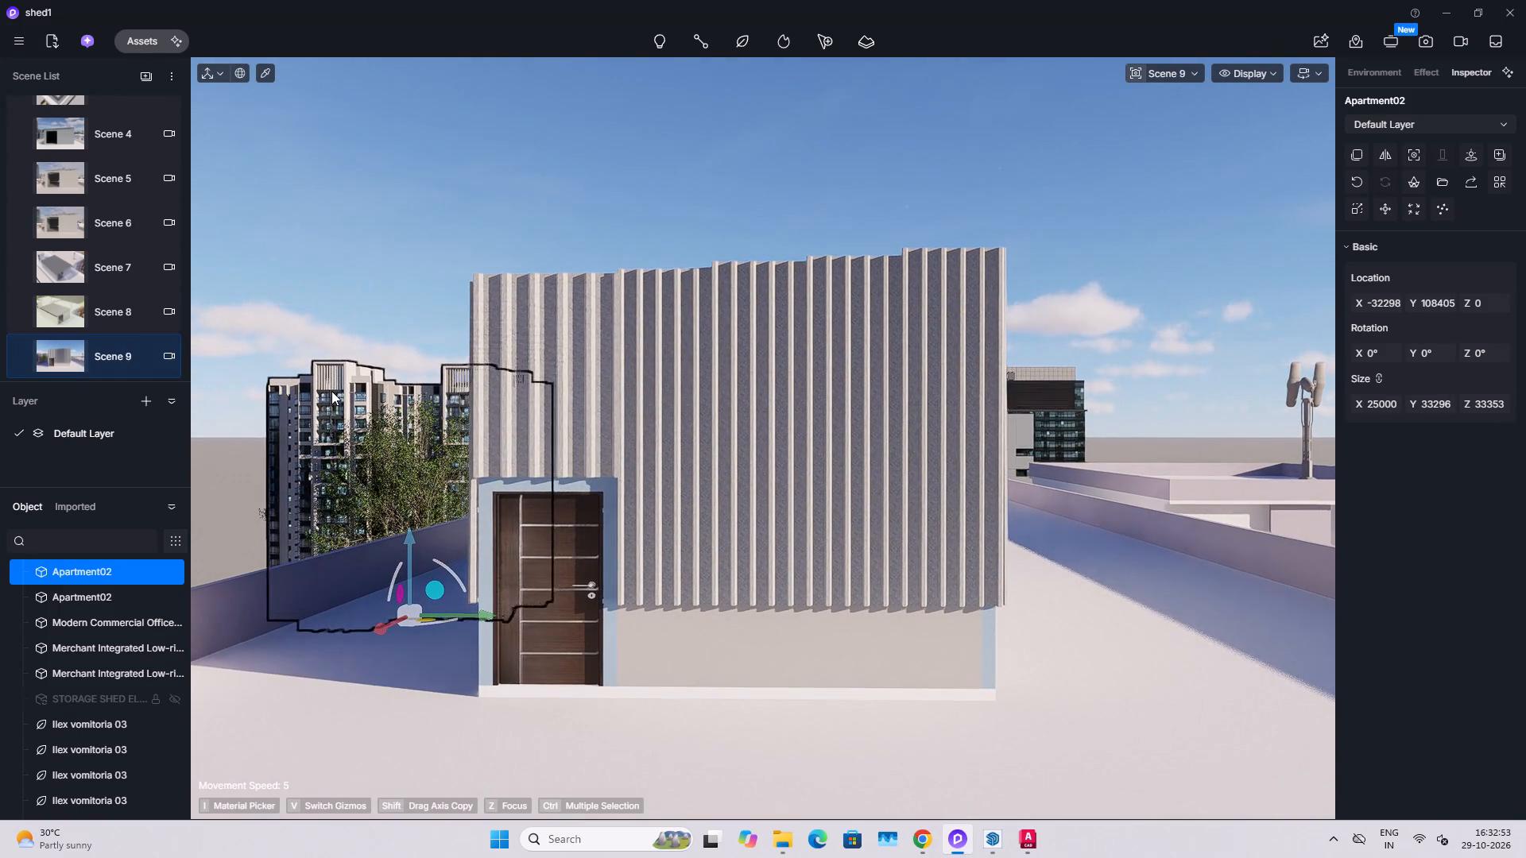
click(321, 383)
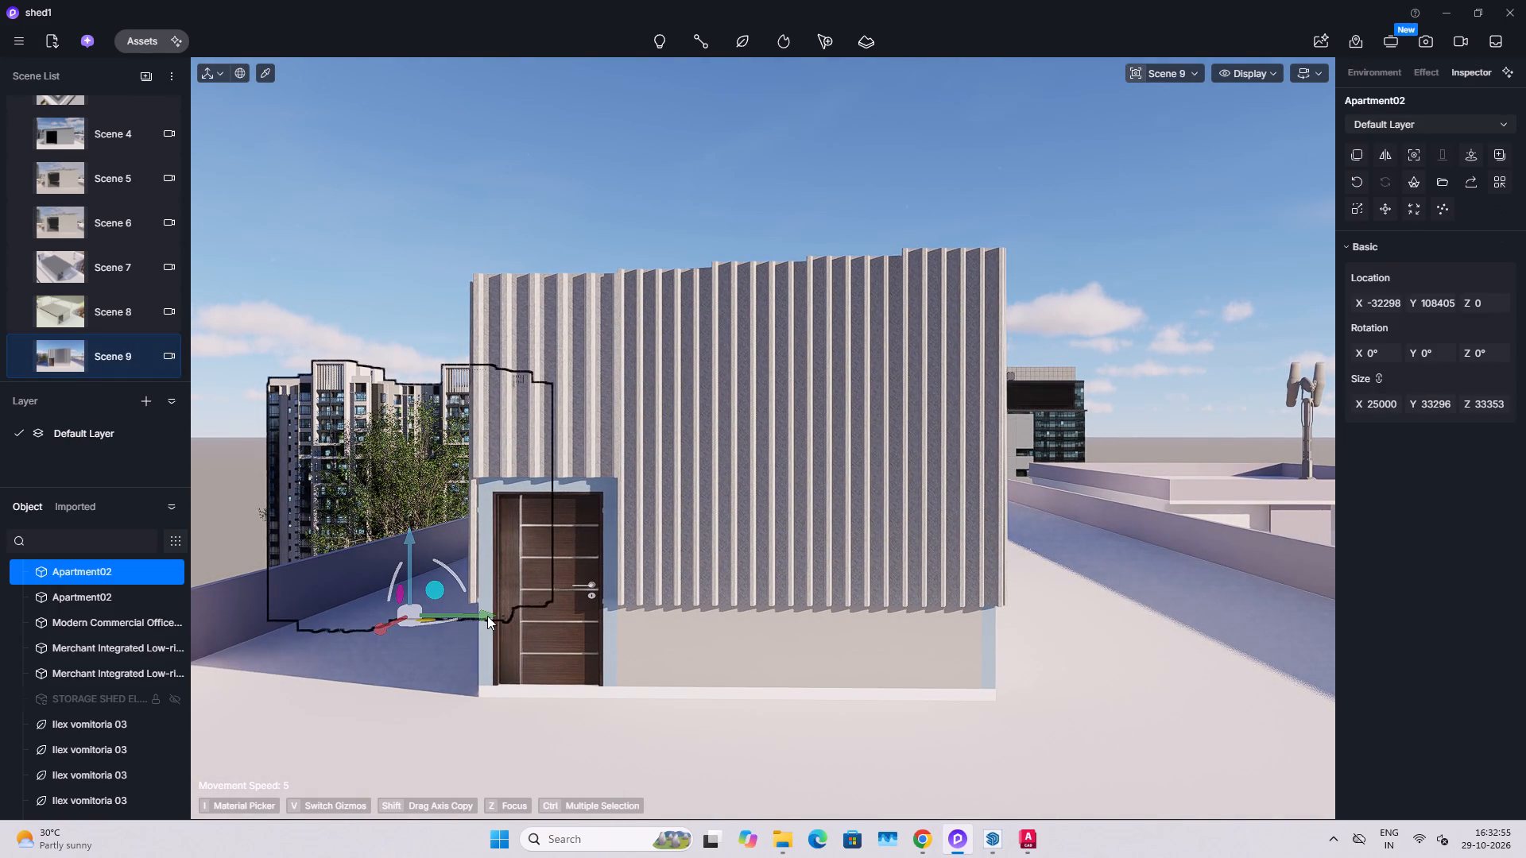
shift+drag(487, 616, 322, 616)
From the Scene 9 view, move the Modern Commercial Office 80M tower out from behind the shed along Y to about -28466.
click(1022, 423)
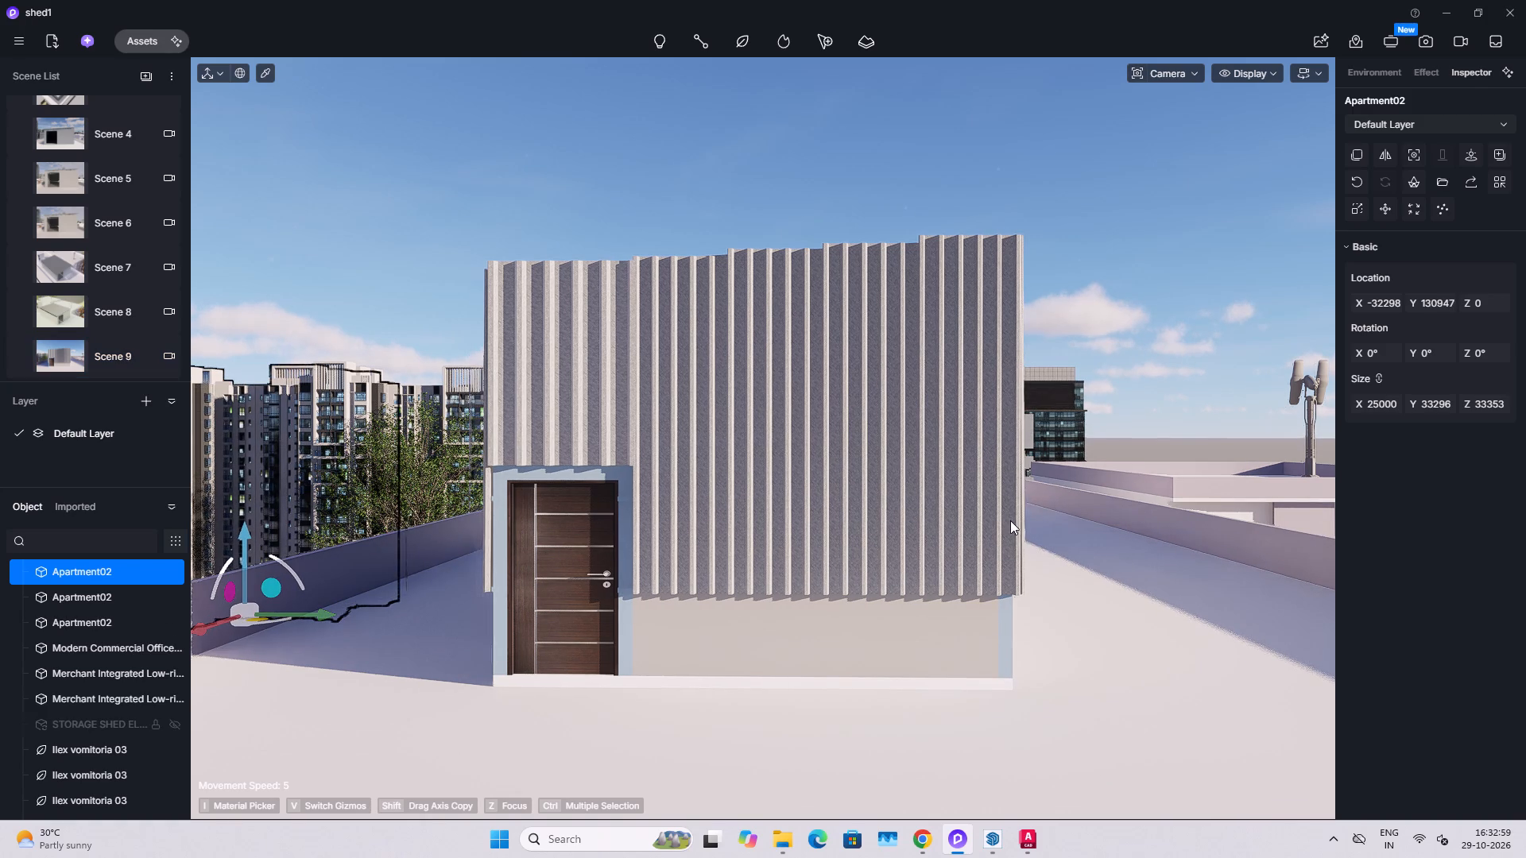
click(69, 351)
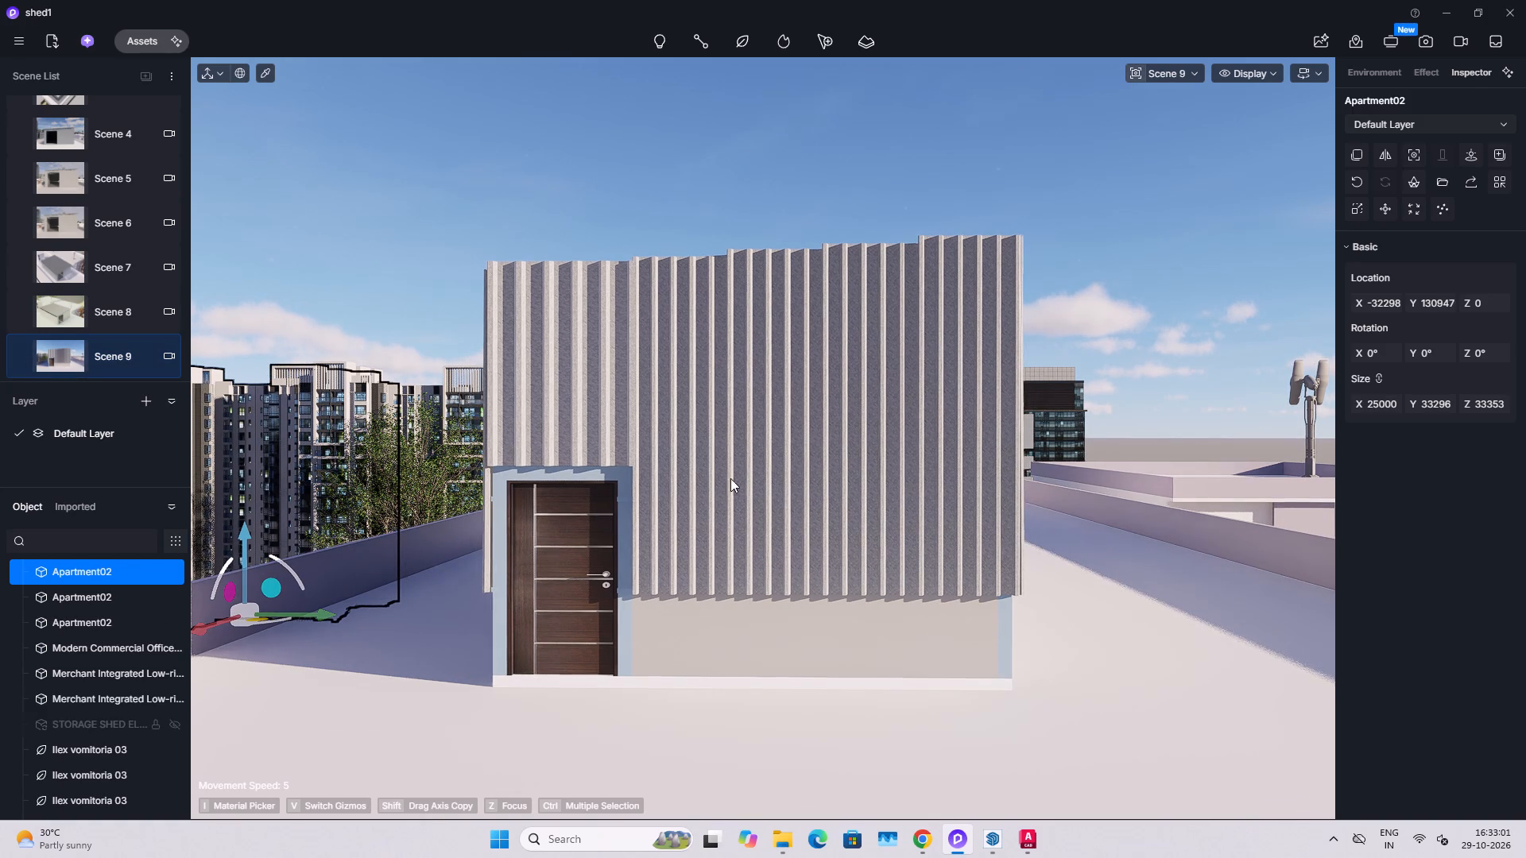
click(1060, 419)
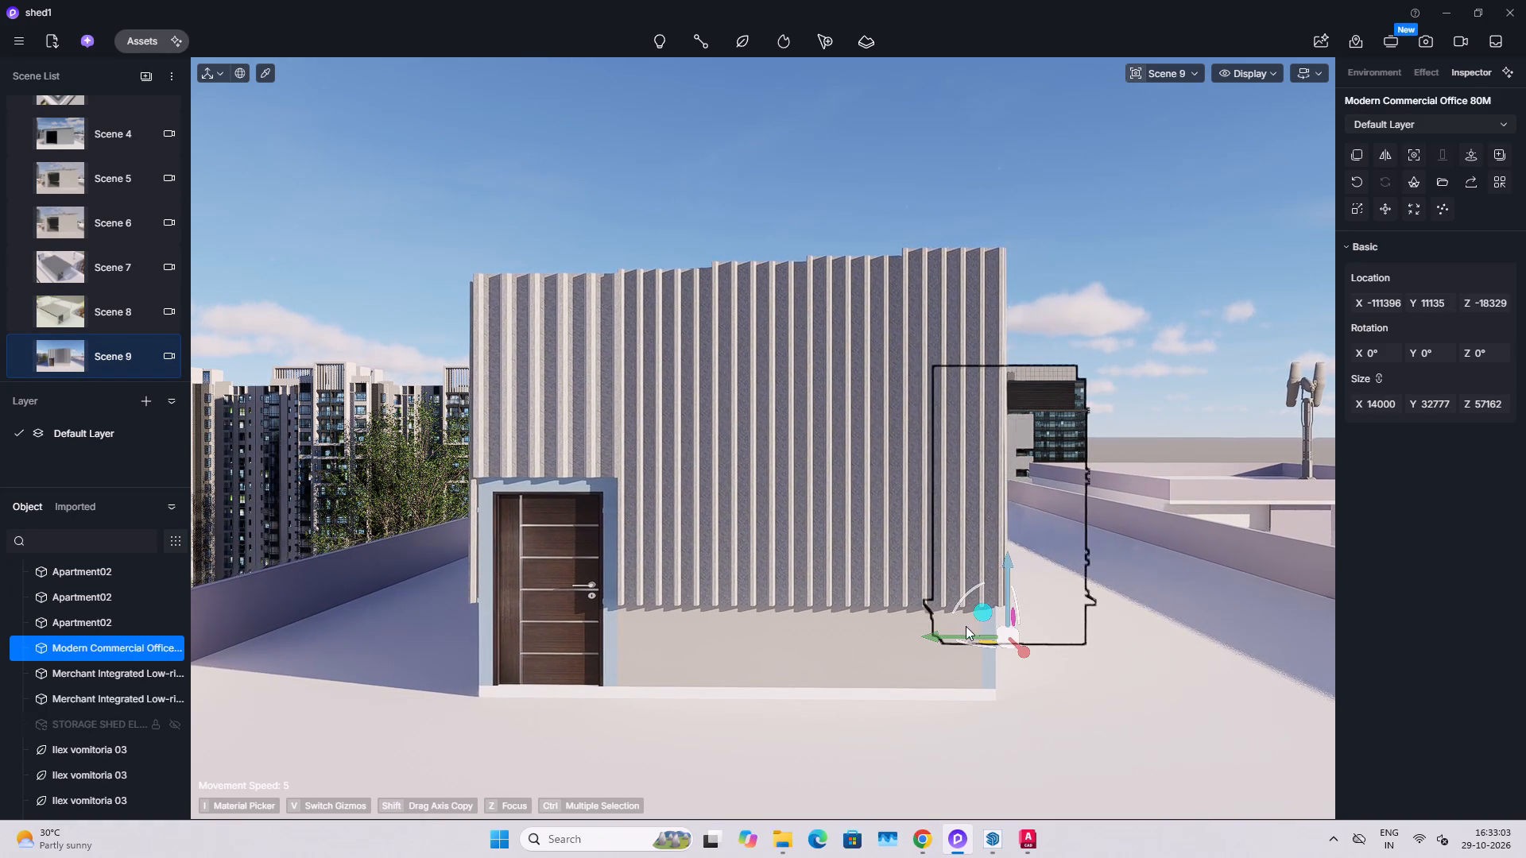
drag(935, 636, 1027, 636)
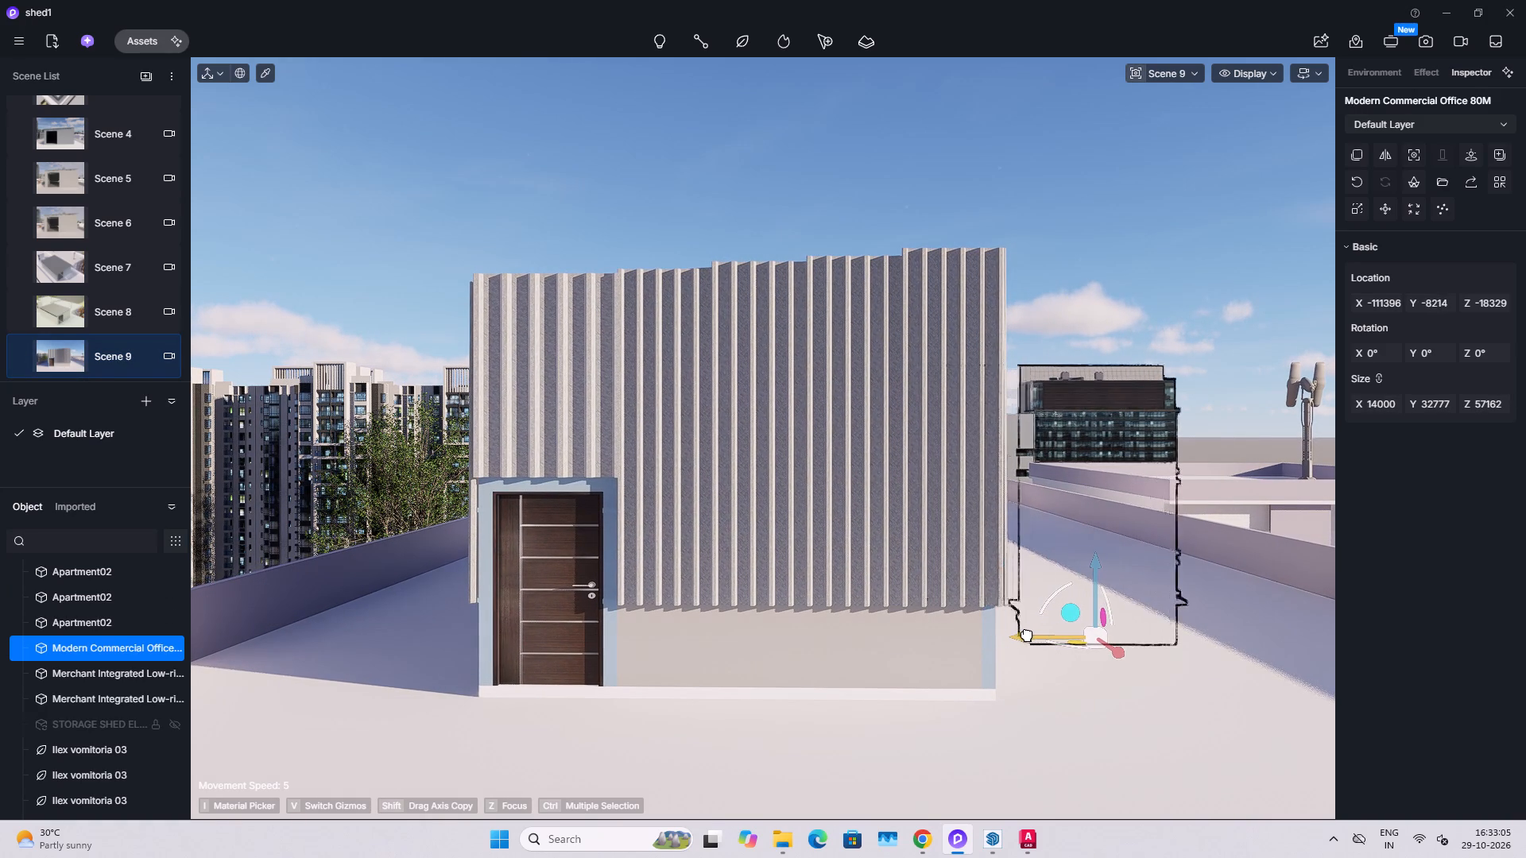
drag(1027, 636, 1122, 636)
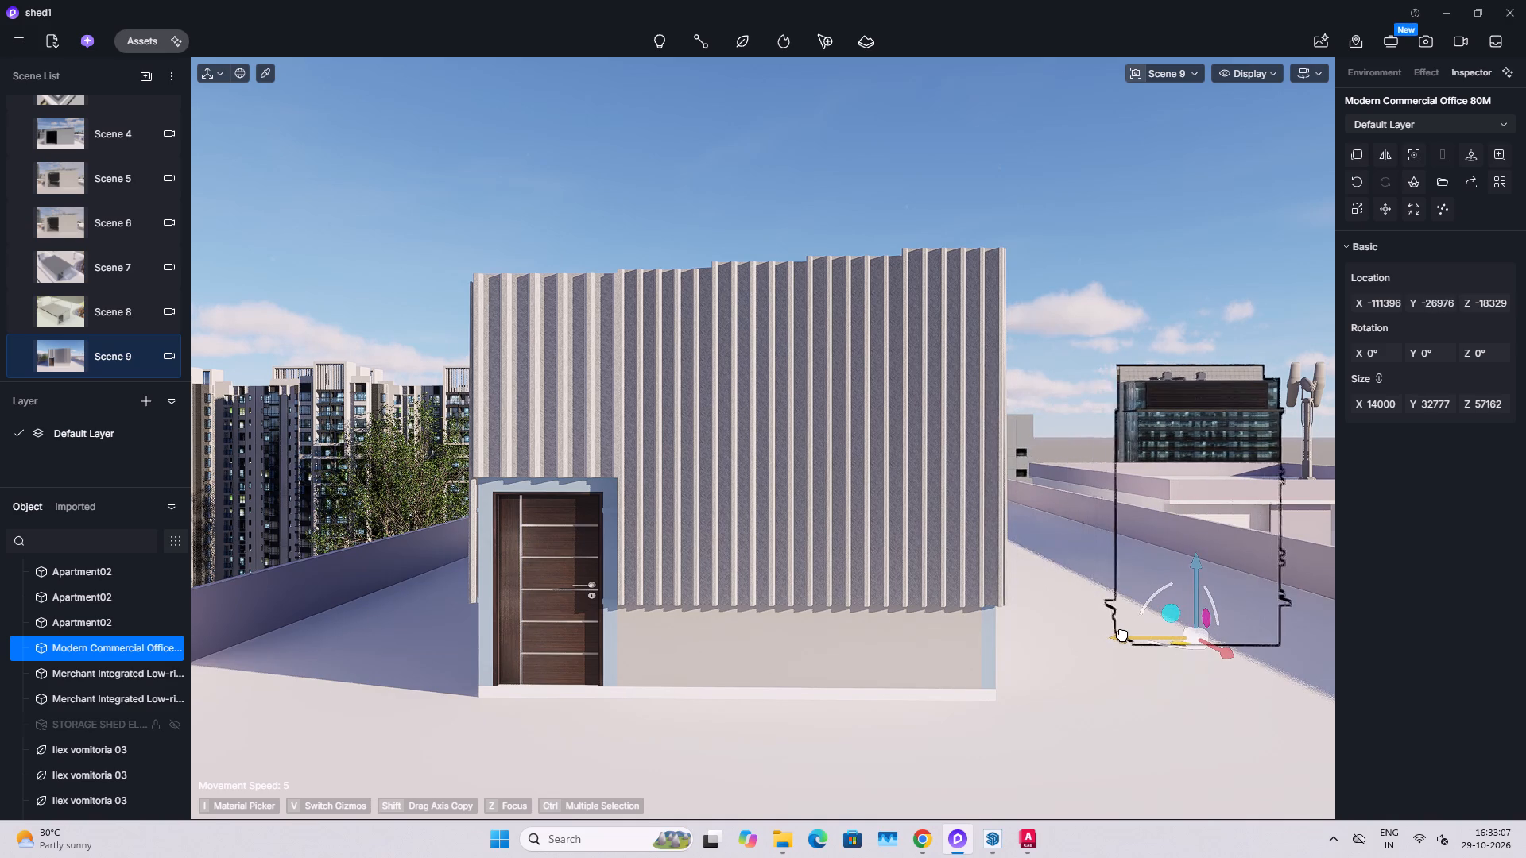
drag(1122, 636, 1125, 636)
Bring the Merchant Integrated Low-rise building behind the shed closer to about X -51955 and raise it to about Z 13300.
click(1038, 434)
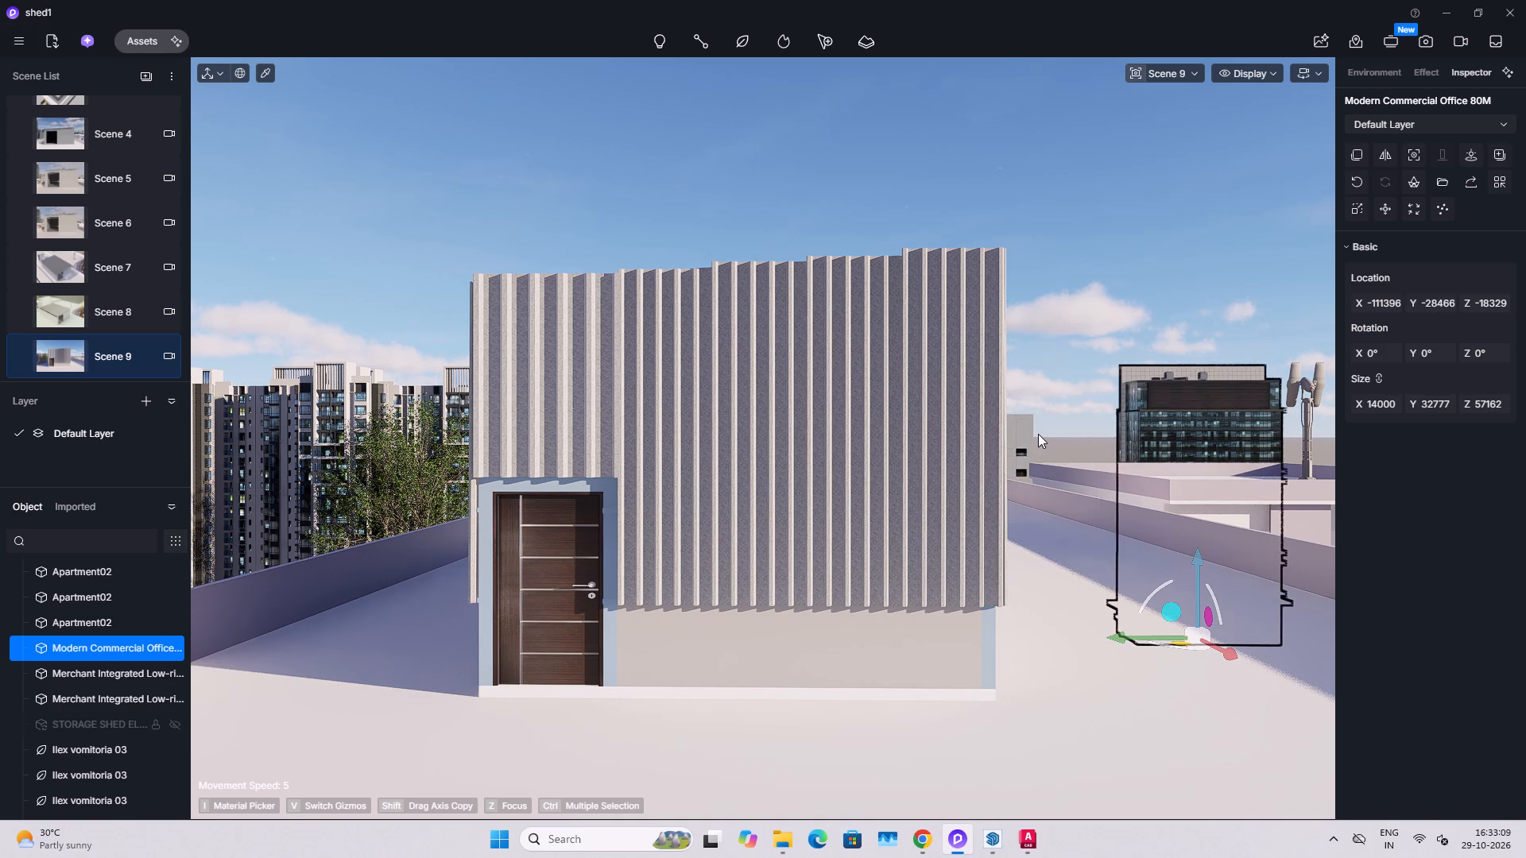
click(1032, 434)
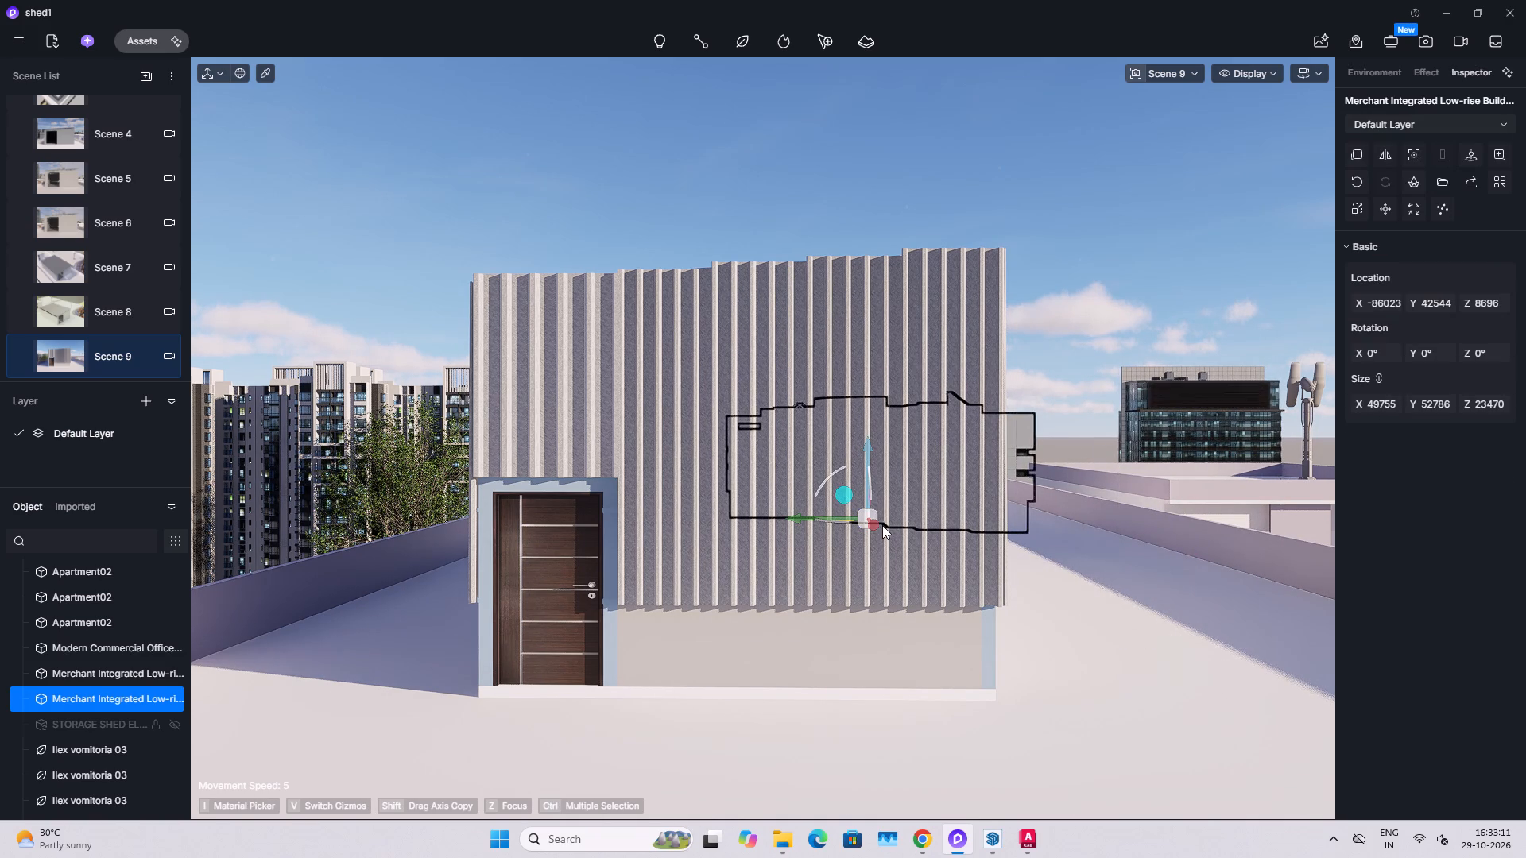
drag(874, 525, 895, 543)
drag(883, 459, 883, 427)
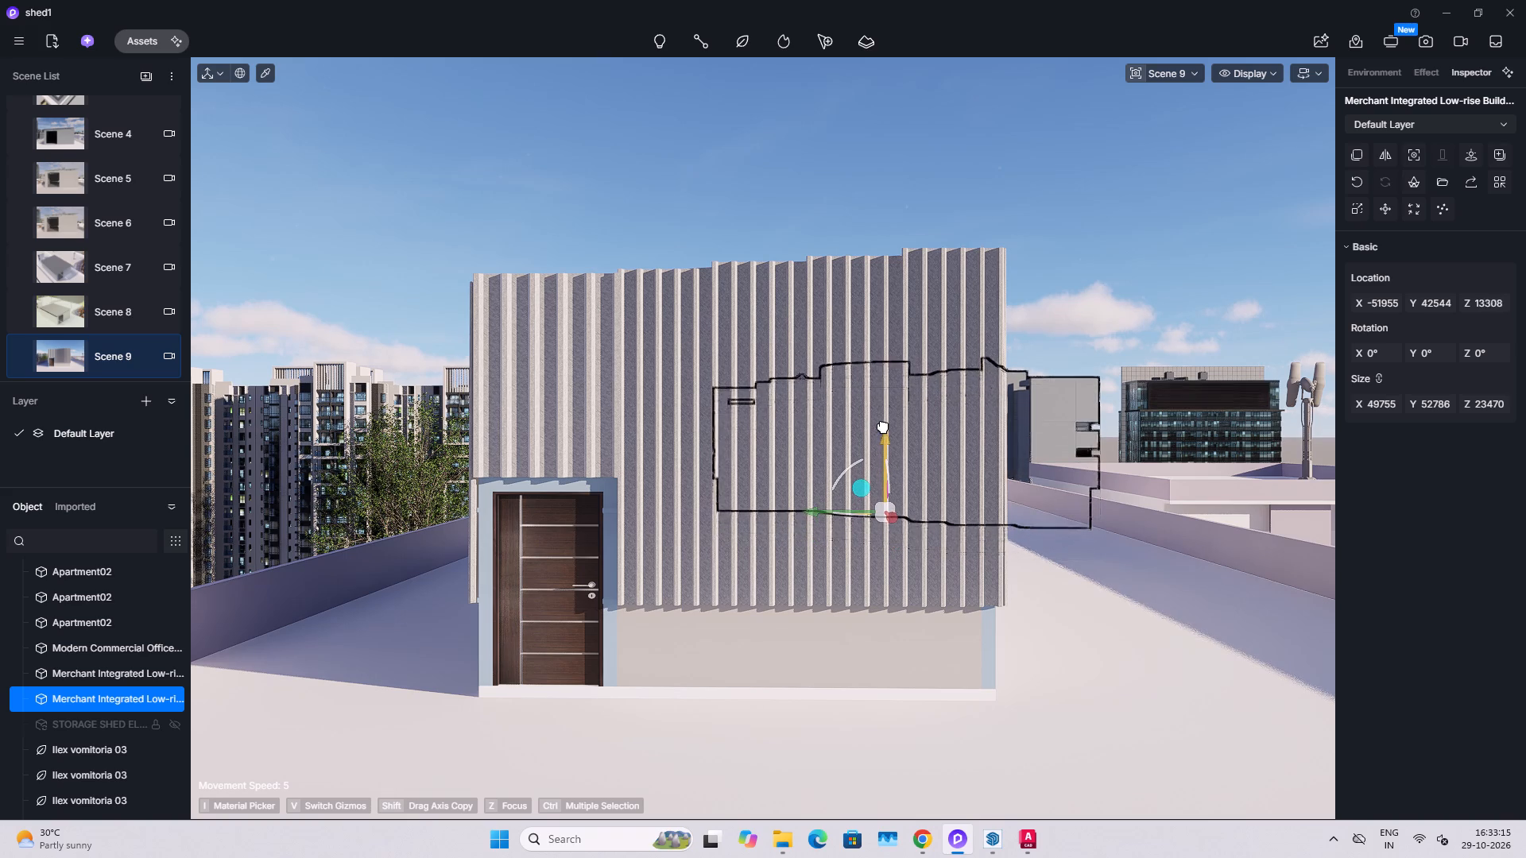
drag(883, 427, 884, 423)
click(1162, 226)
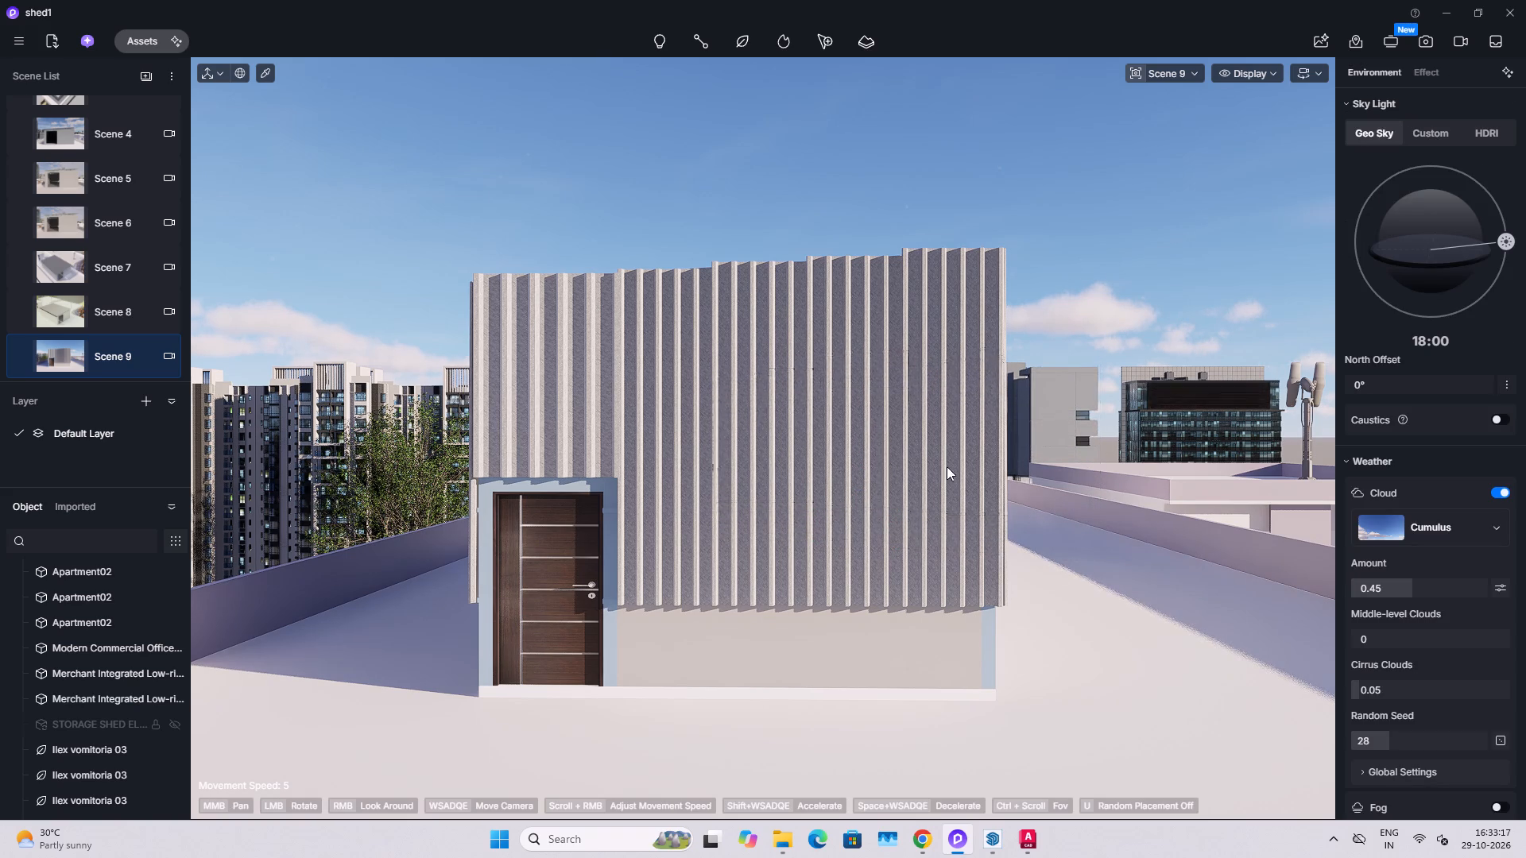
Save the project.
scroll(908, 472, up, 1)
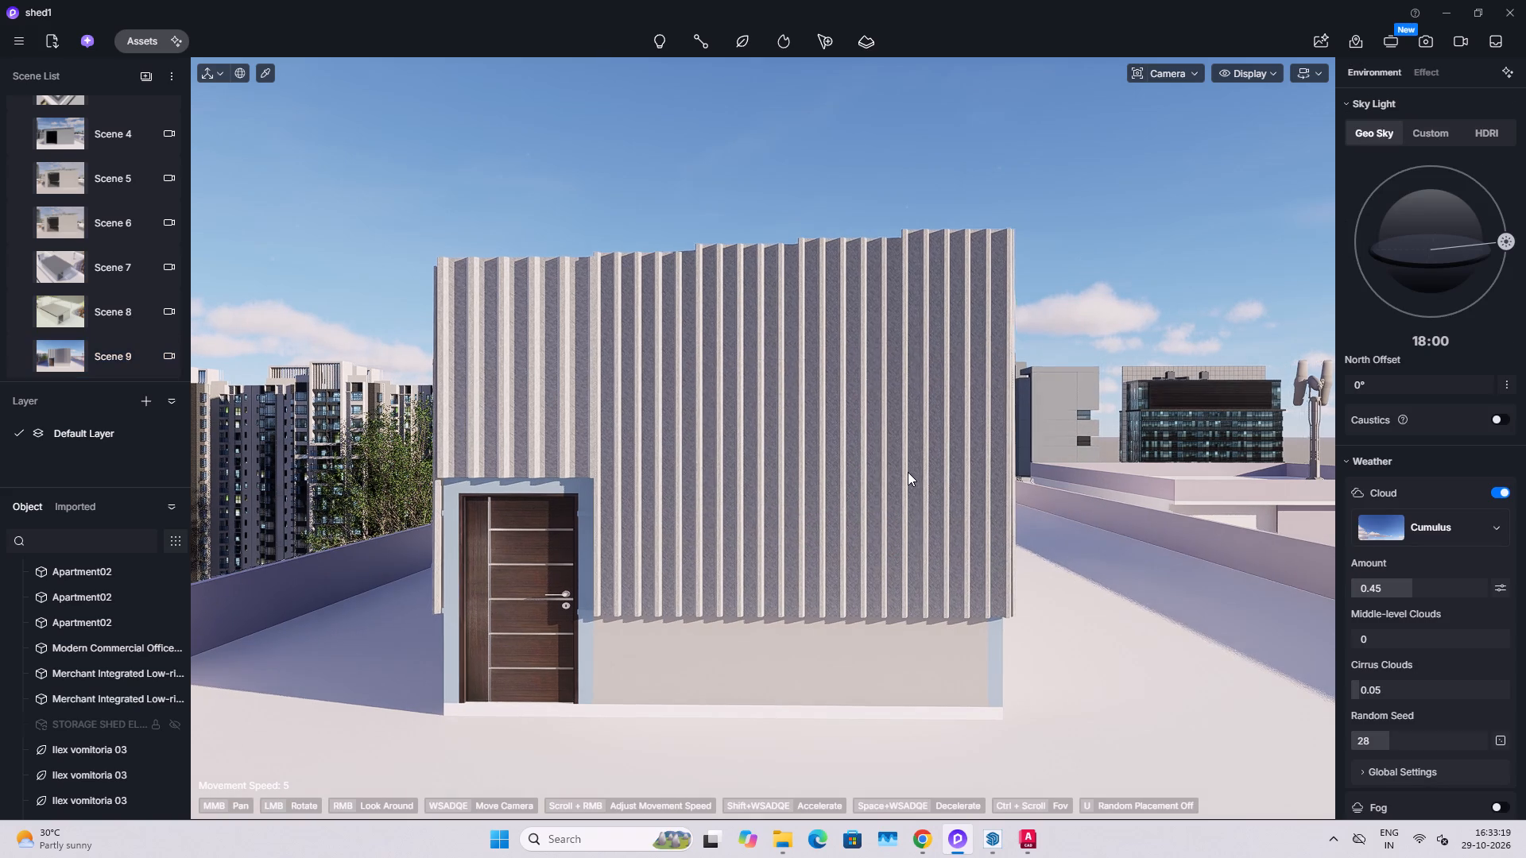
scroll(908, 472, down, 1)
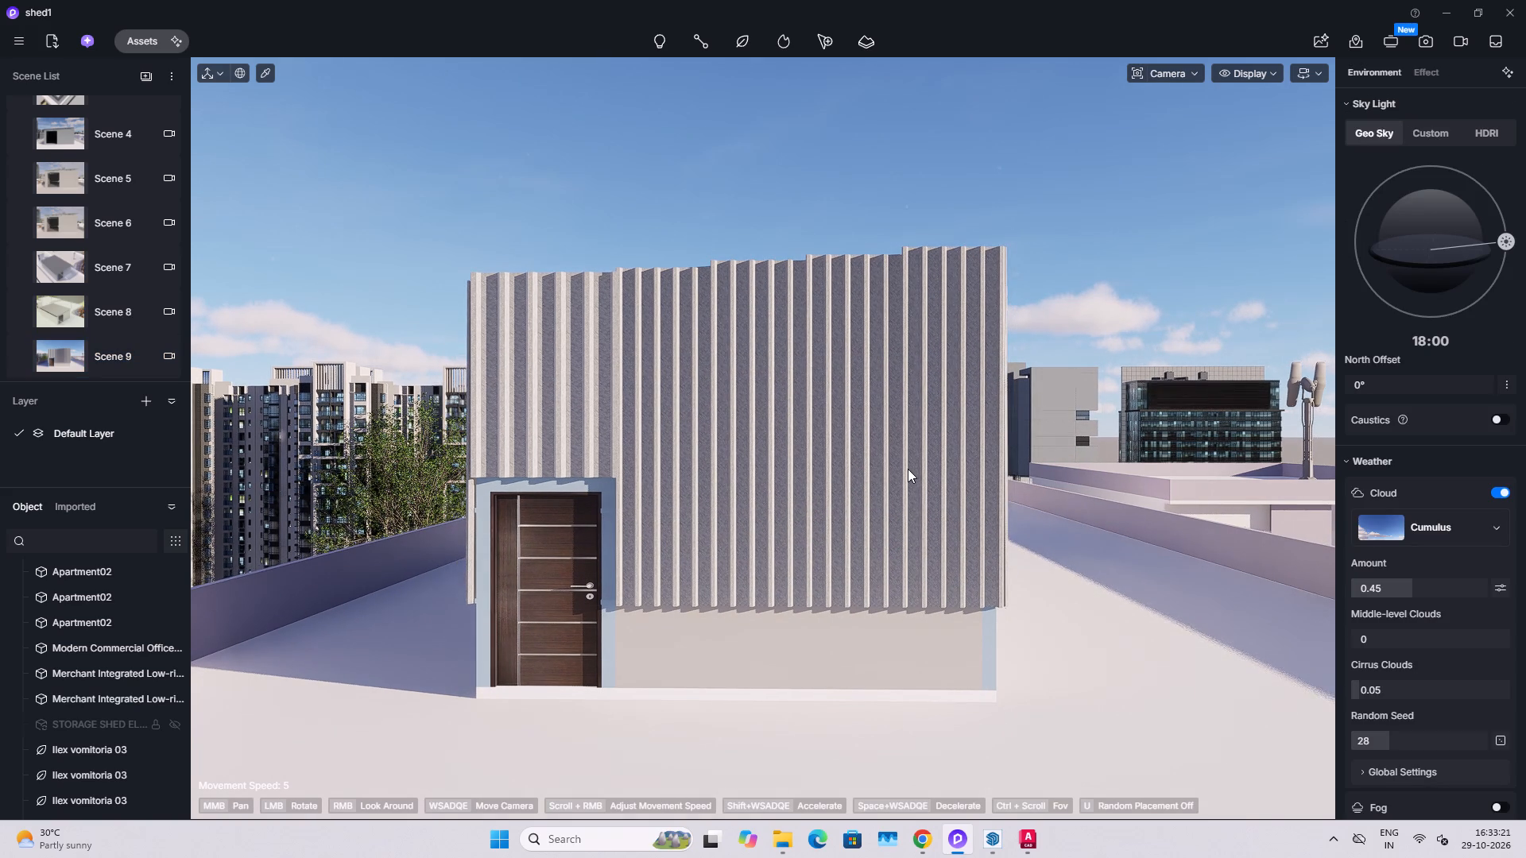
key(ctrl+s)
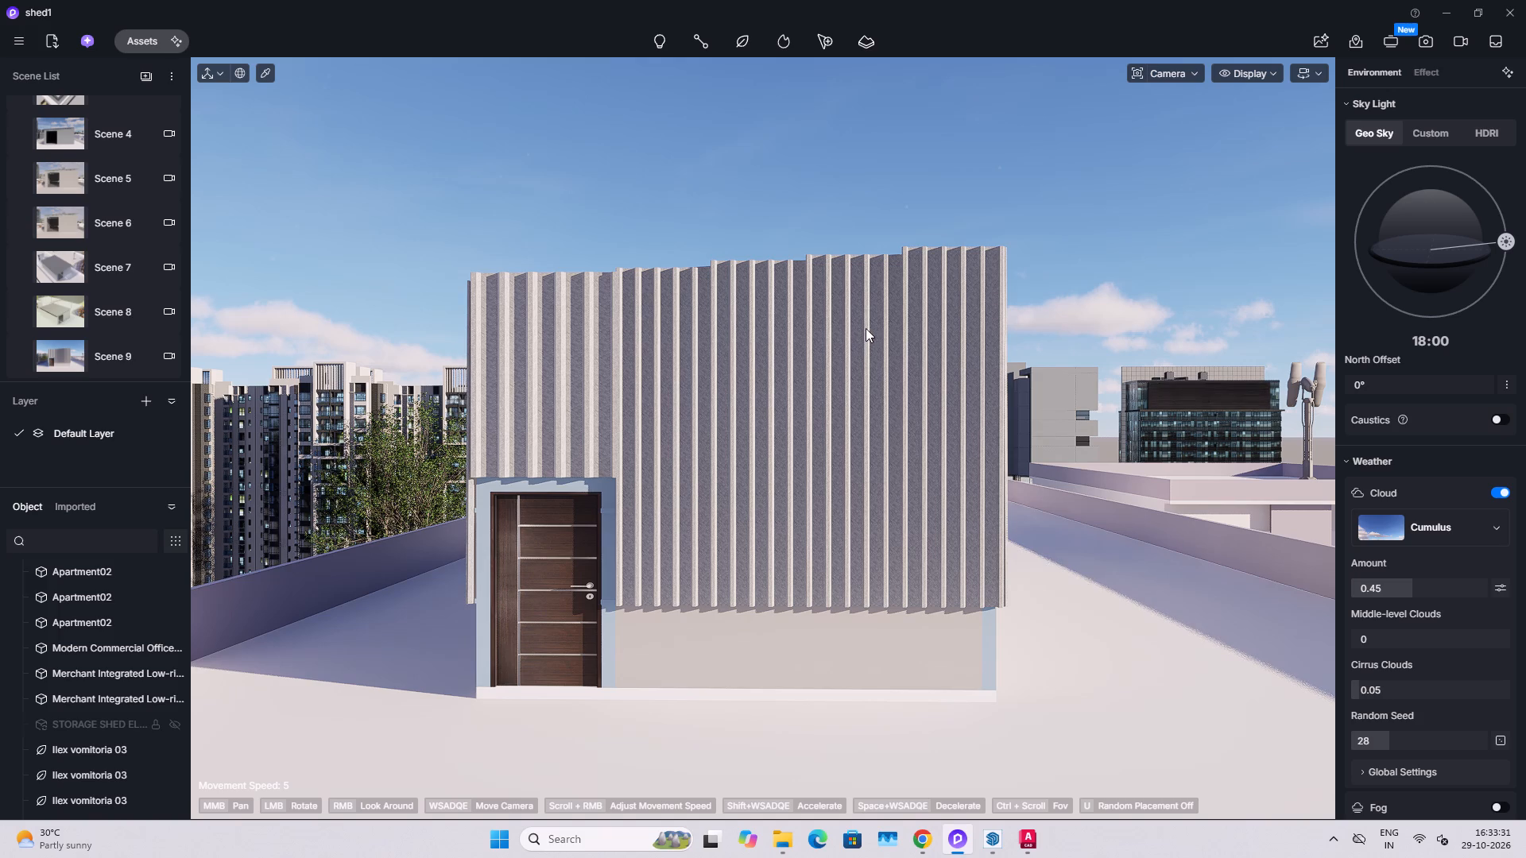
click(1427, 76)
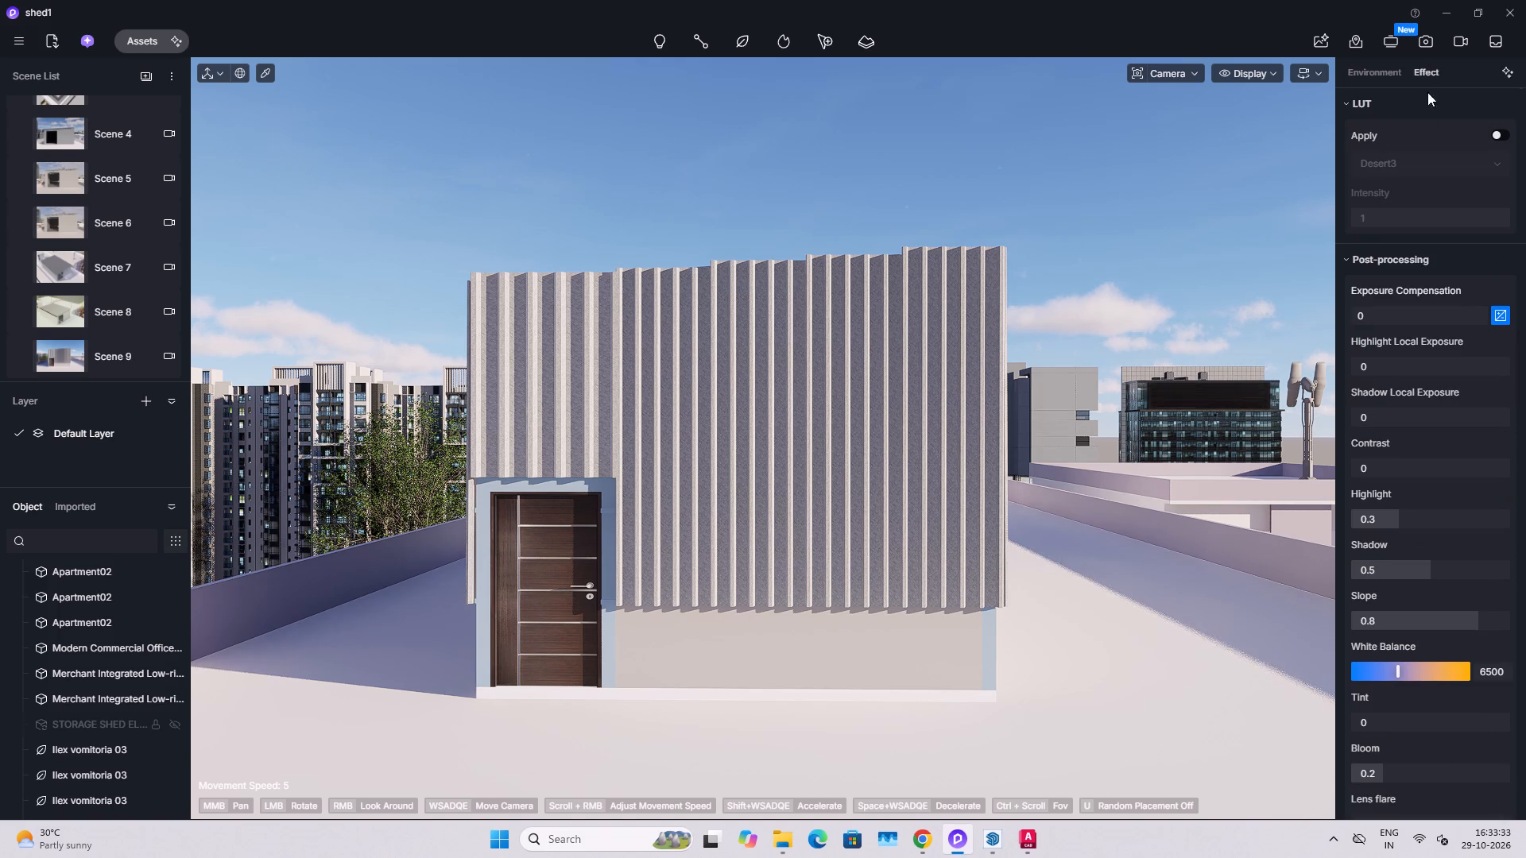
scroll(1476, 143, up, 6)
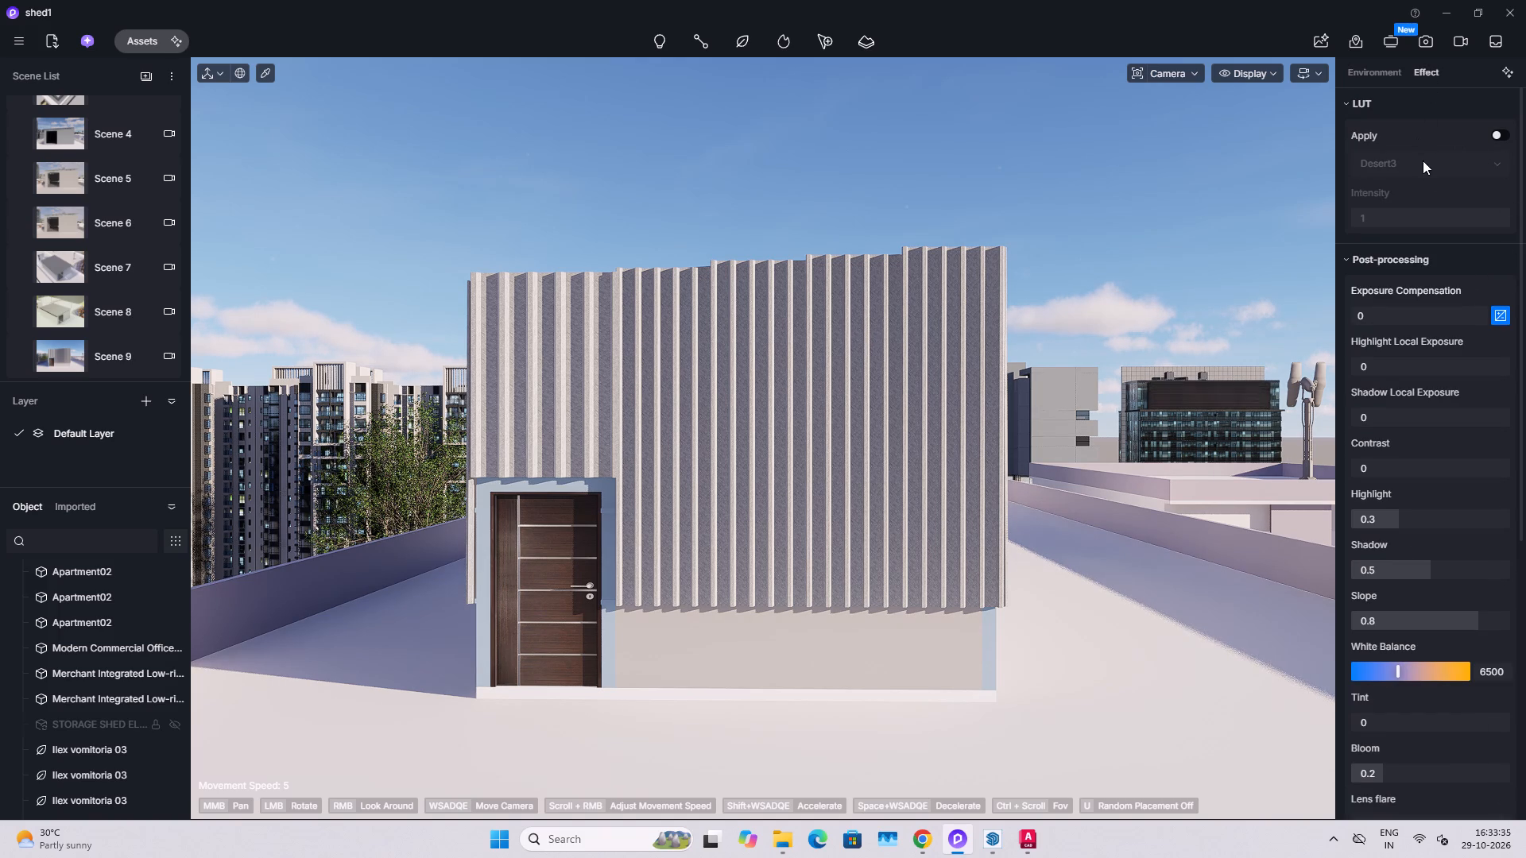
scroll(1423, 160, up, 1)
Switch the environment's sky light from Geo Sky to HDRI.
click(1384, 73)
scroll(1402, 154, up, 4)
scroll(1396, 343, up, 2)
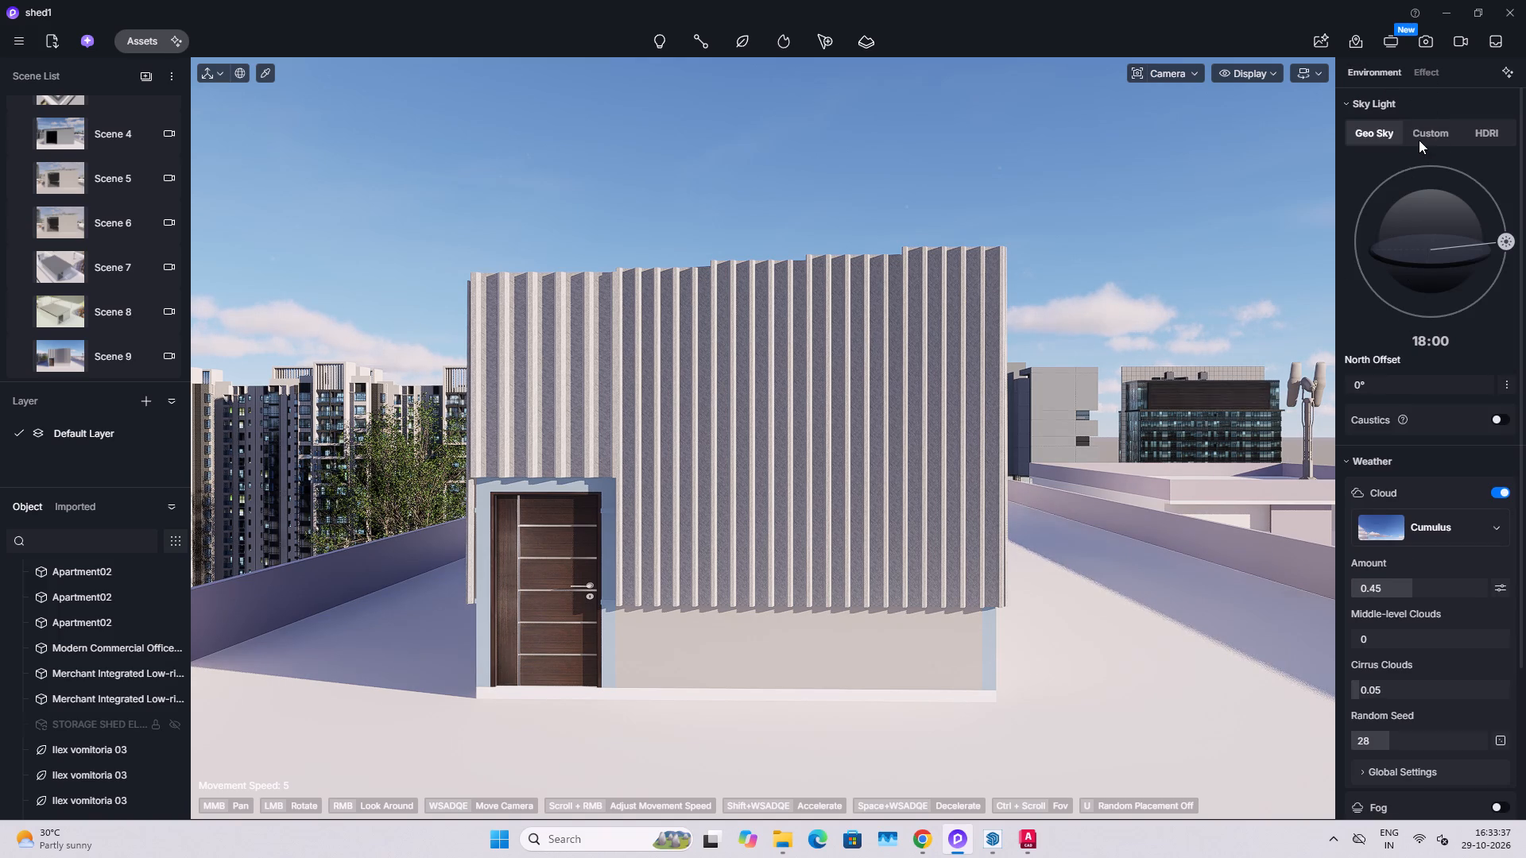
click(1502, 136)
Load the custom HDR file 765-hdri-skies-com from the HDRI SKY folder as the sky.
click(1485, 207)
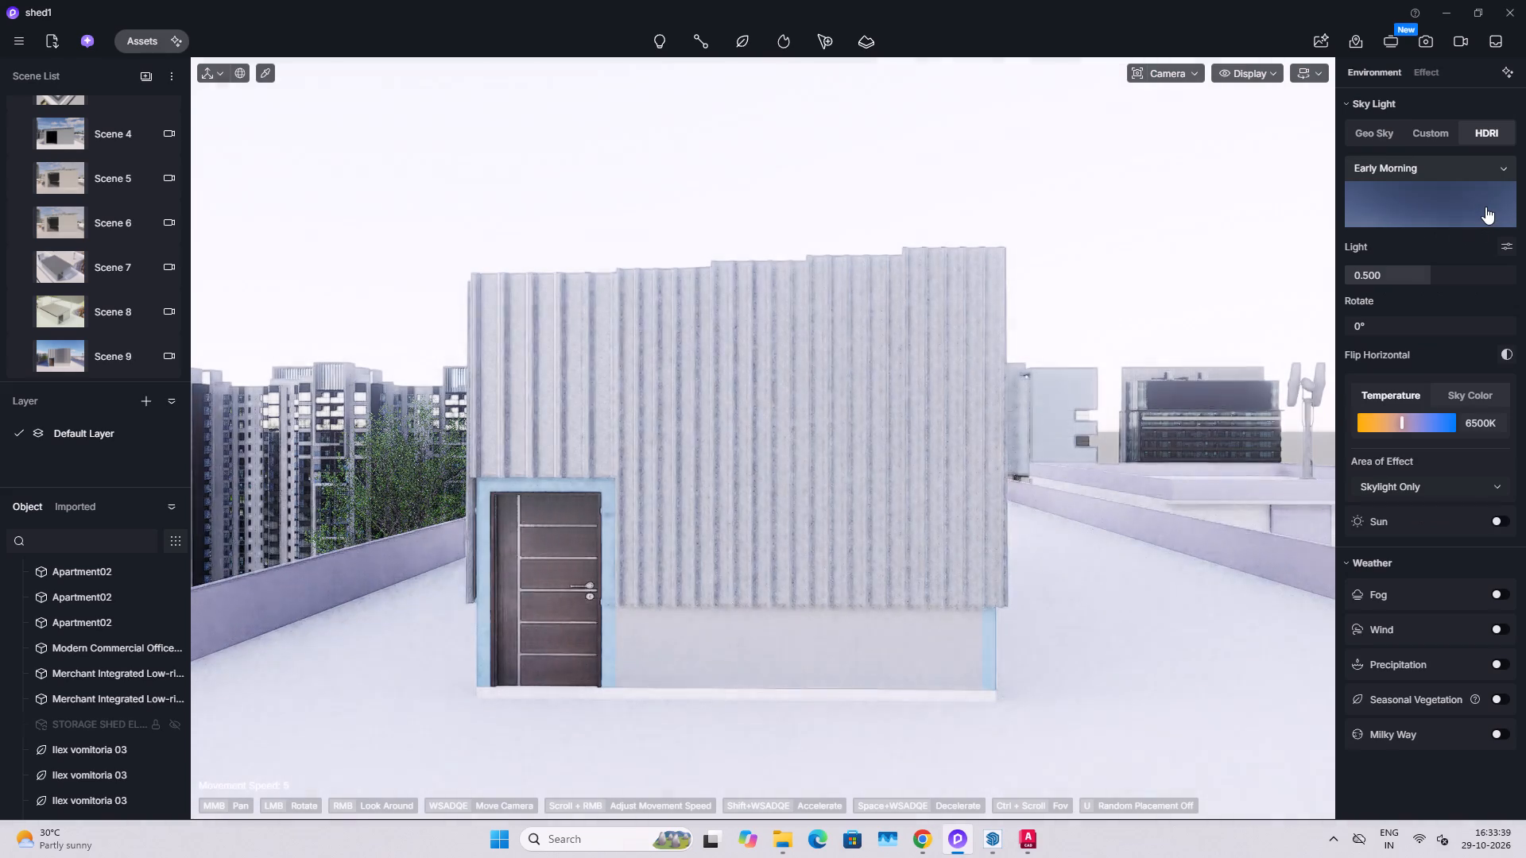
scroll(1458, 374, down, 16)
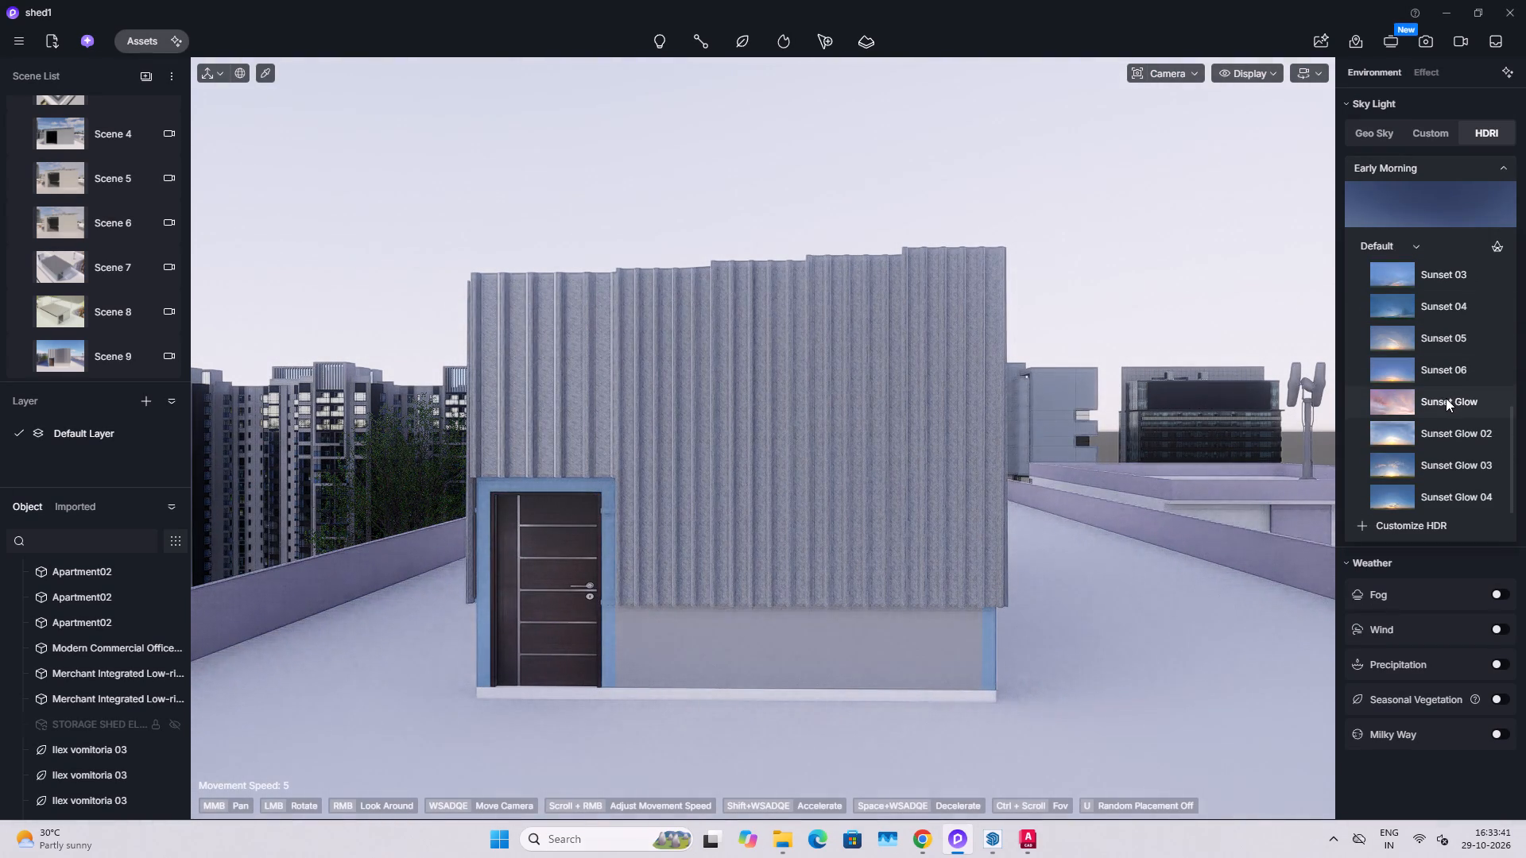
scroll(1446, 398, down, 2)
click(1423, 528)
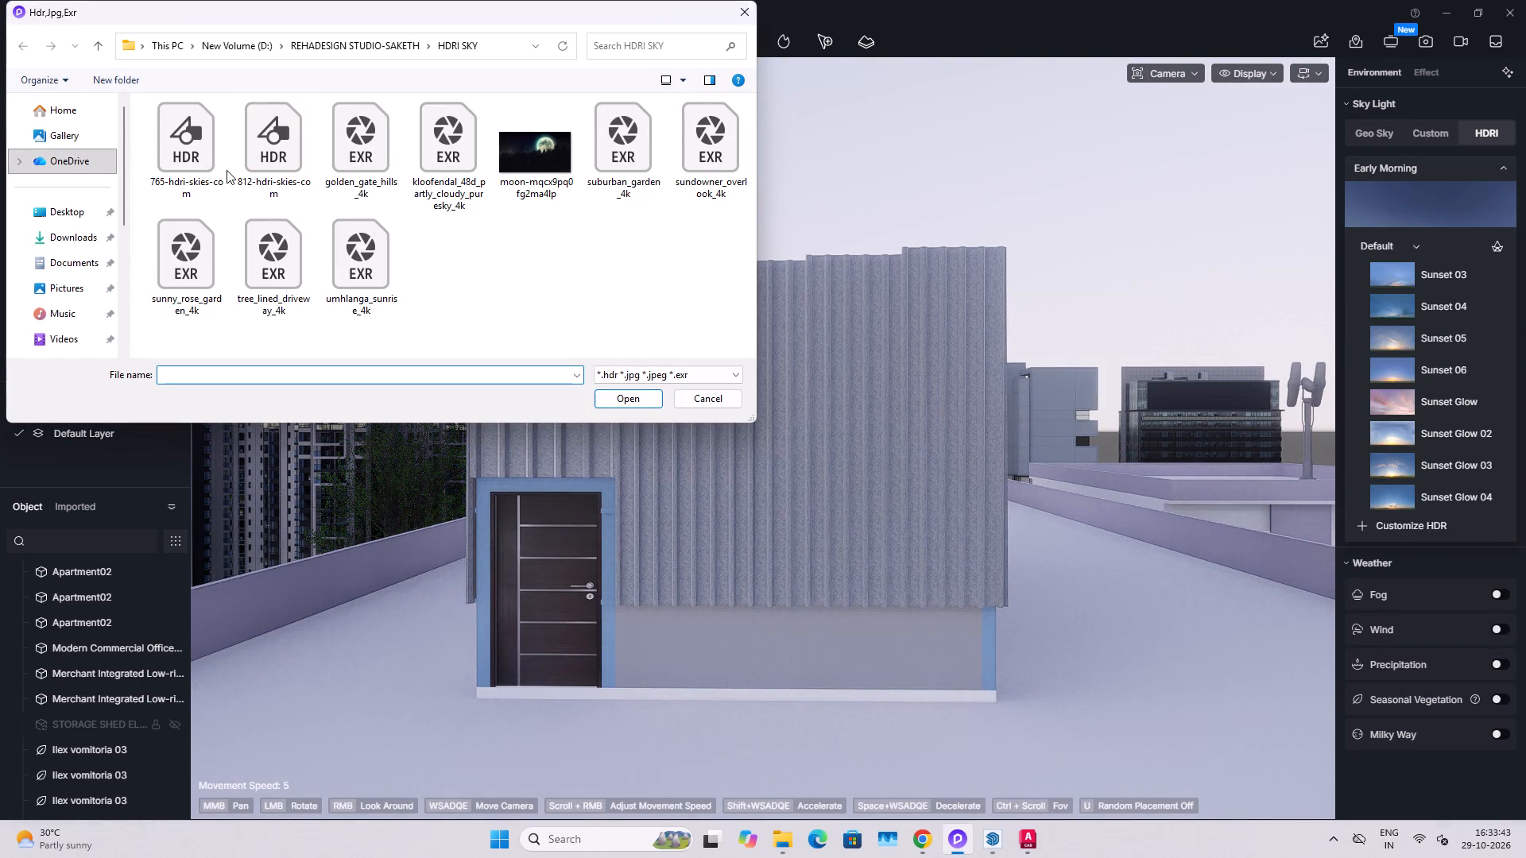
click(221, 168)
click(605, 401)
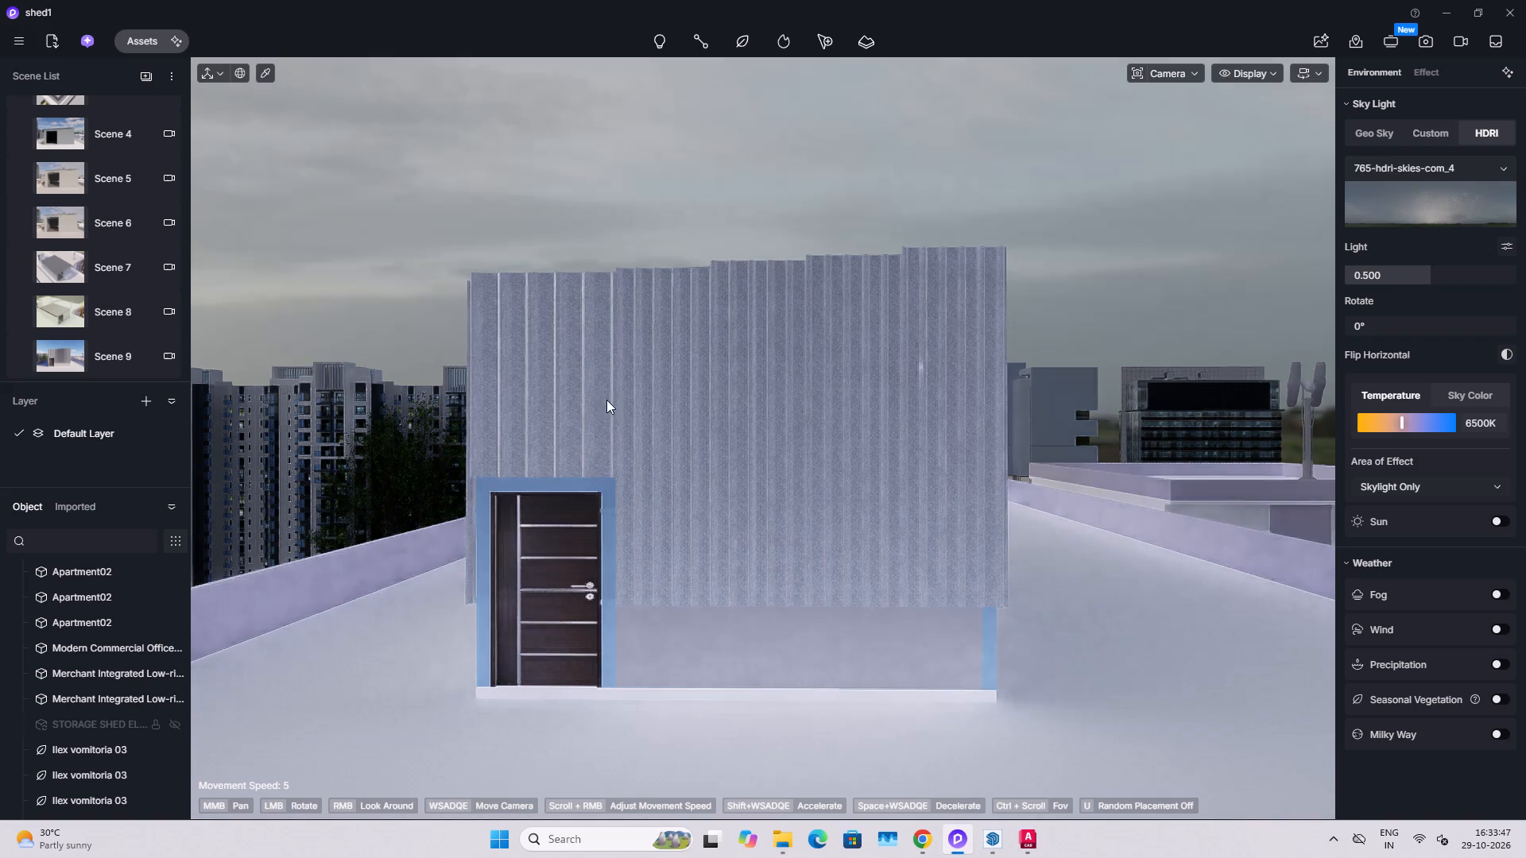
Try the custom suburban_garden, sunny_rose_garden and umhlanga_sunrise skies, and apply the tree_lined_driveway_4k HDRI.
click(1416, 220)
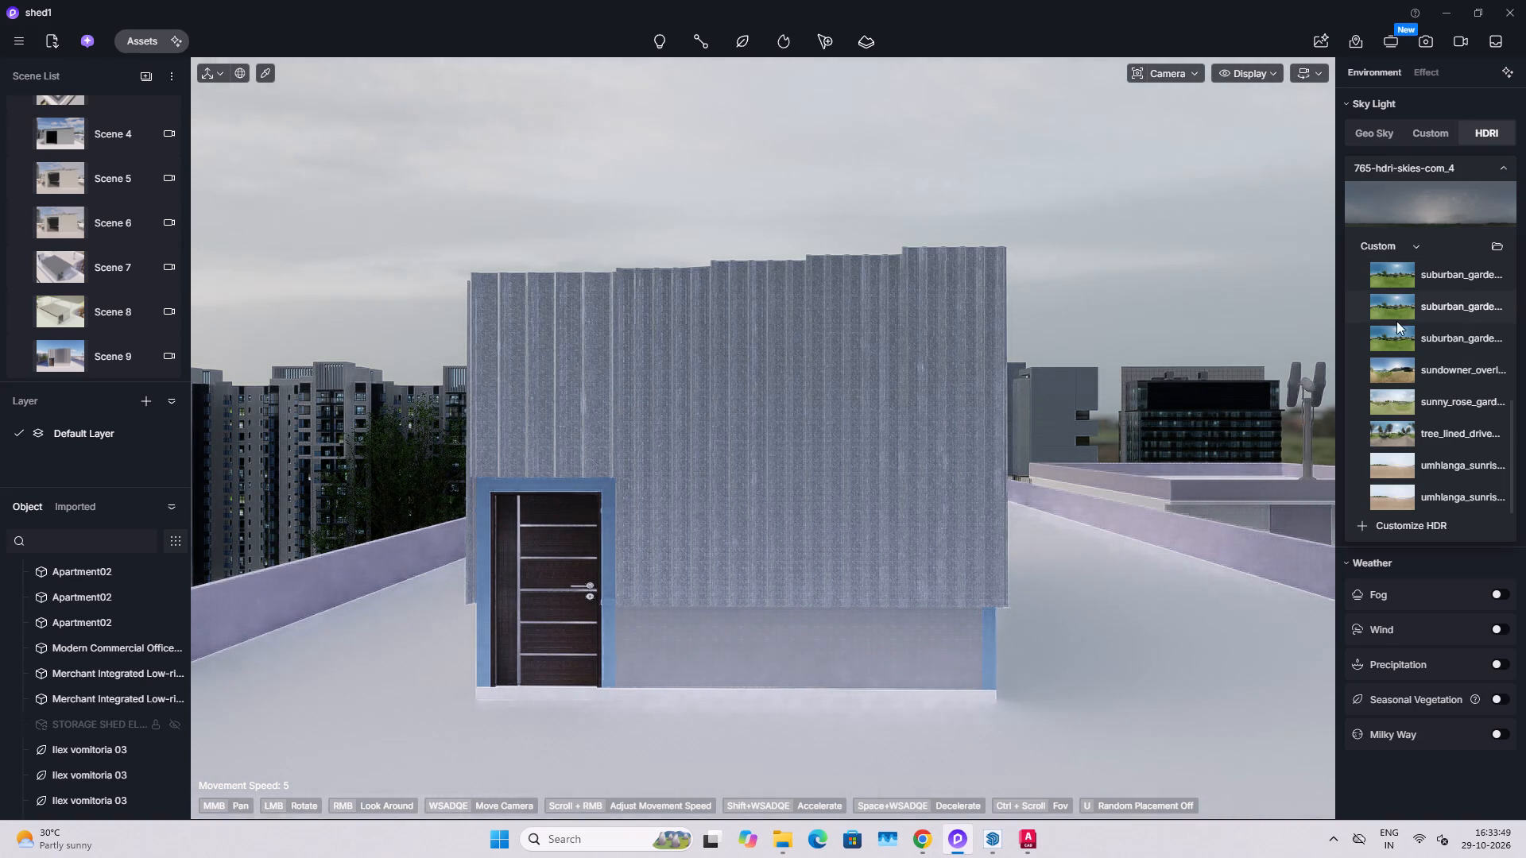
click(1439, 279)
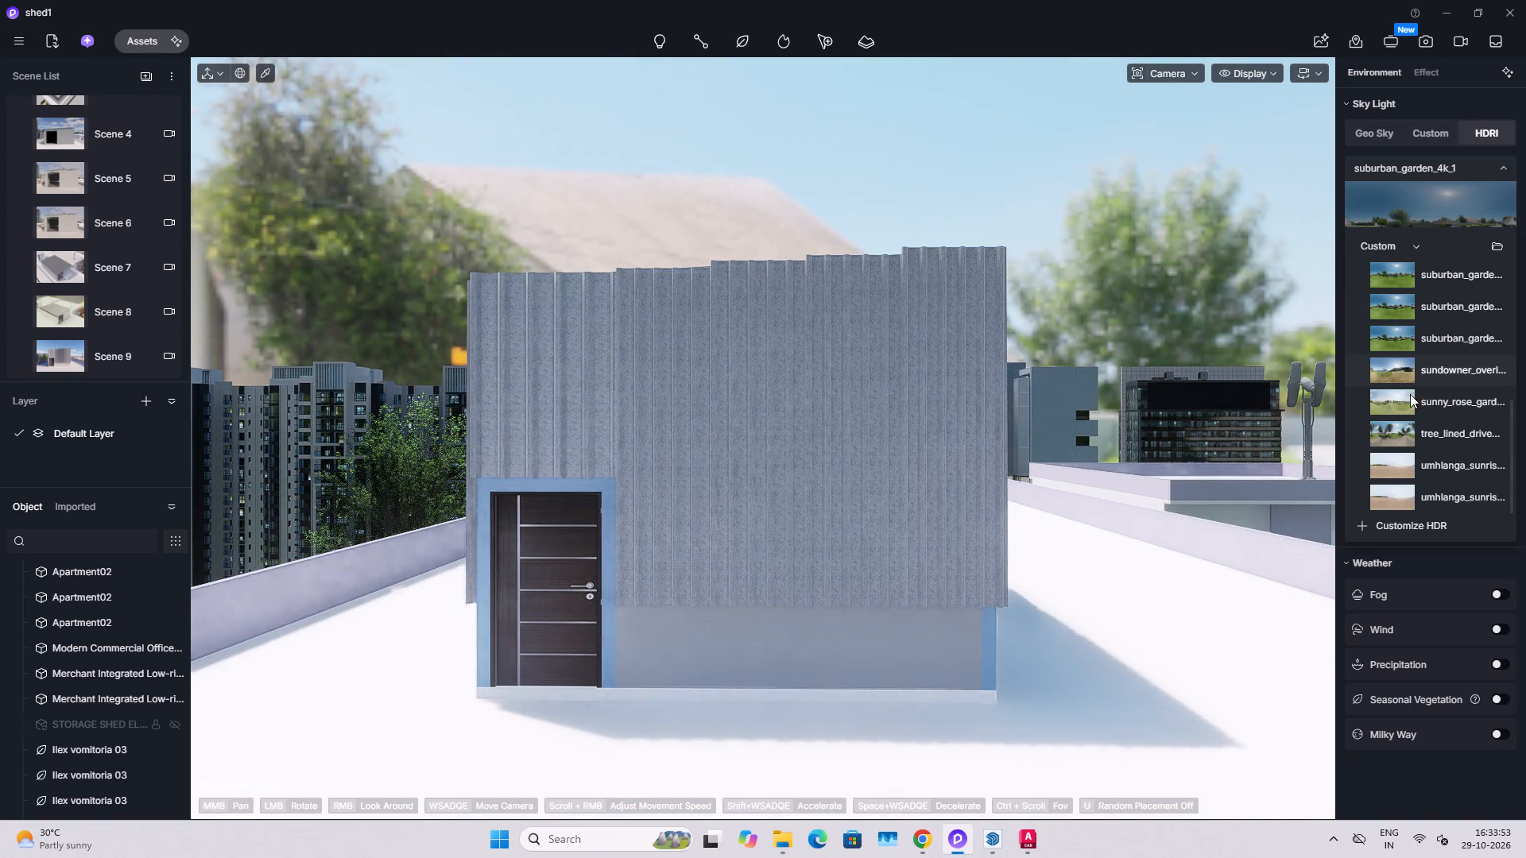
click(1407, 398)
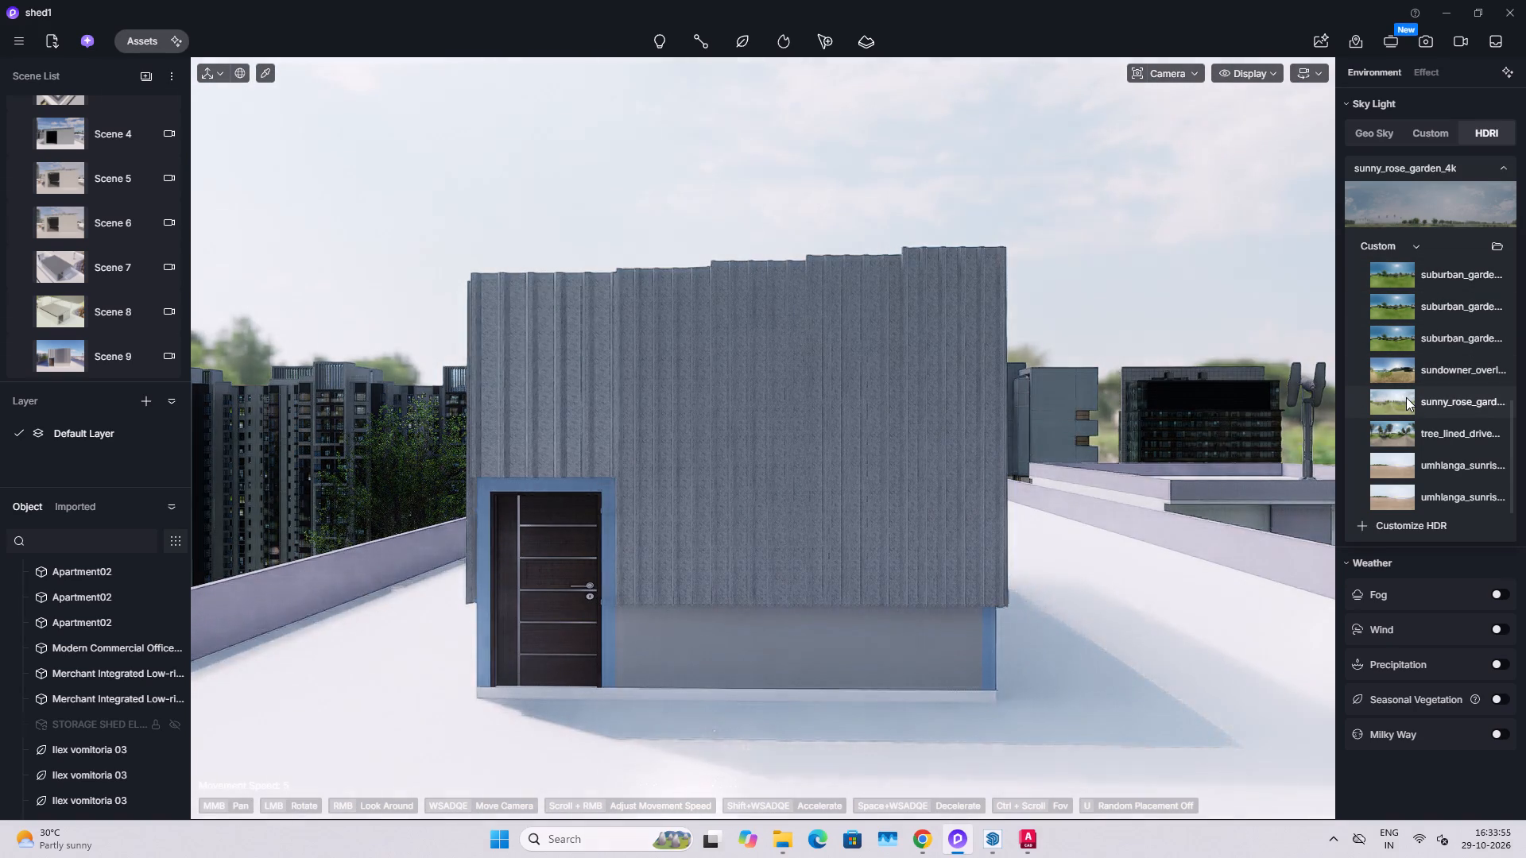
scroll(1452, 458, down, 3)
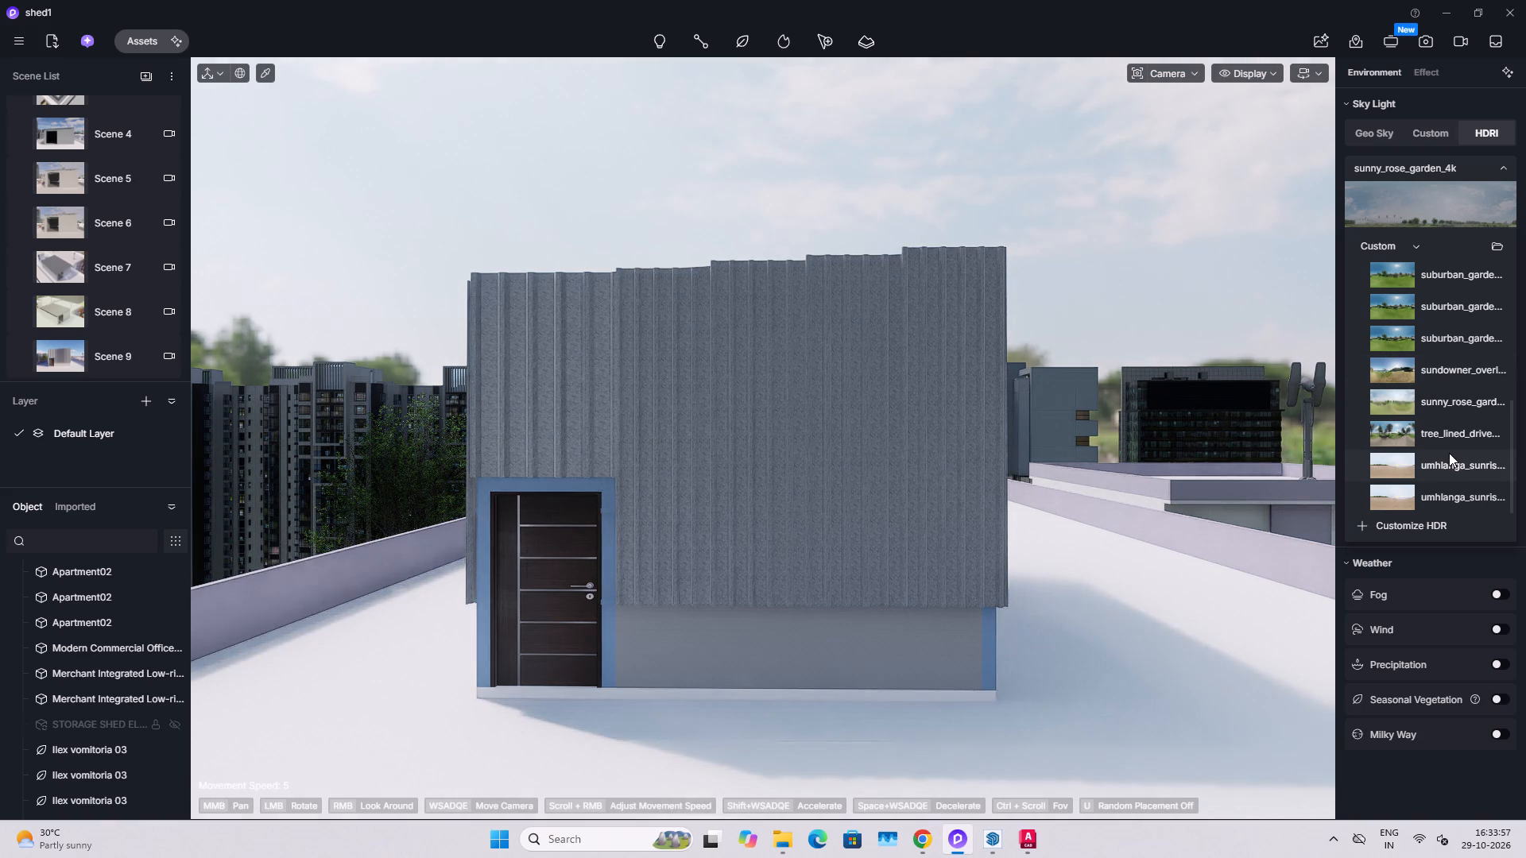
scroll(1449, 453, down, 1)
click(1431, 468)
click(1432, 428)
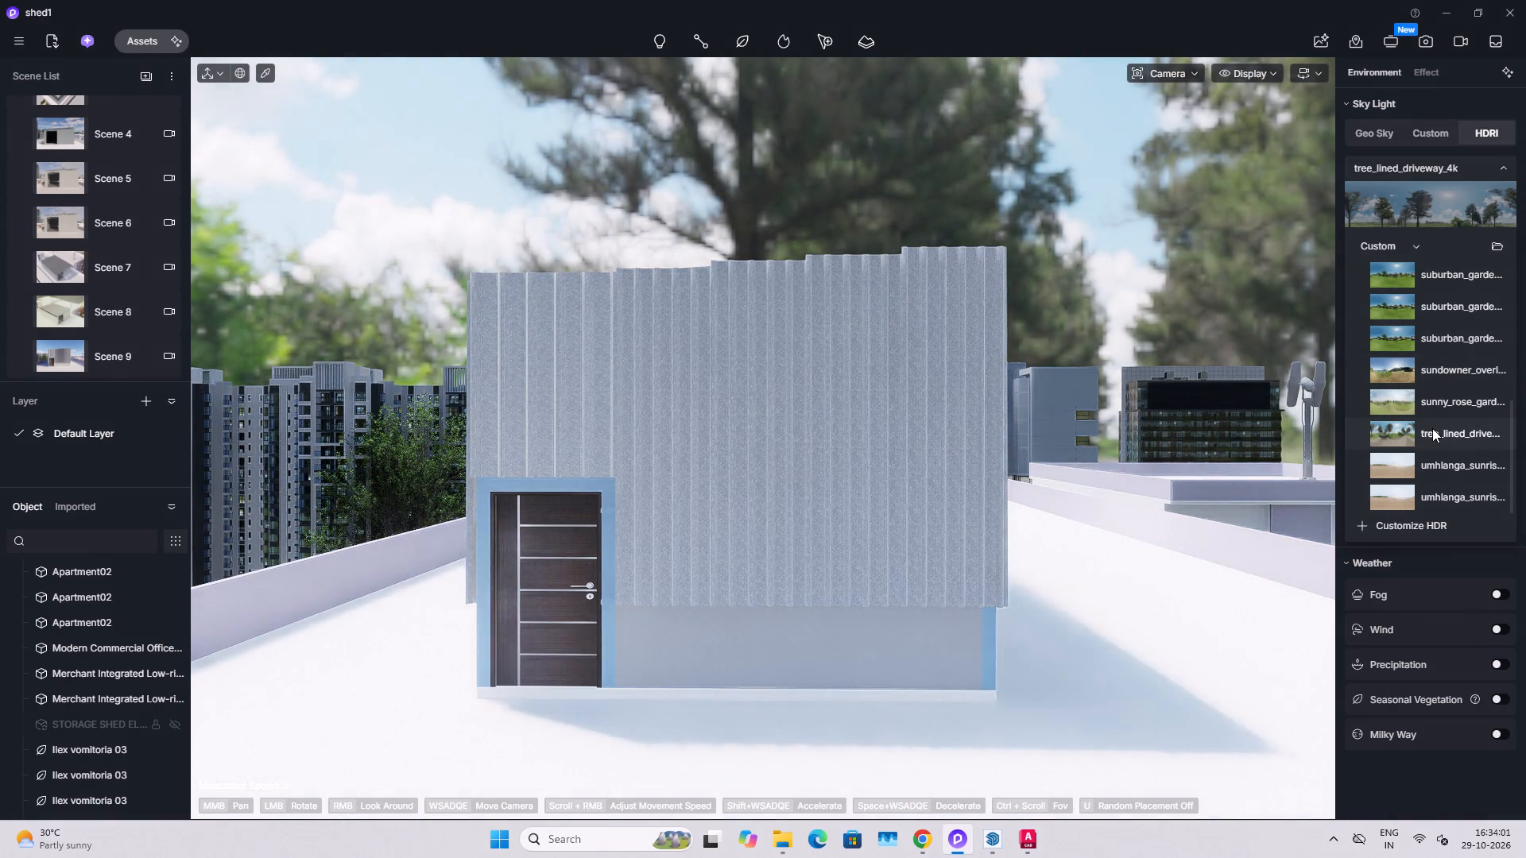
click(1092, 140)
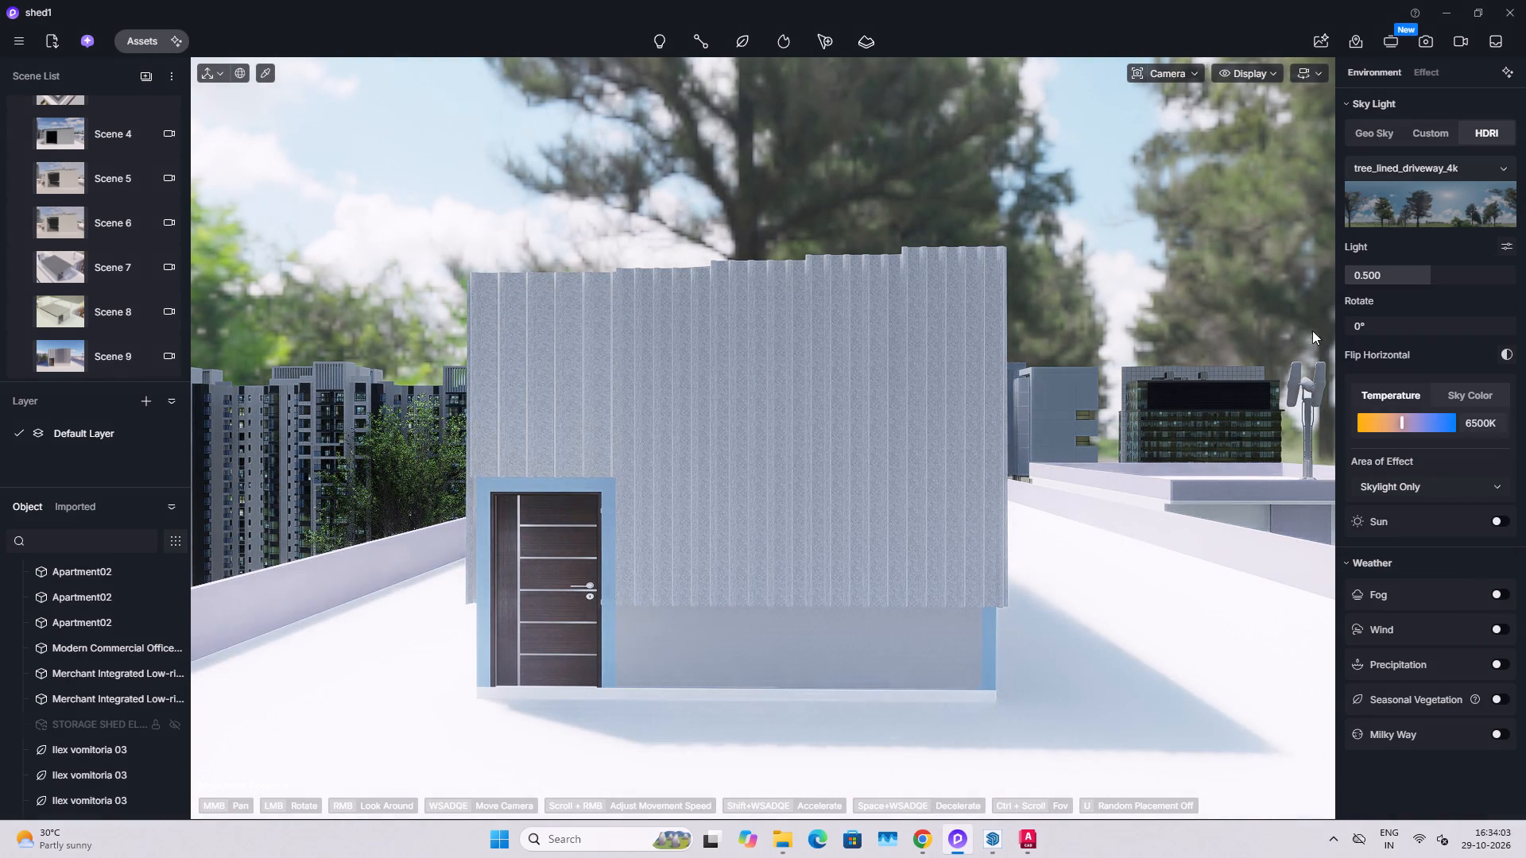
Set the HDRI sky's light to 0.340 and its rotation to 134°.
drag(1392, 280, 1353, 289)
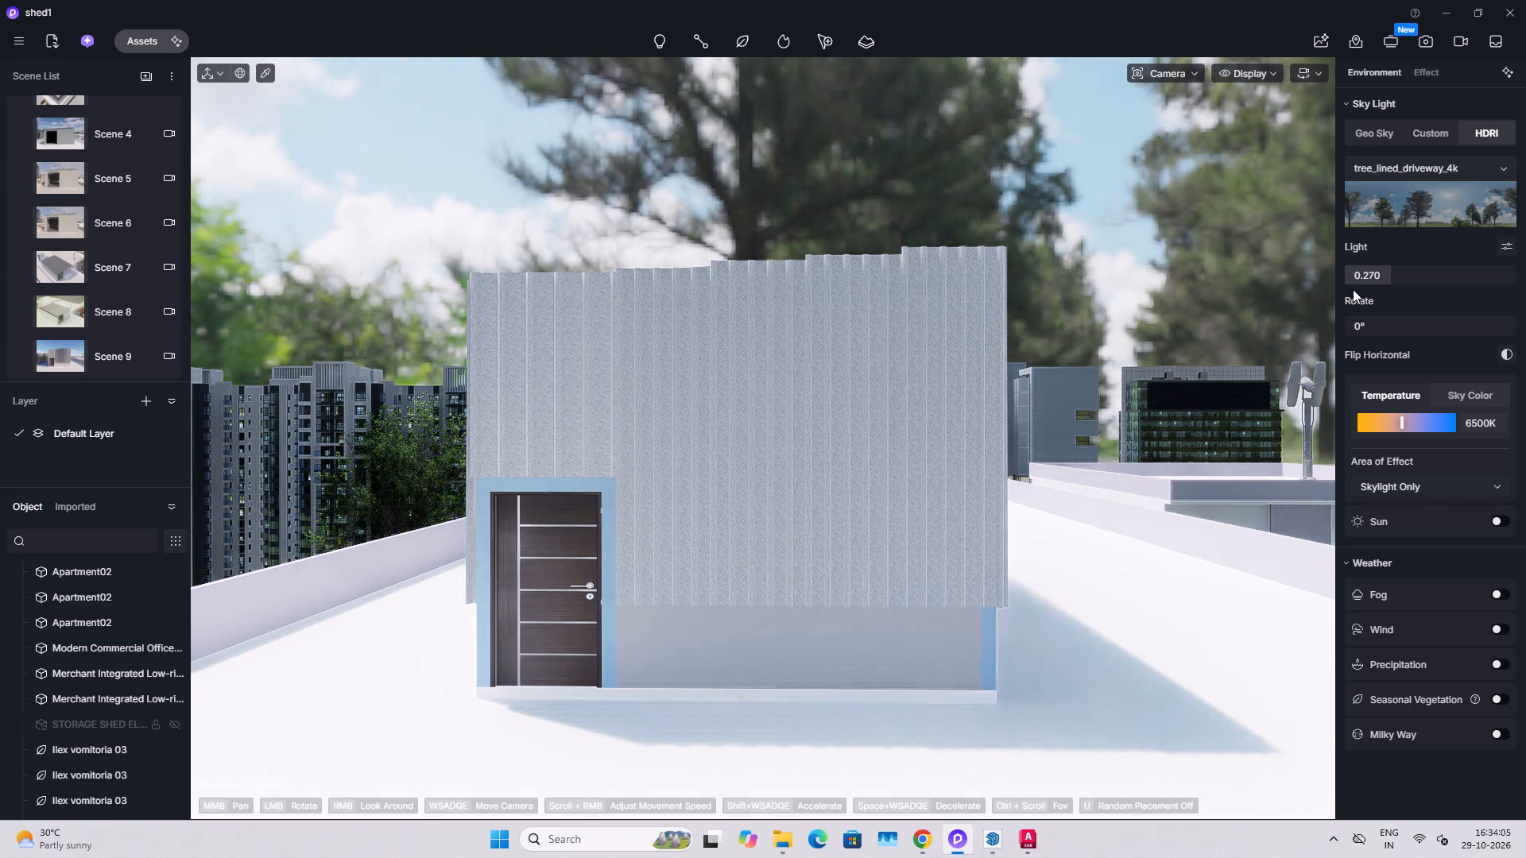
drag(1353, 289, 1365, 294)
click(1372, 322)
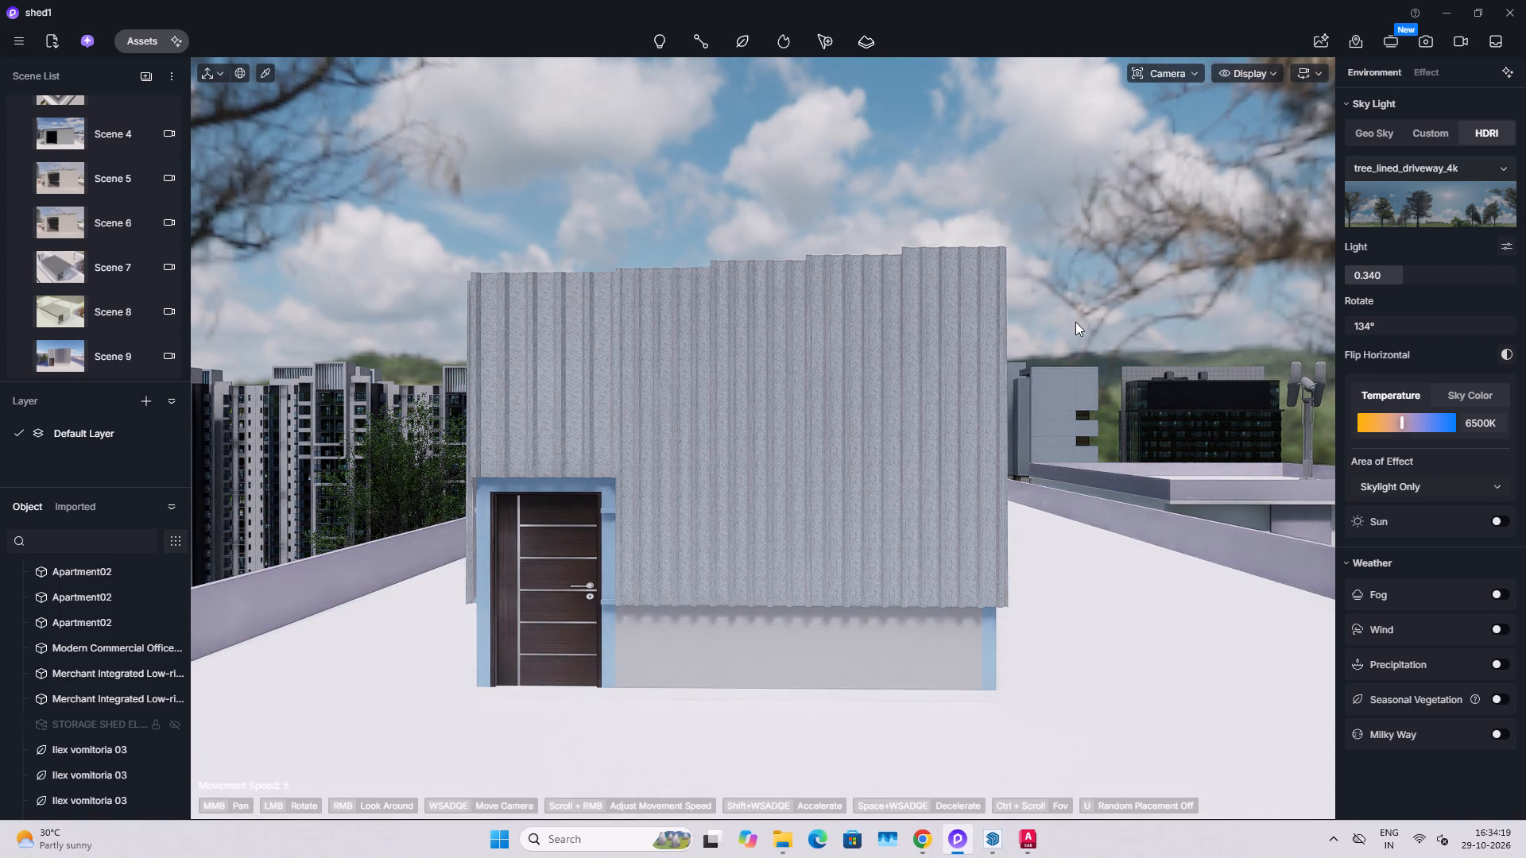
Add the current shed view with the HDRI sky as a new scene after Scene 9.
scroll(111, 230, down, 4)
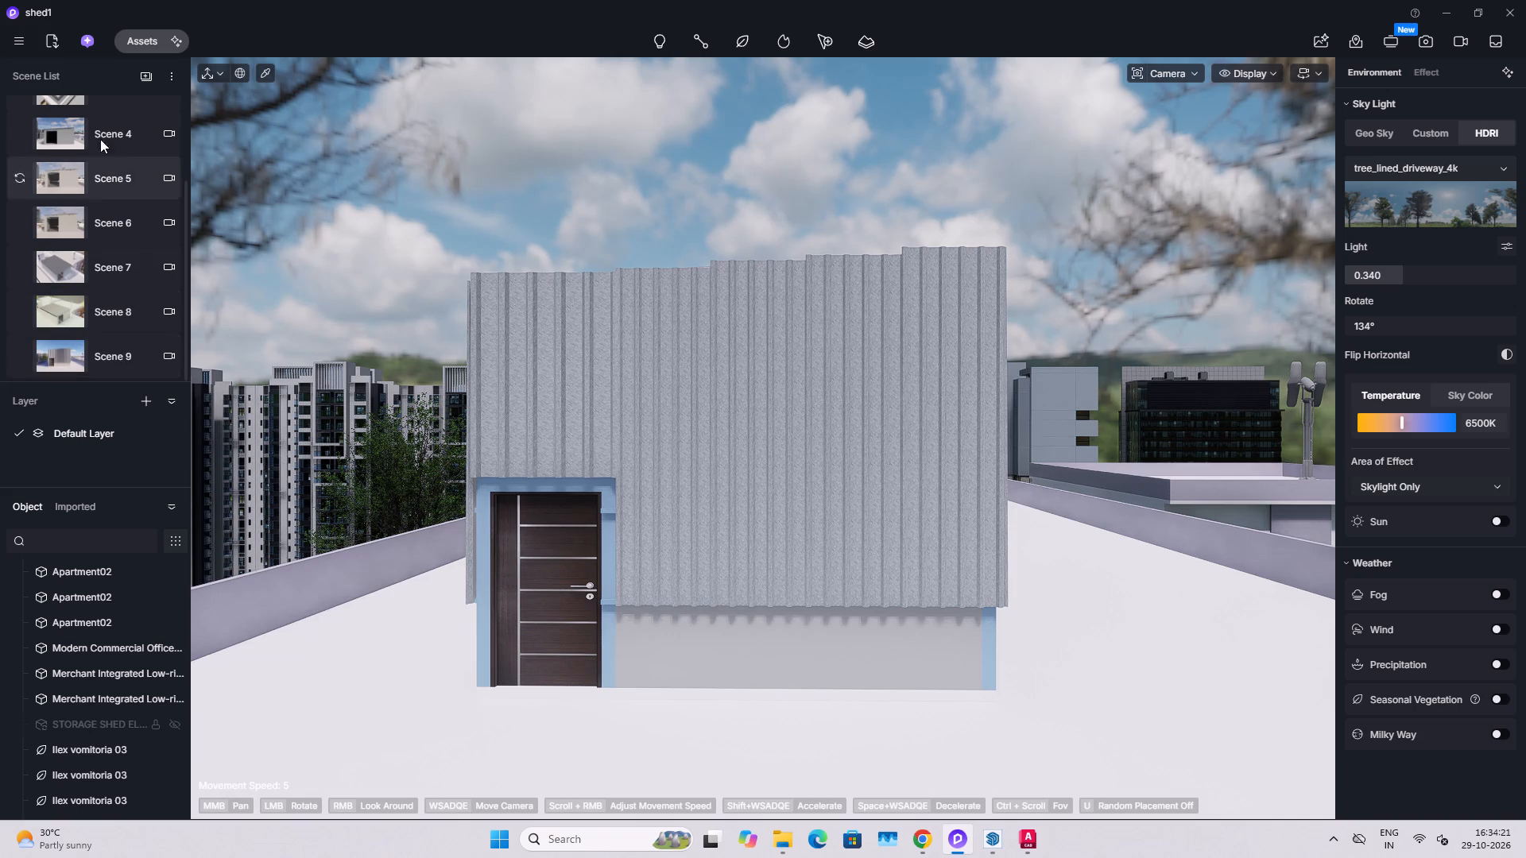
click(148, 71)
scroll(82, 252, down, 4)
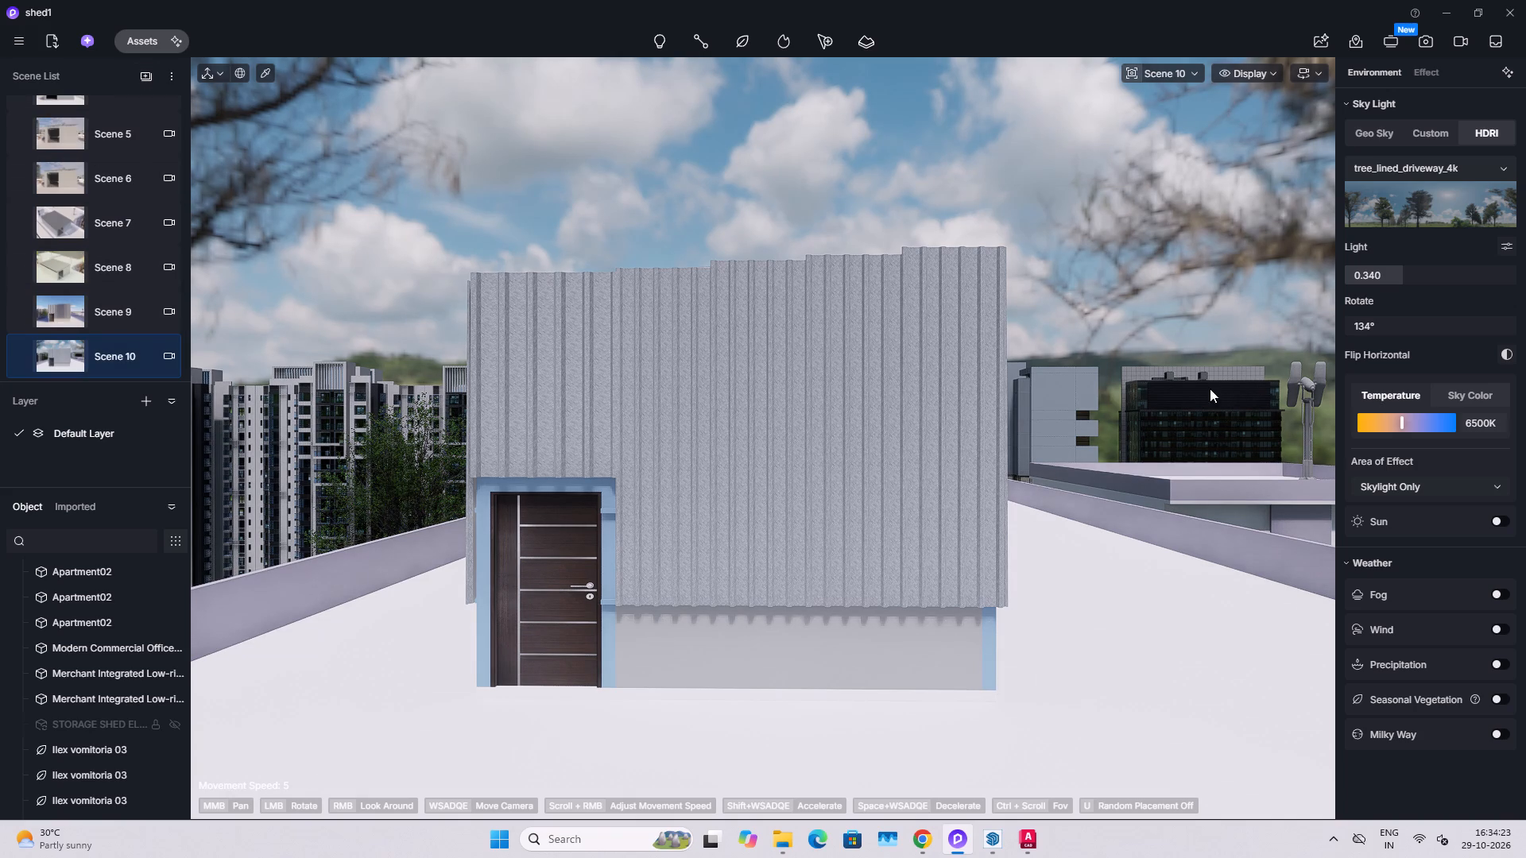
Set the HDRI sky's light to 0.240.
click(1400, 423)
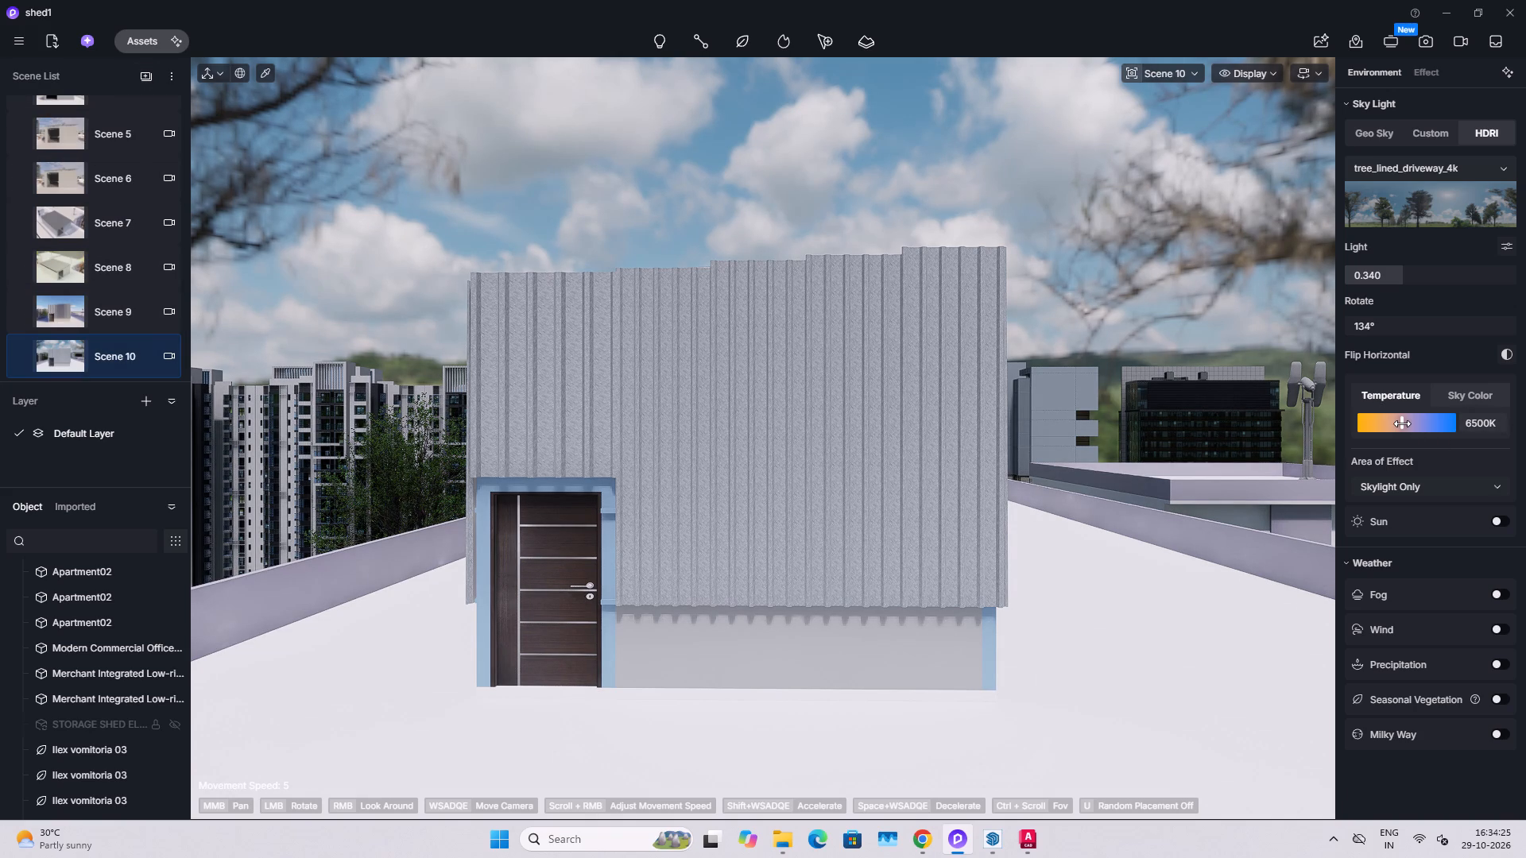
drag(1386, 276, 1360, 283)
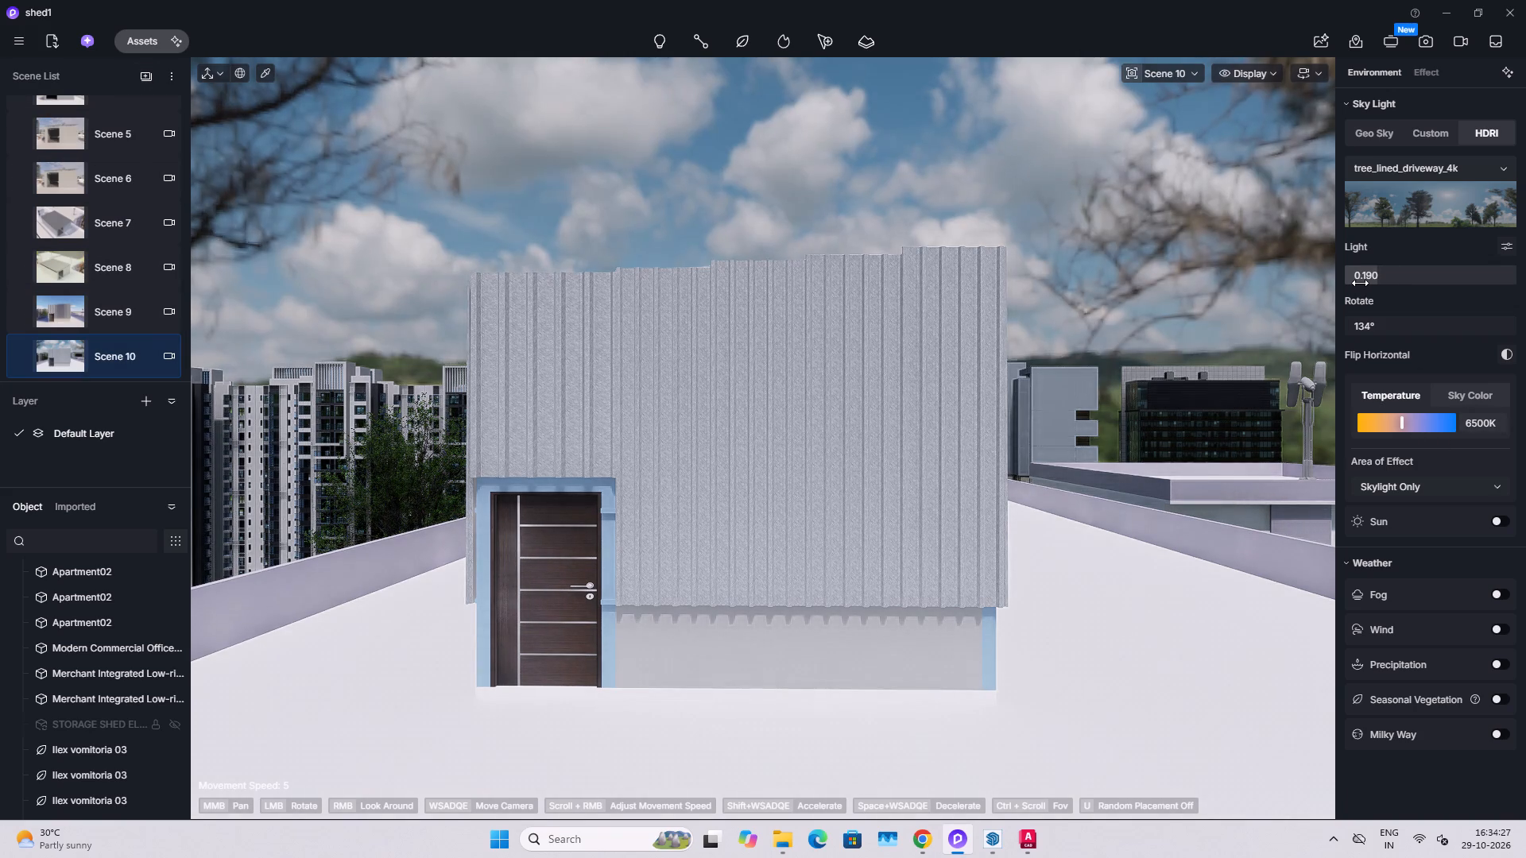
drag(1360, 283, 1369, 284)
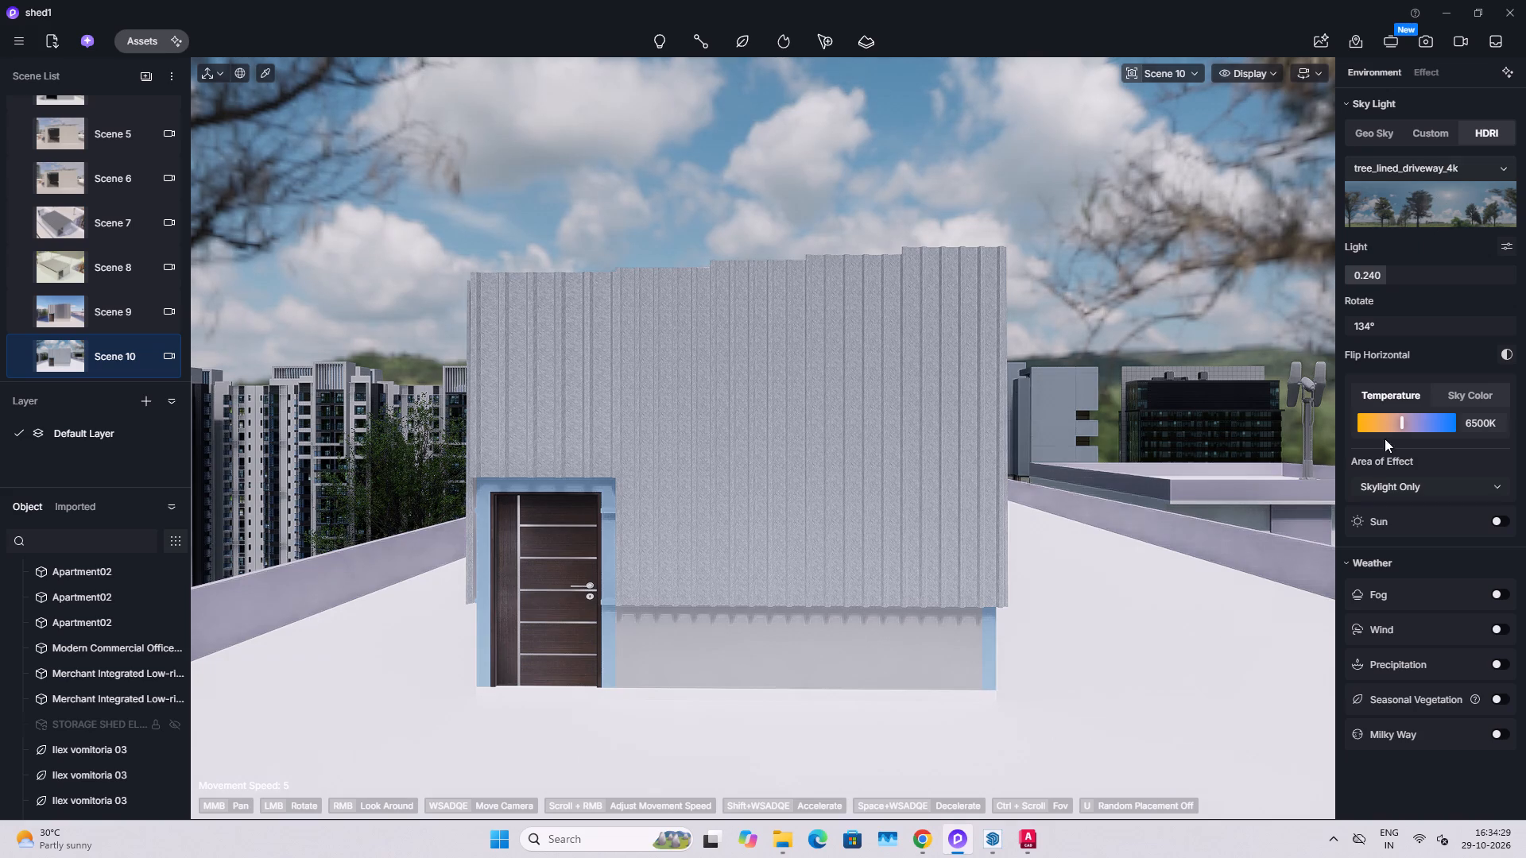
Enable the sun for the HDRI sky and set its sunlight intensity to 0.3.
scroll(1376, 513, down, 2)
click(1495, 522)
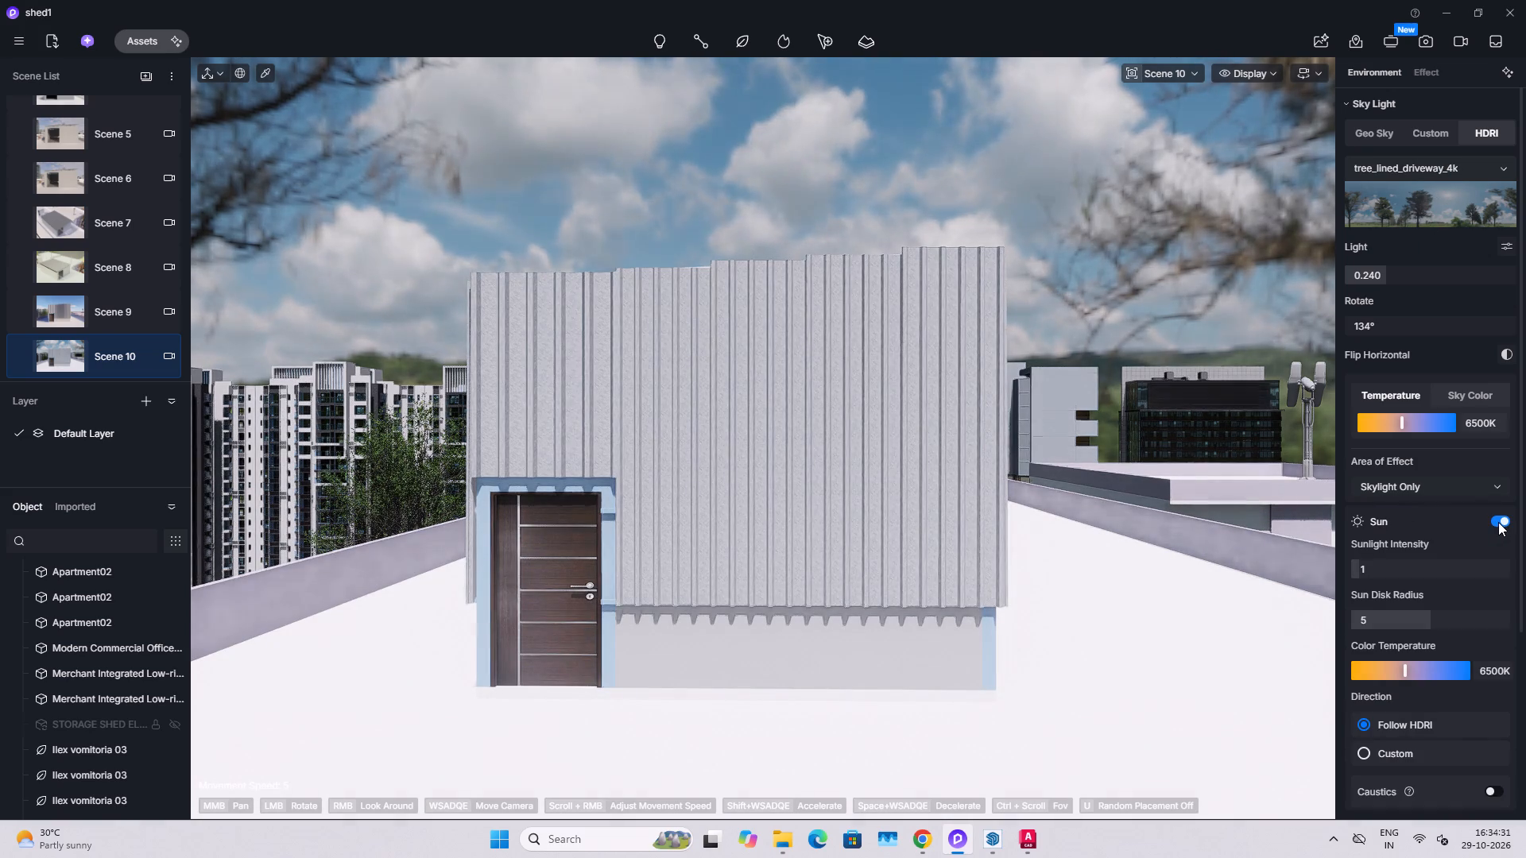
click(1369, 566)
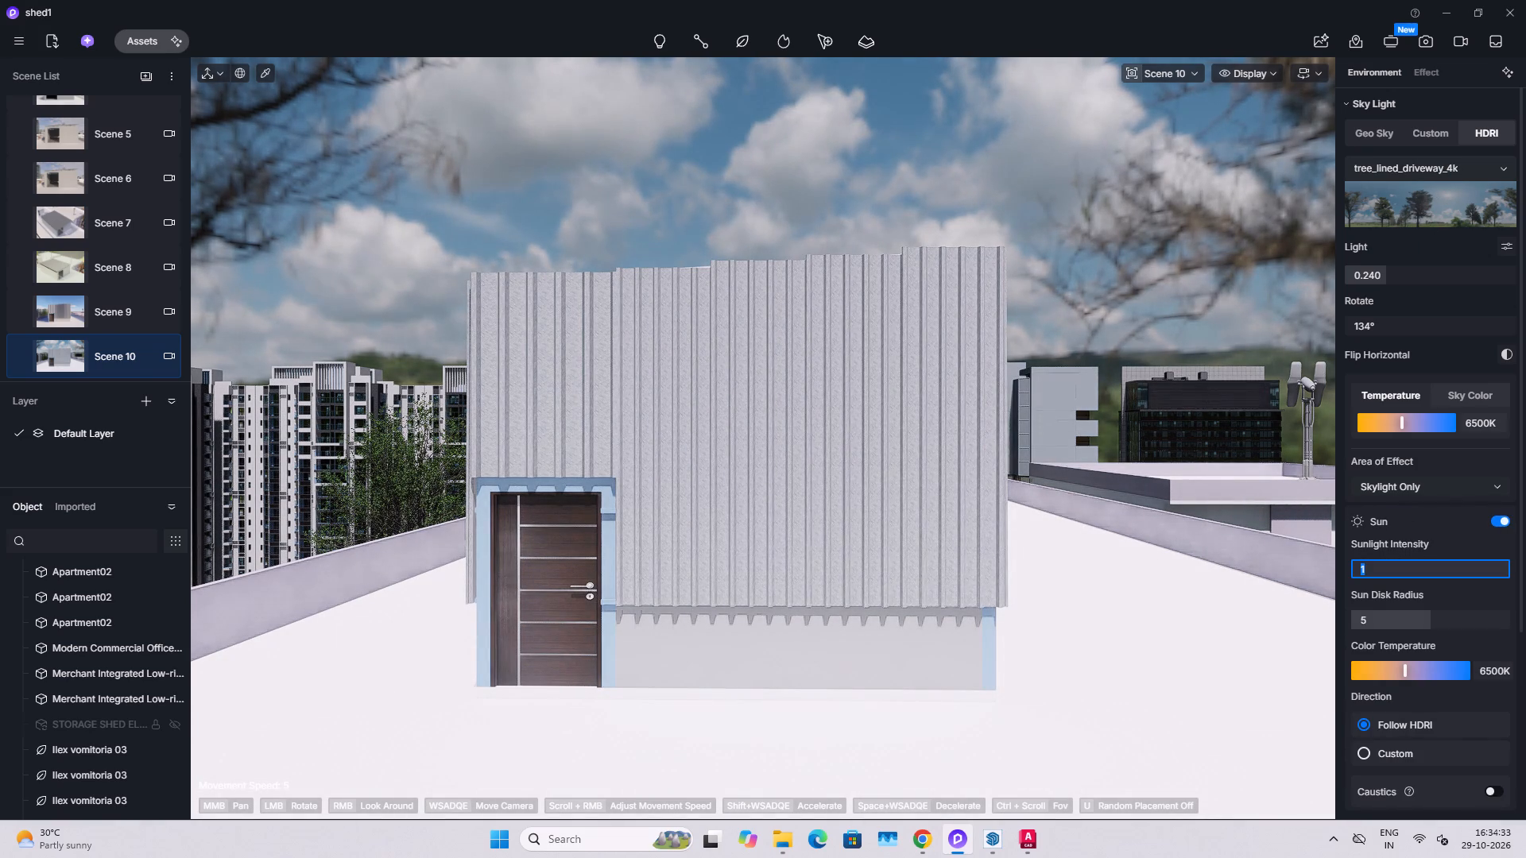
key(9)
key(BackSpace)
text(0.3)
key(Return)
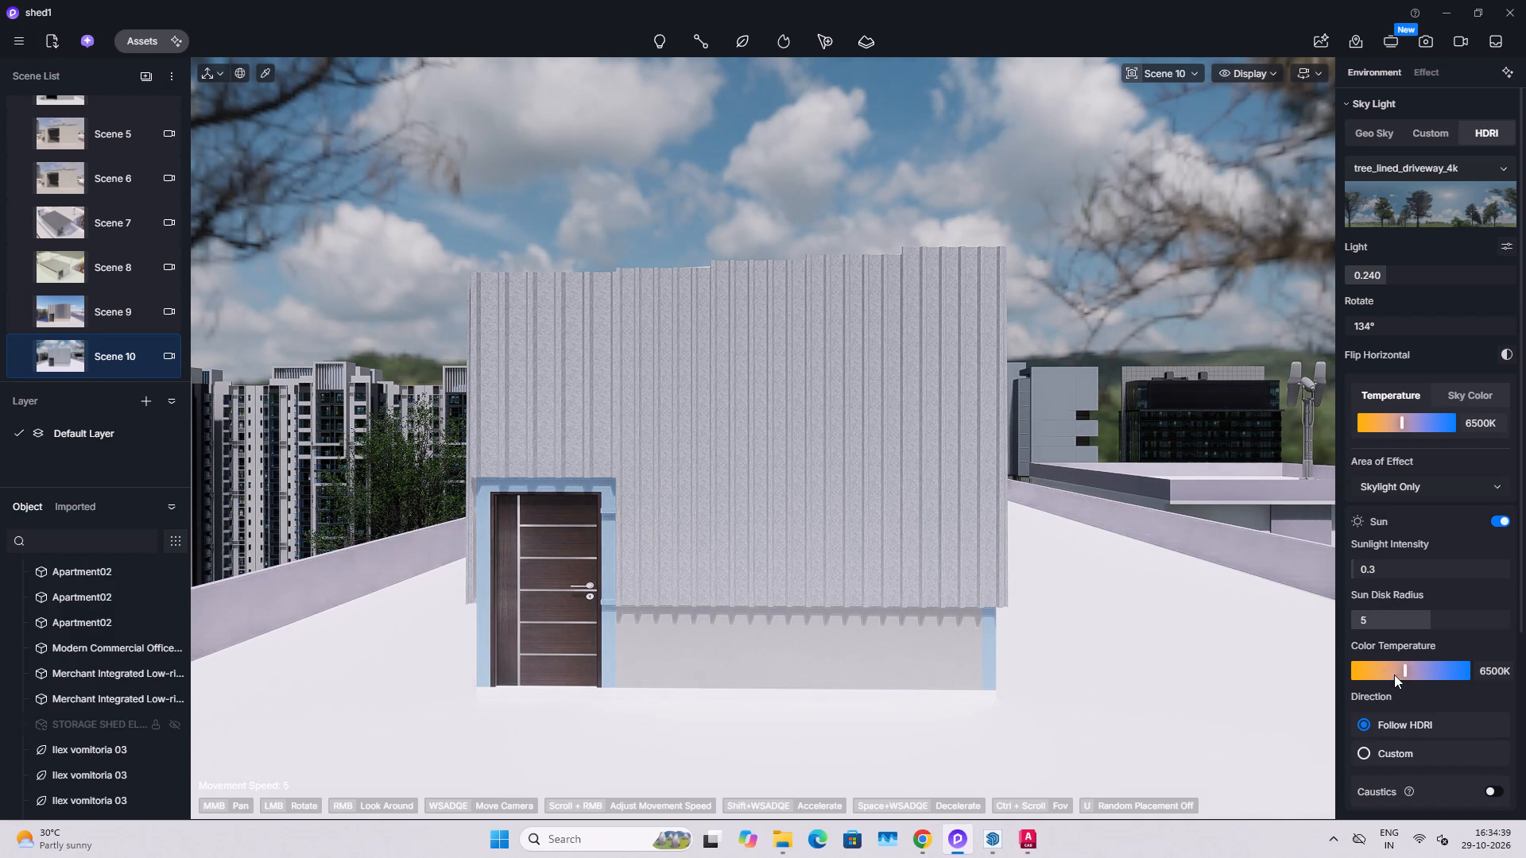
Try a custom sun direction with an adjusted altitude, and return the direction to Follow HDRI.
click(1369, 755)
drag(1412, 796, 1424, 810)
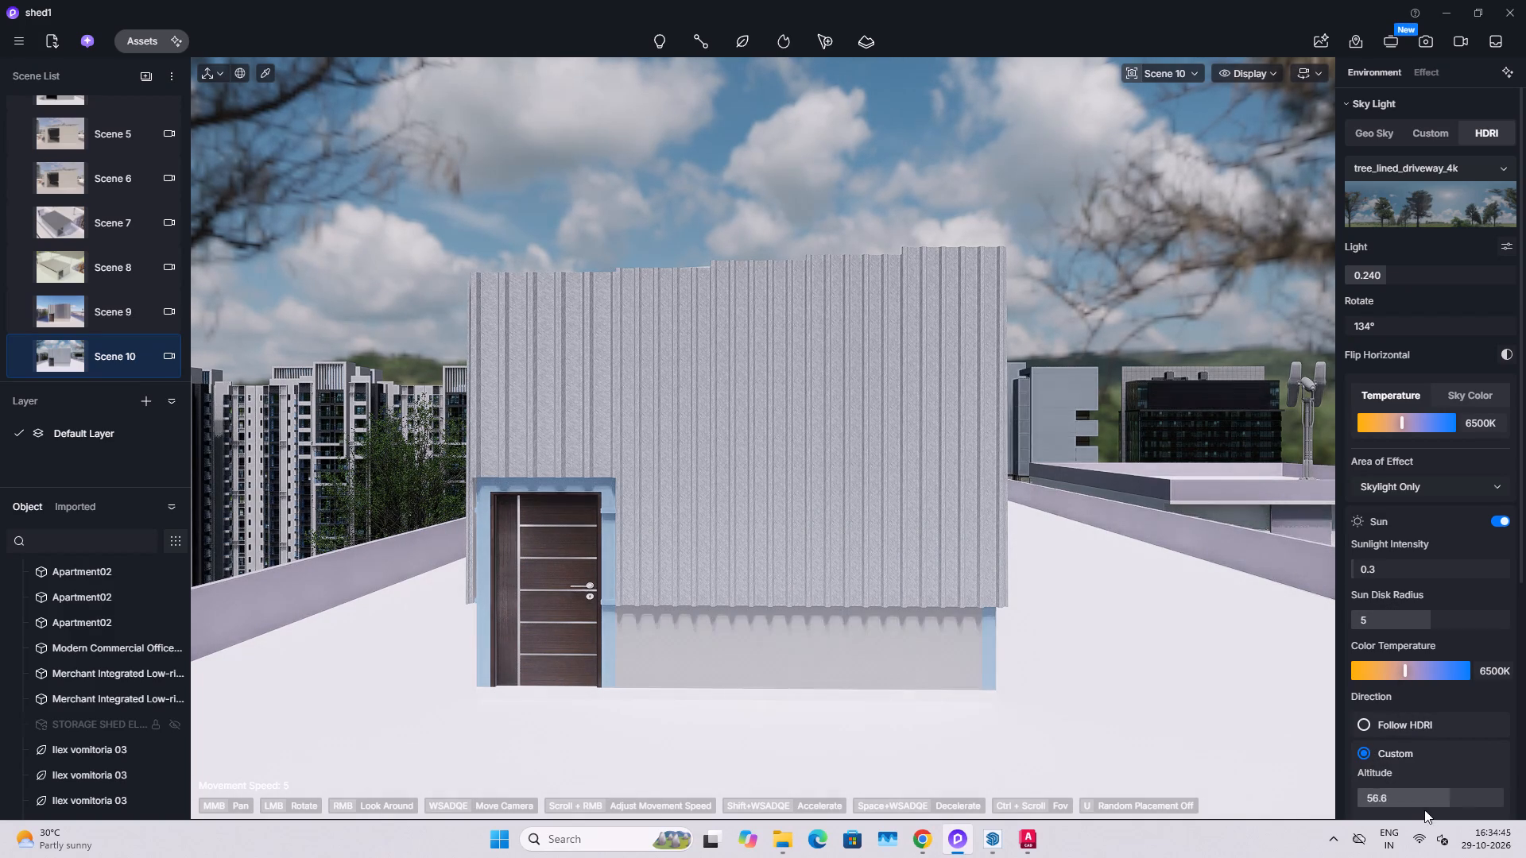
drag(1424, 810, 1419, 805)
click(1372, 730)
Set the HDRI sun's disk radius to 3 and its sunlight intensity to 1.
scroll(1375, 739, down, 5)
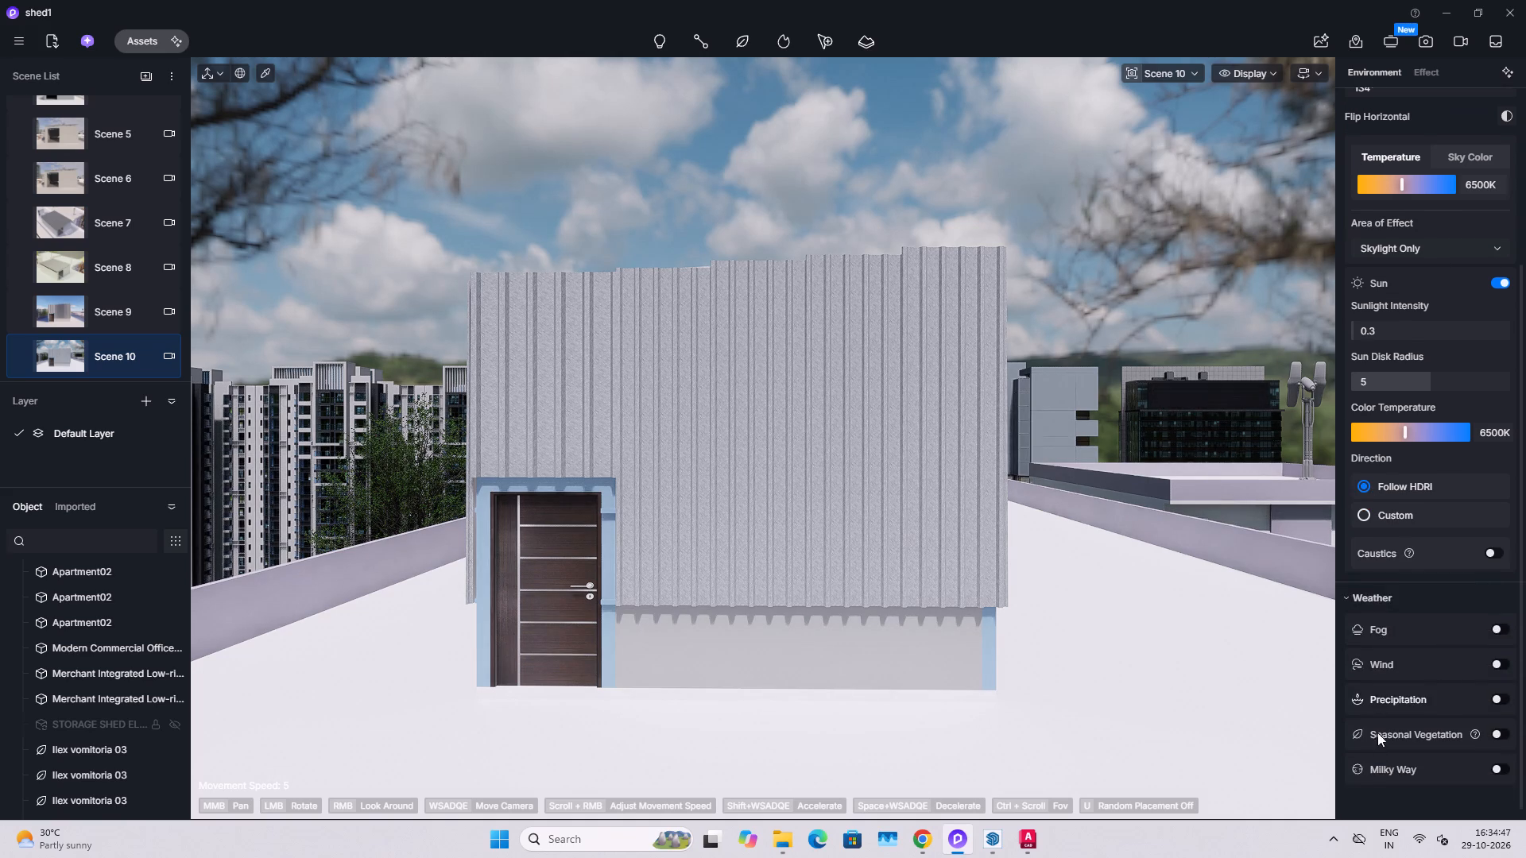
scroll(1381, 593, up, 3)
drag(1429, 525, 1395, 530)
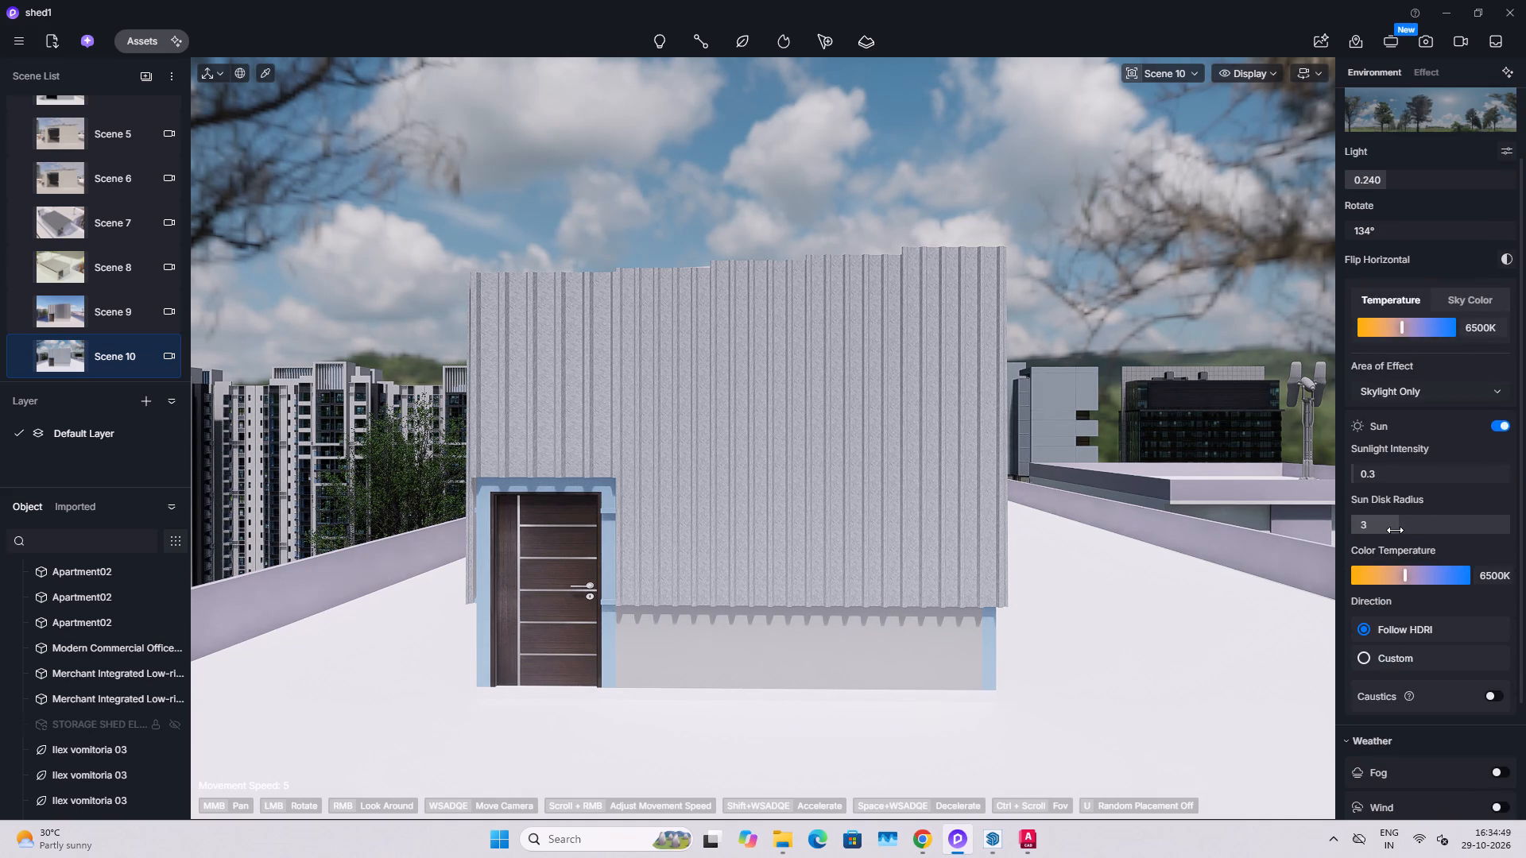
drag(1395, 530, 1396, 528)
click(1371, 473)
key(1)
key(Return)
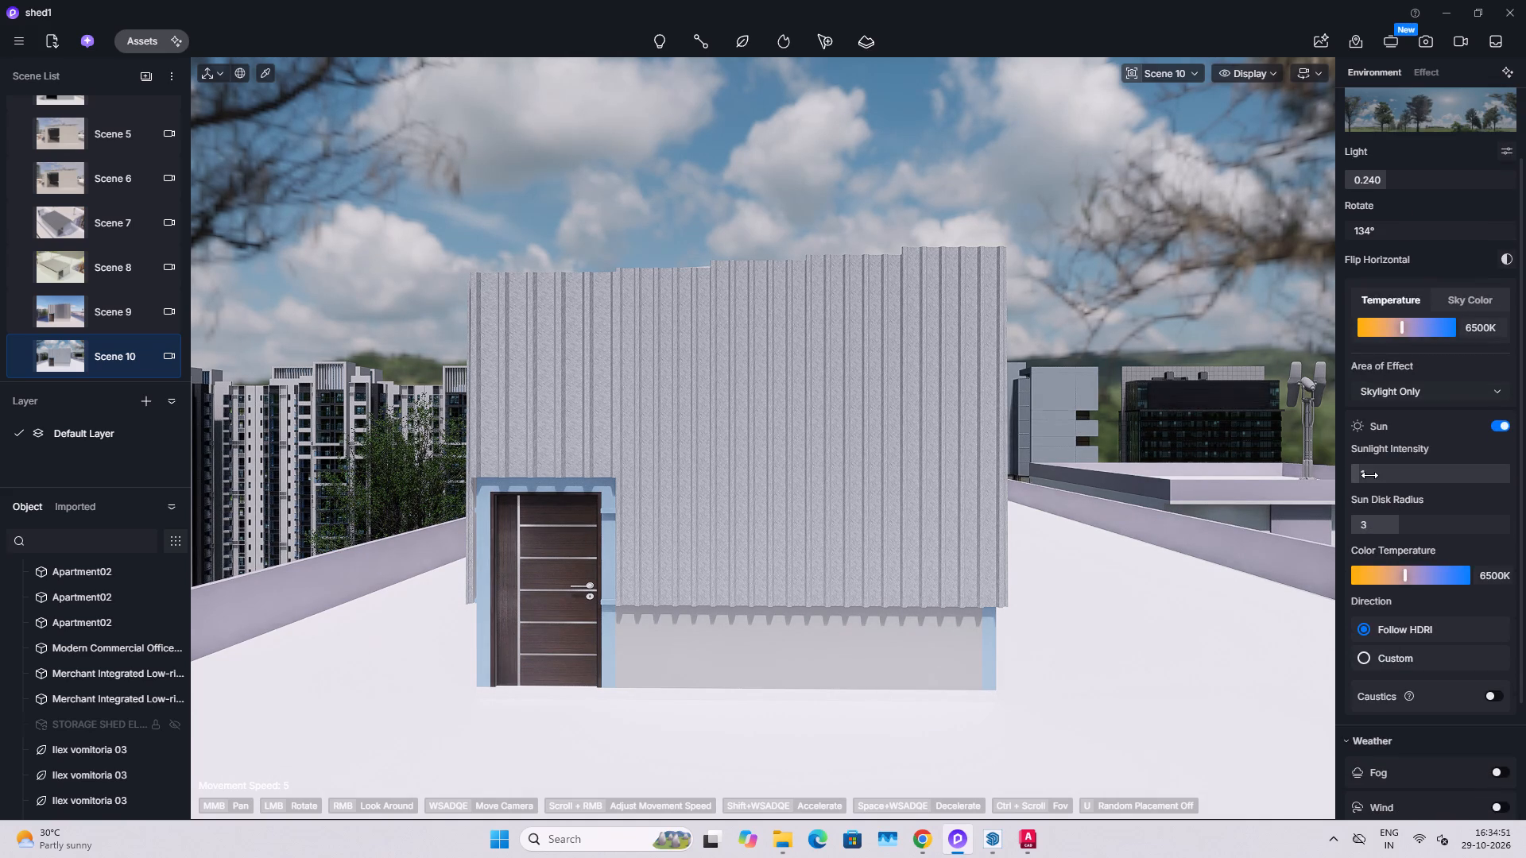
Search the online material library for "sheet" and browse the matching materials.
click(124, 33)
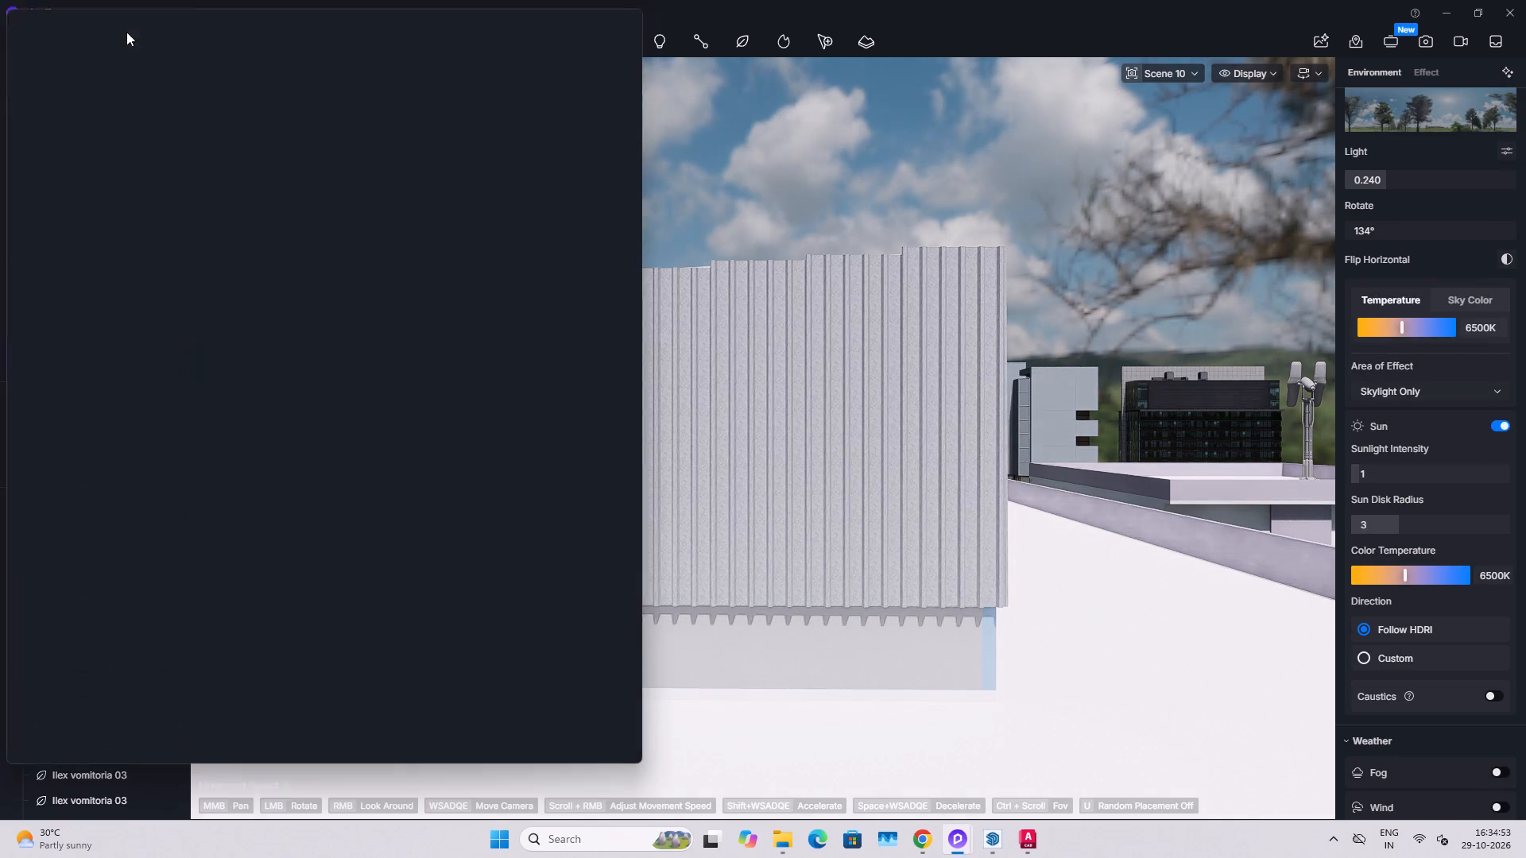
click(130, 130)
text(sh)
text(eet)
key(Return)
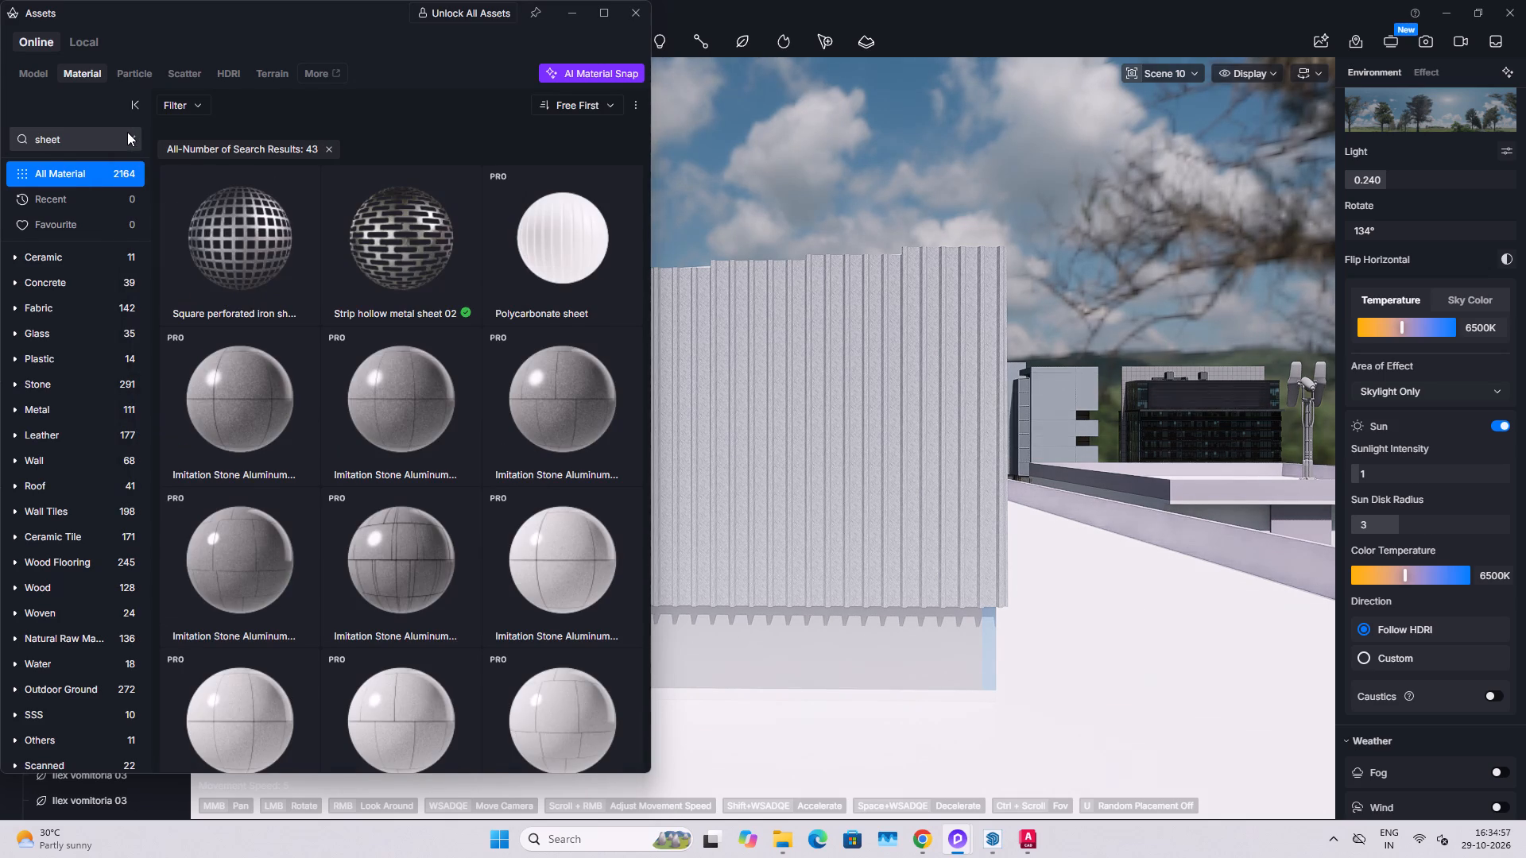
scroll(455, 394, down, 2)
scroll(455, 394, up, 2)
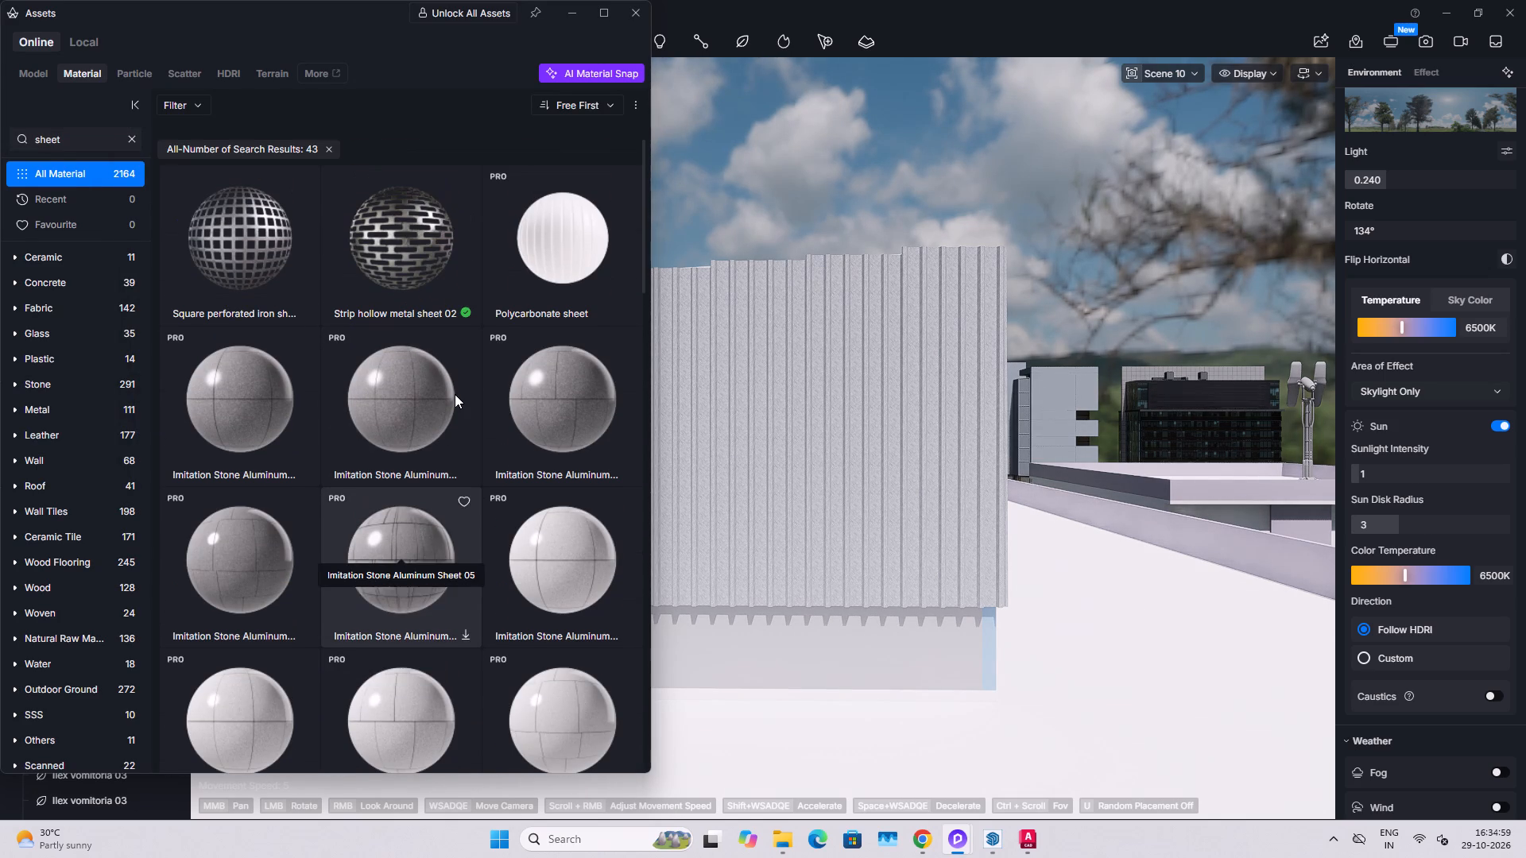
scroll(455, 394, up, 4)
Search the material library for "gray" instead and browse the matching materials.
click(134, 135)
click(99, 137)
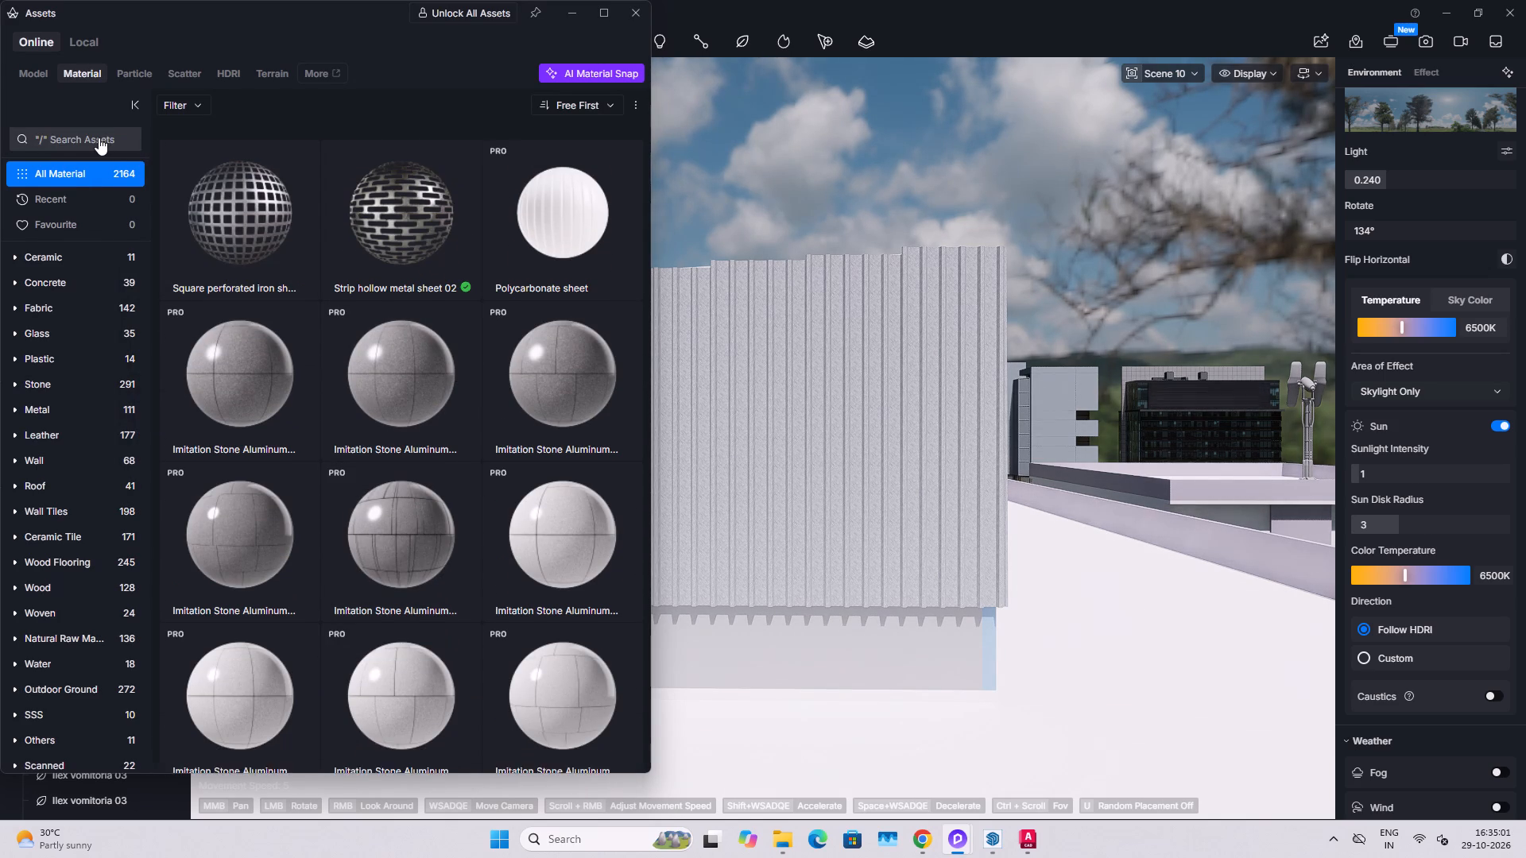
key(g)
text(aray)
key(Return)
click(130, 137)
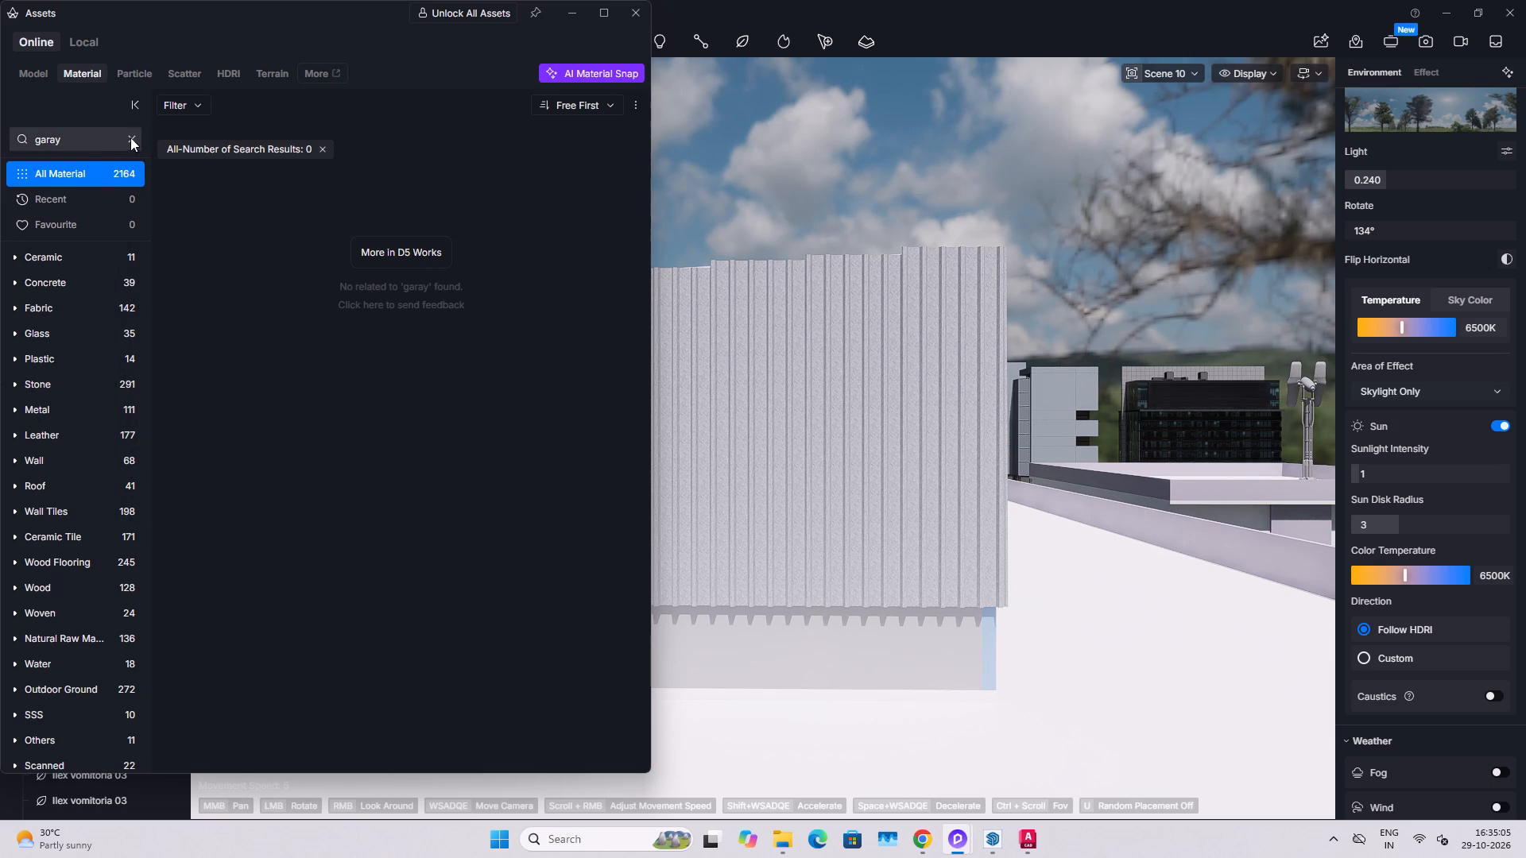
click(101, 137)
text(gray)
key(Return)
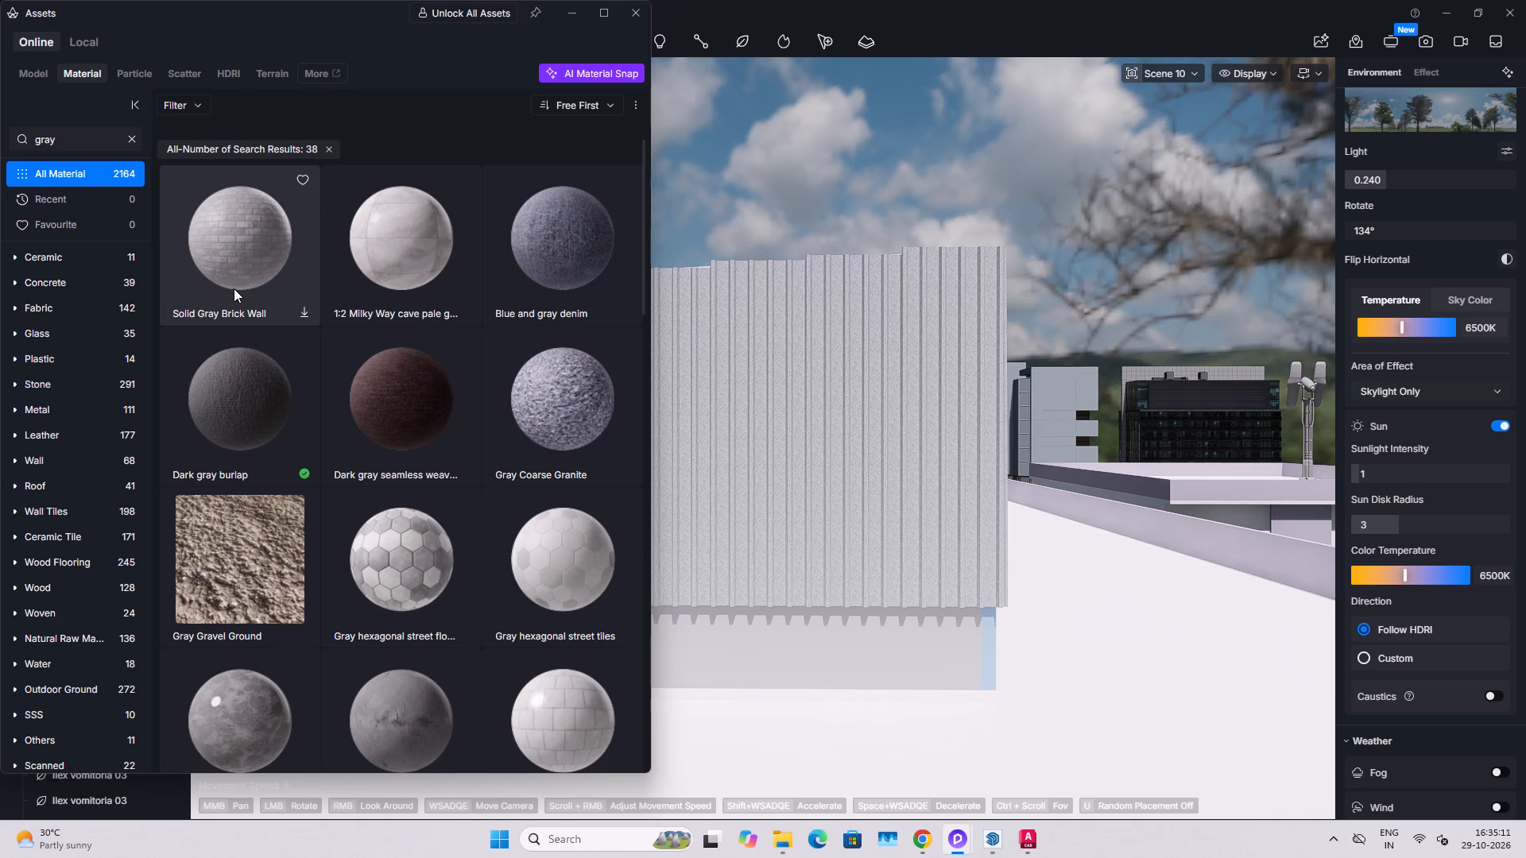
scroll(234, 288, down, 6)
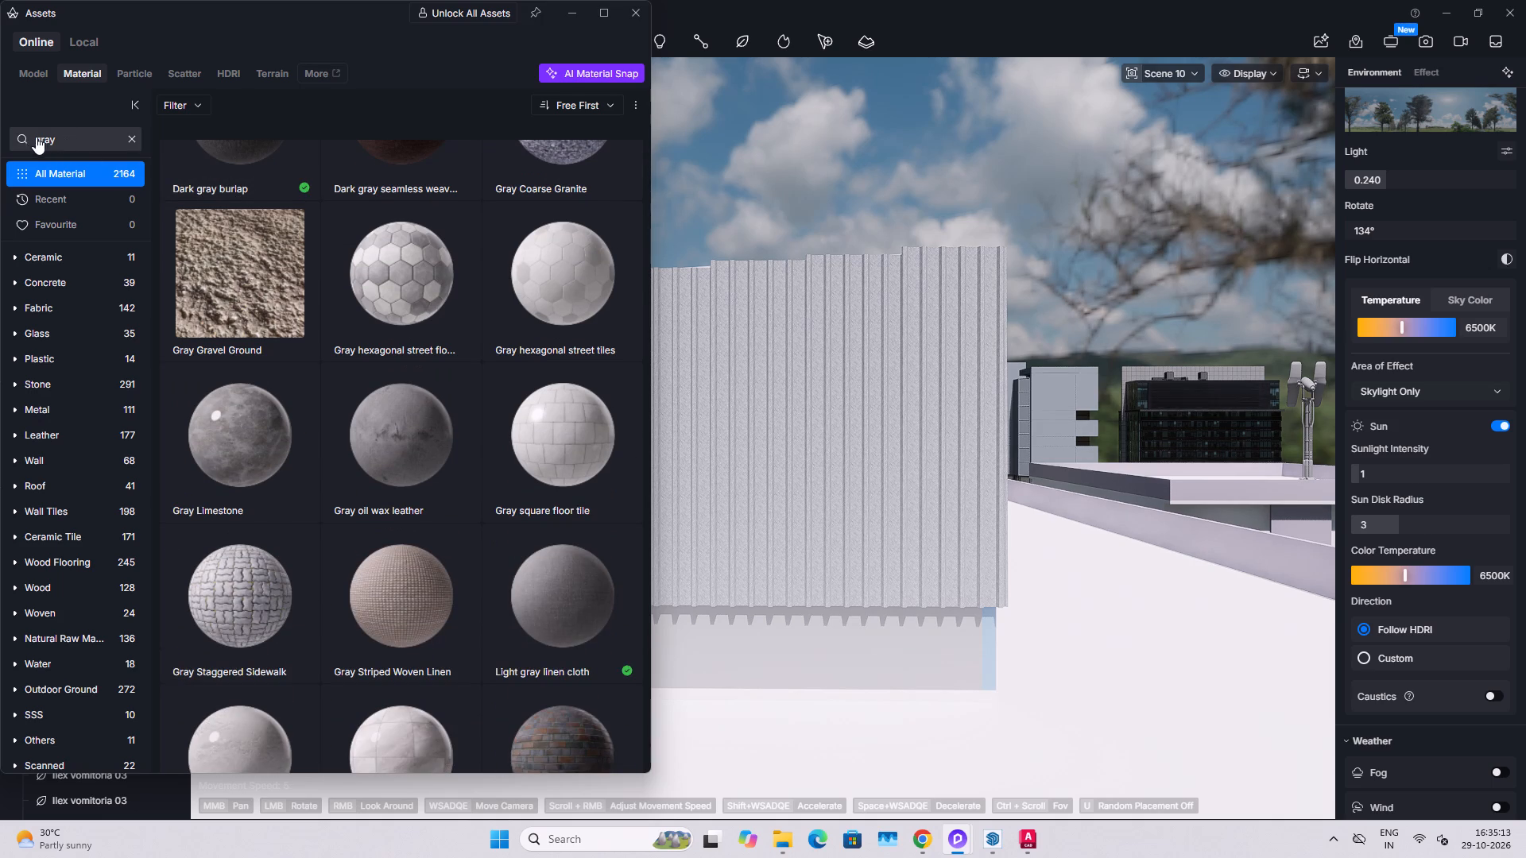
Narrow the material search to "light gray" and apply Light gray linen cloth to the shed's corrugated wall.
click(34, 137)
click(207, 137)
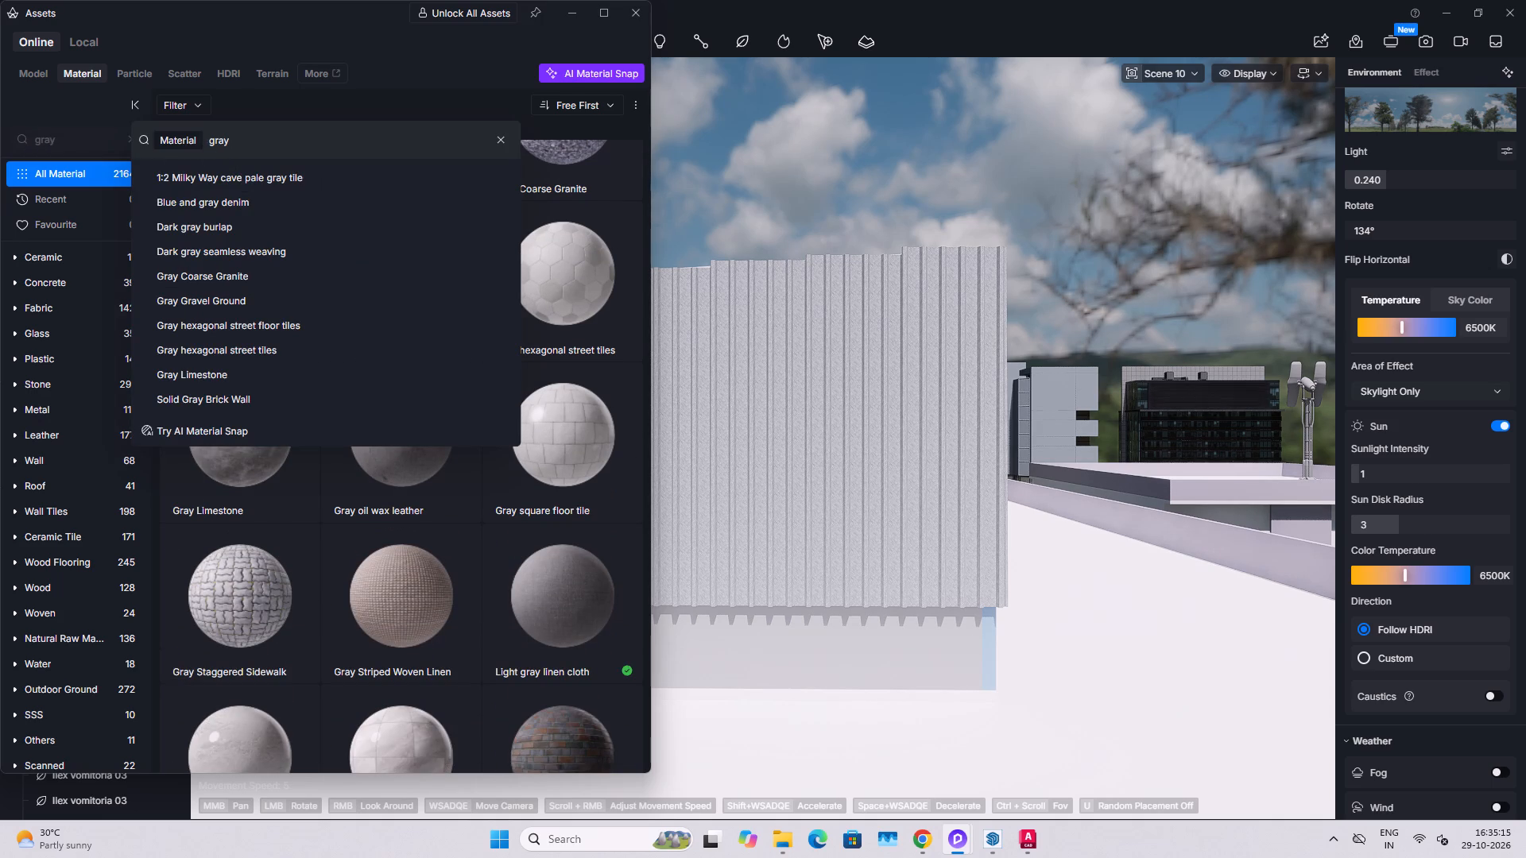
click(211, 141)
key(space)
text(li)
text(gh)
text(t)
key(space)
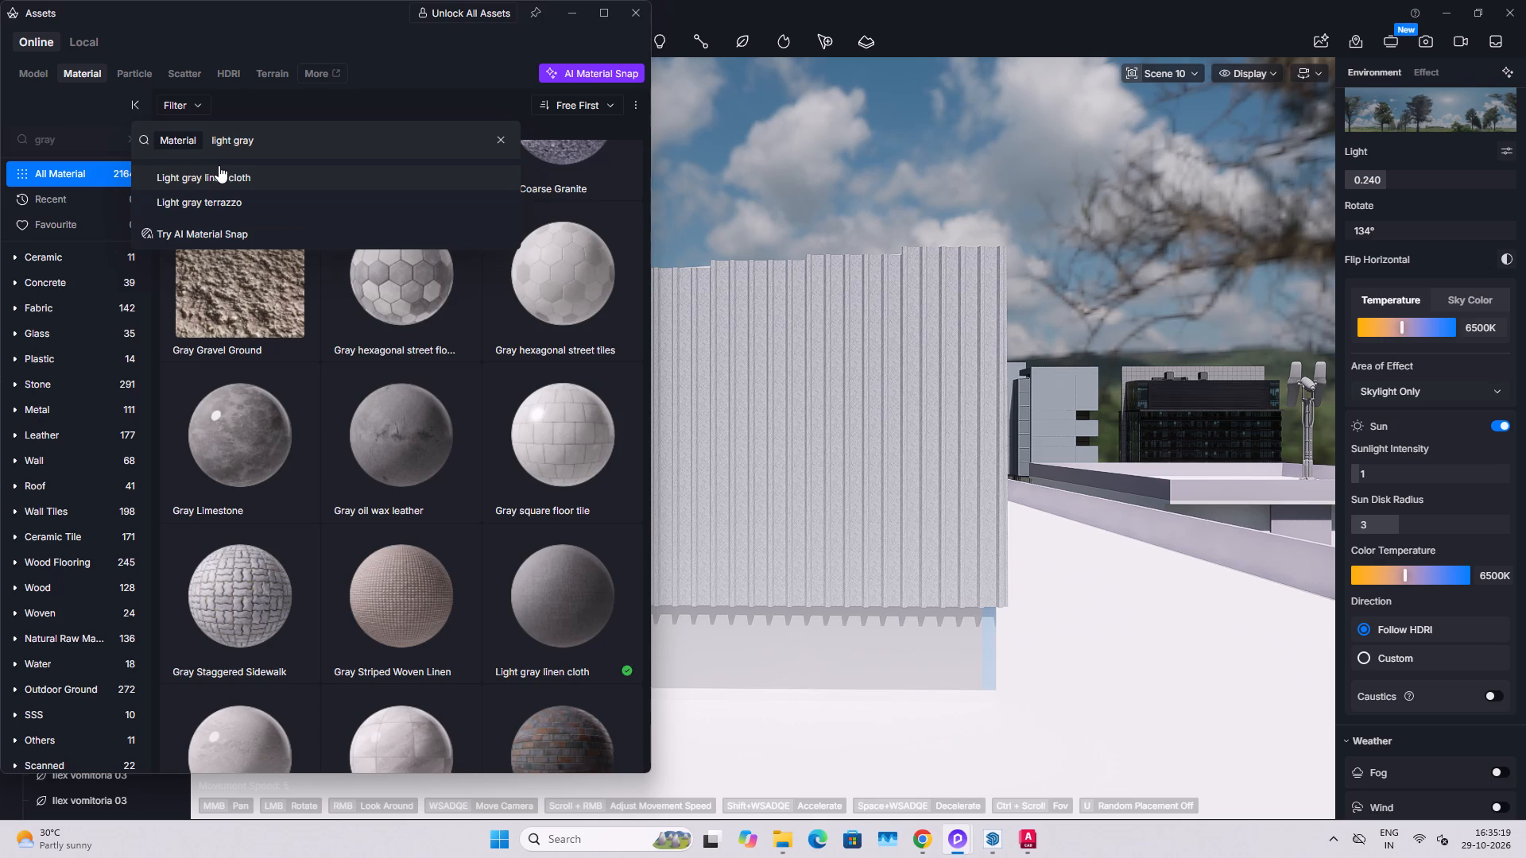
key(Return)
click(250, 229)
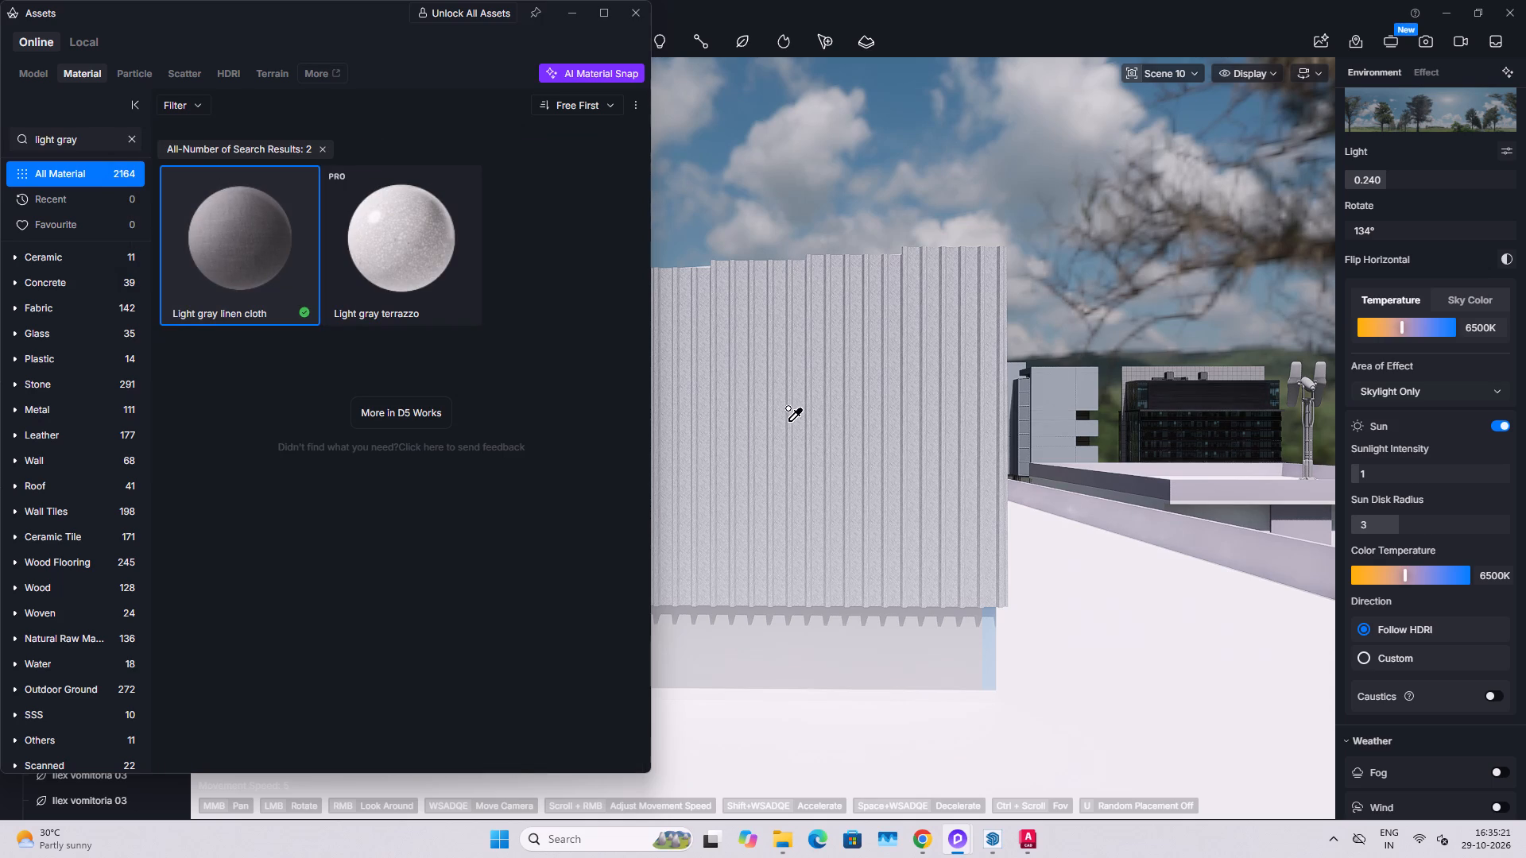
click(796, 420)
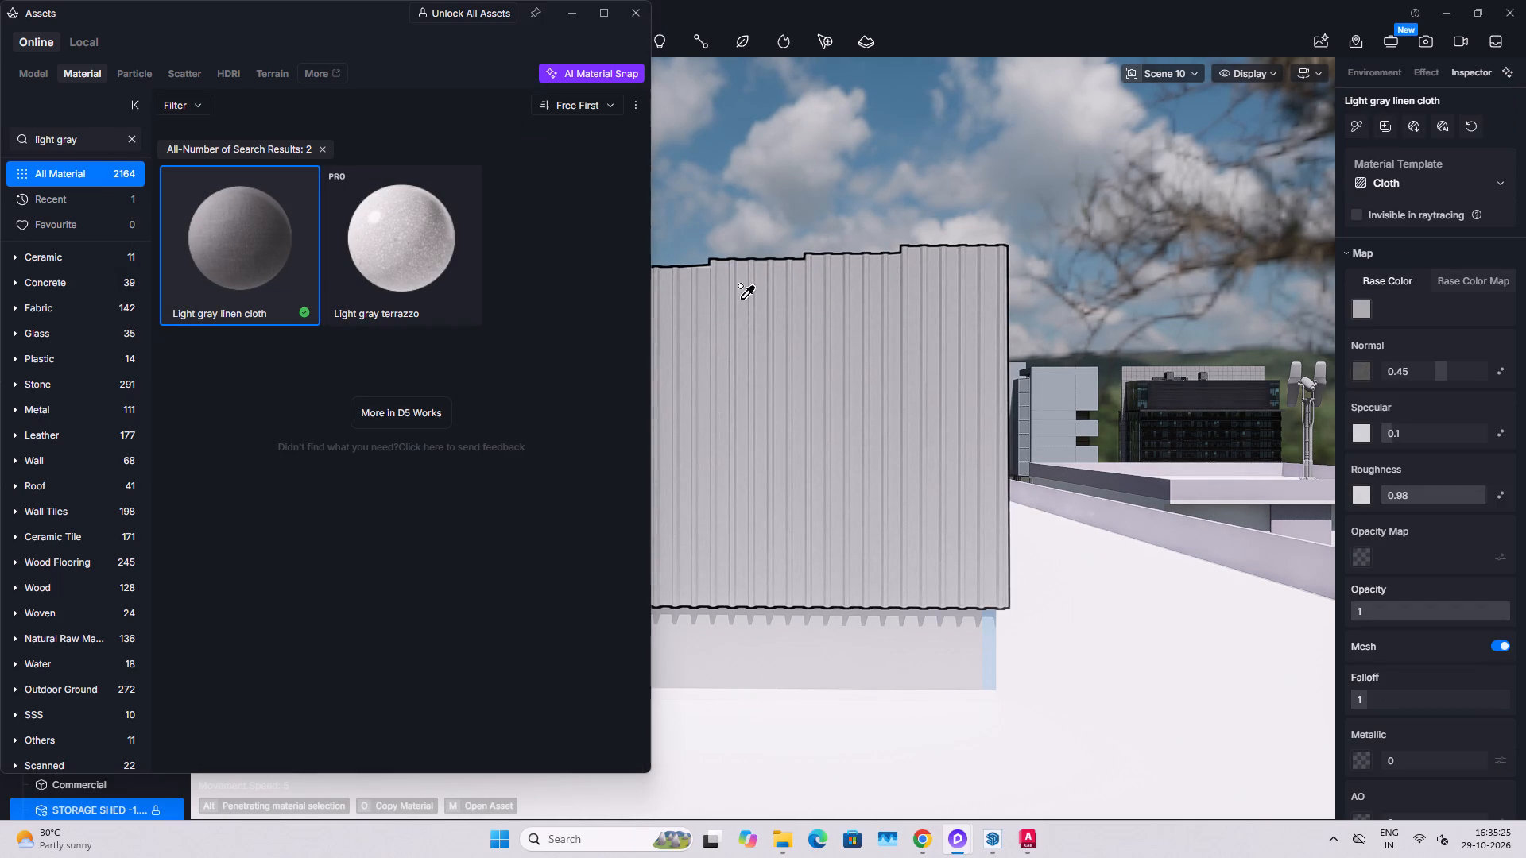
key(Escape)
key(Escape)
key(Escape)
key(Escape)
key(Escape)
click(640, 21)
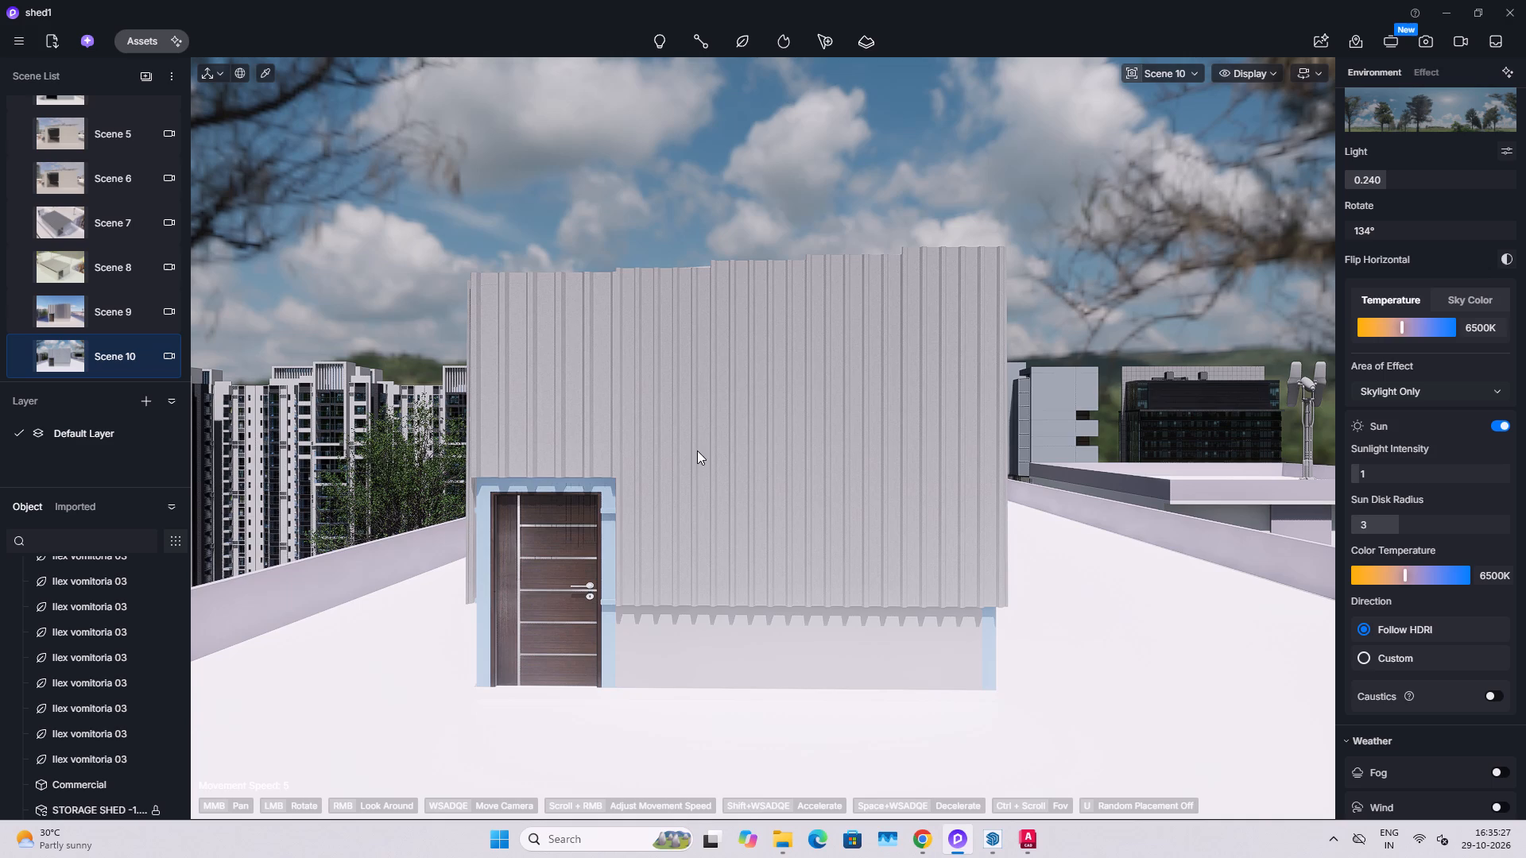
Apply Light gray linen cloth to the shed's corrugated wall again and close the material library.
click(146, 40)
click(251, 290)
click(848, 423)
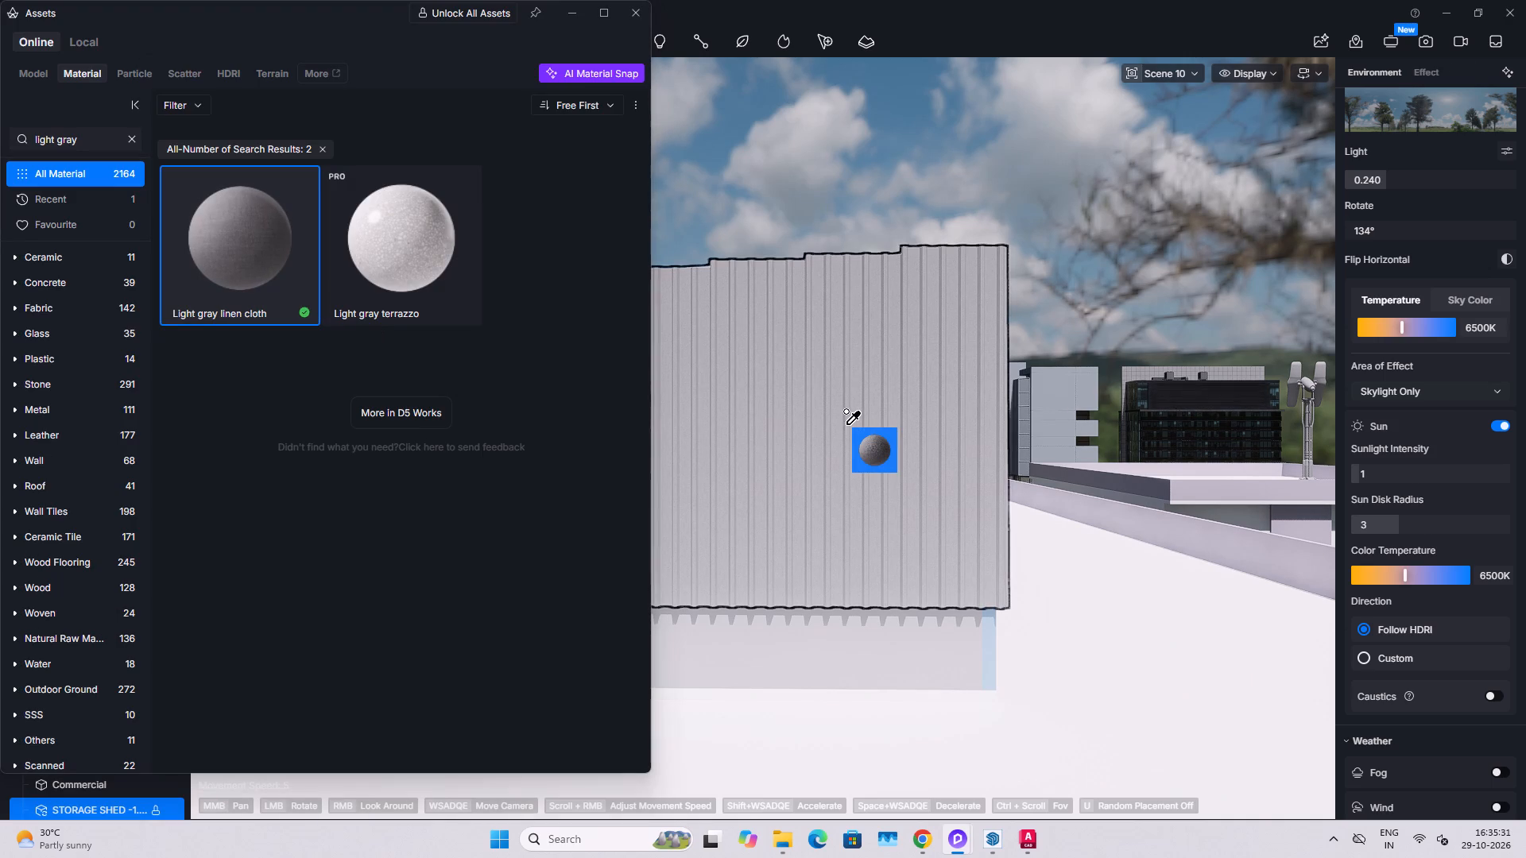
click(628, 21)
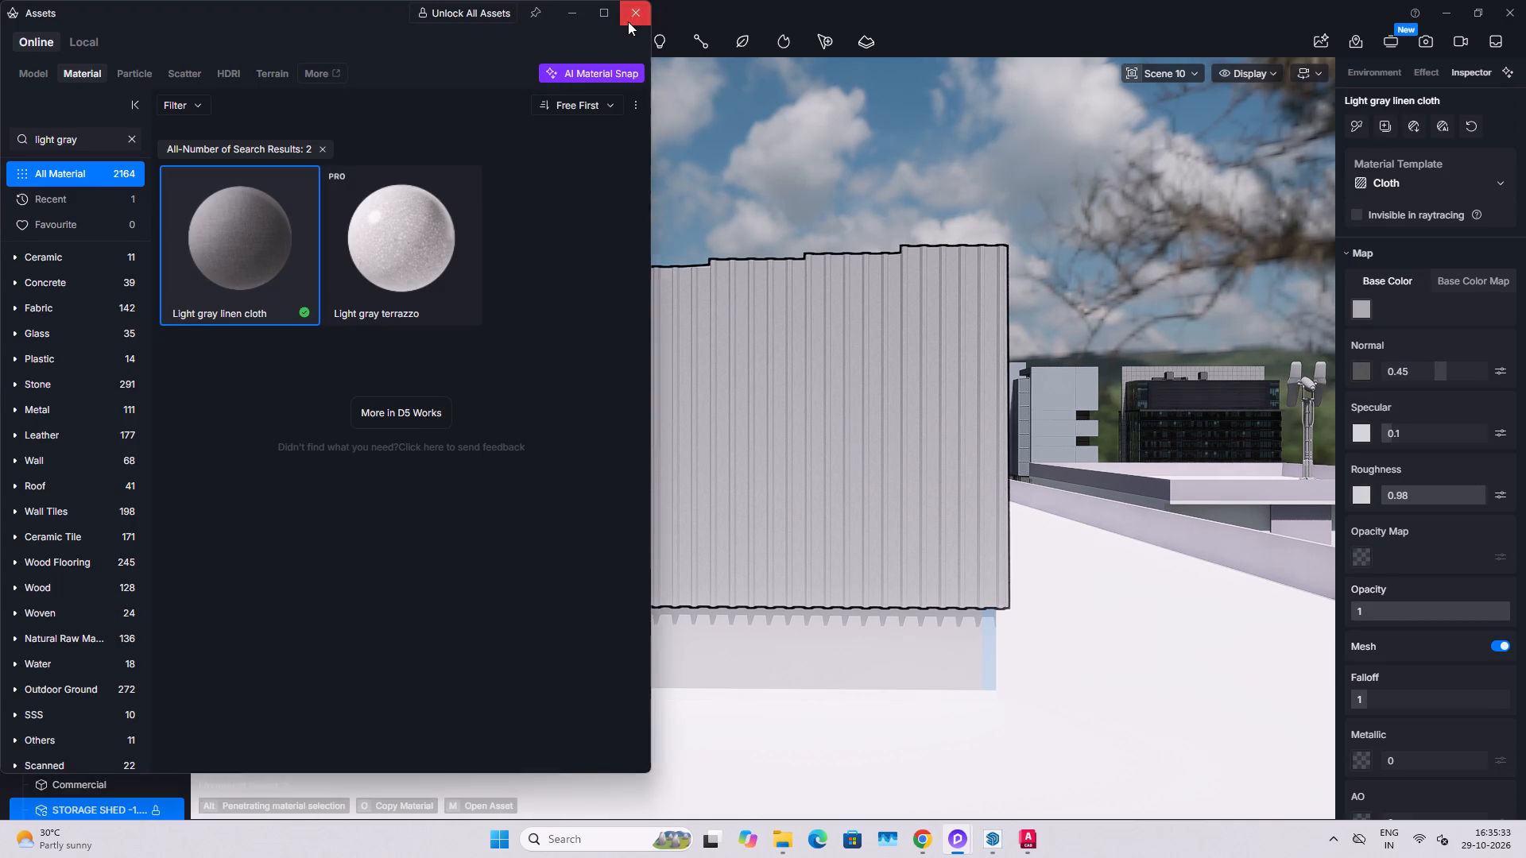
key(space)
key(Escape)
key(Escape)
key(Escape)
key(Escape)
key(Escape)
key(Escape)
key(Escape)
key(Escape)
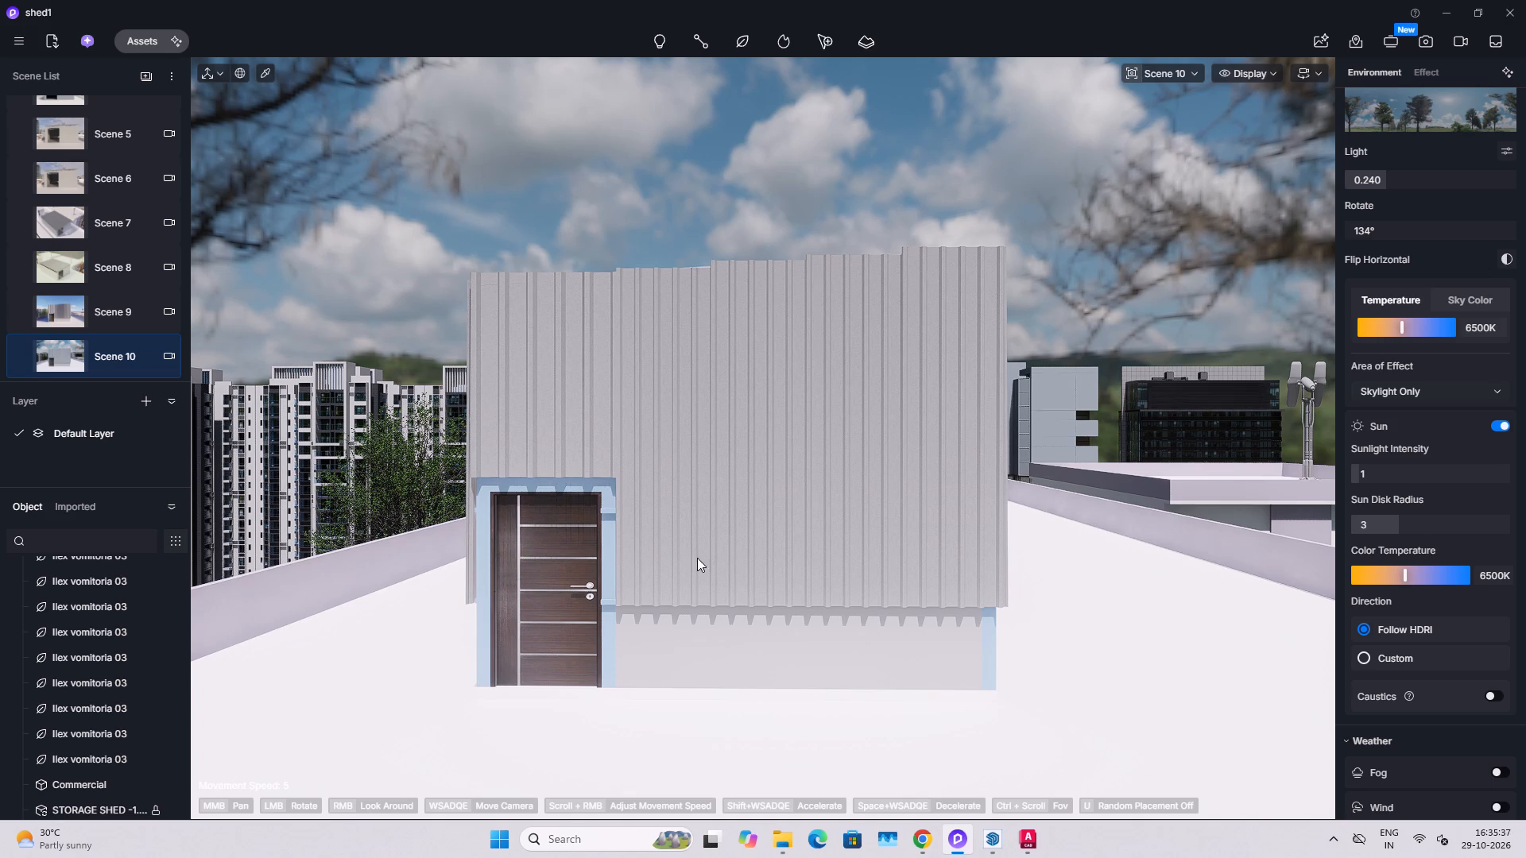
Open the image rendering setup for the Scene 10 view.
click(1199, 220)
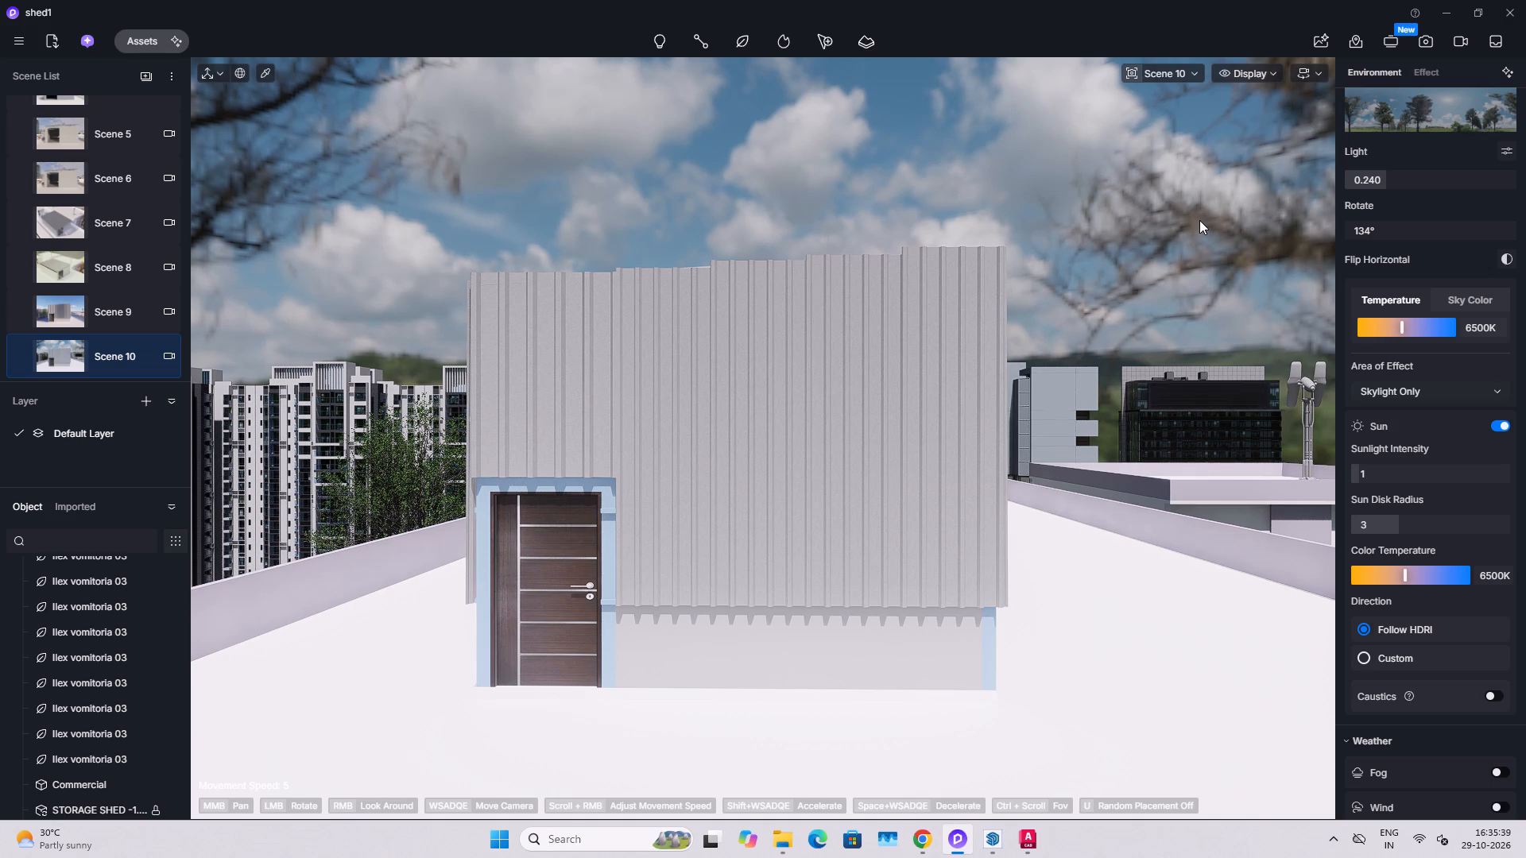
click(1427, 45)
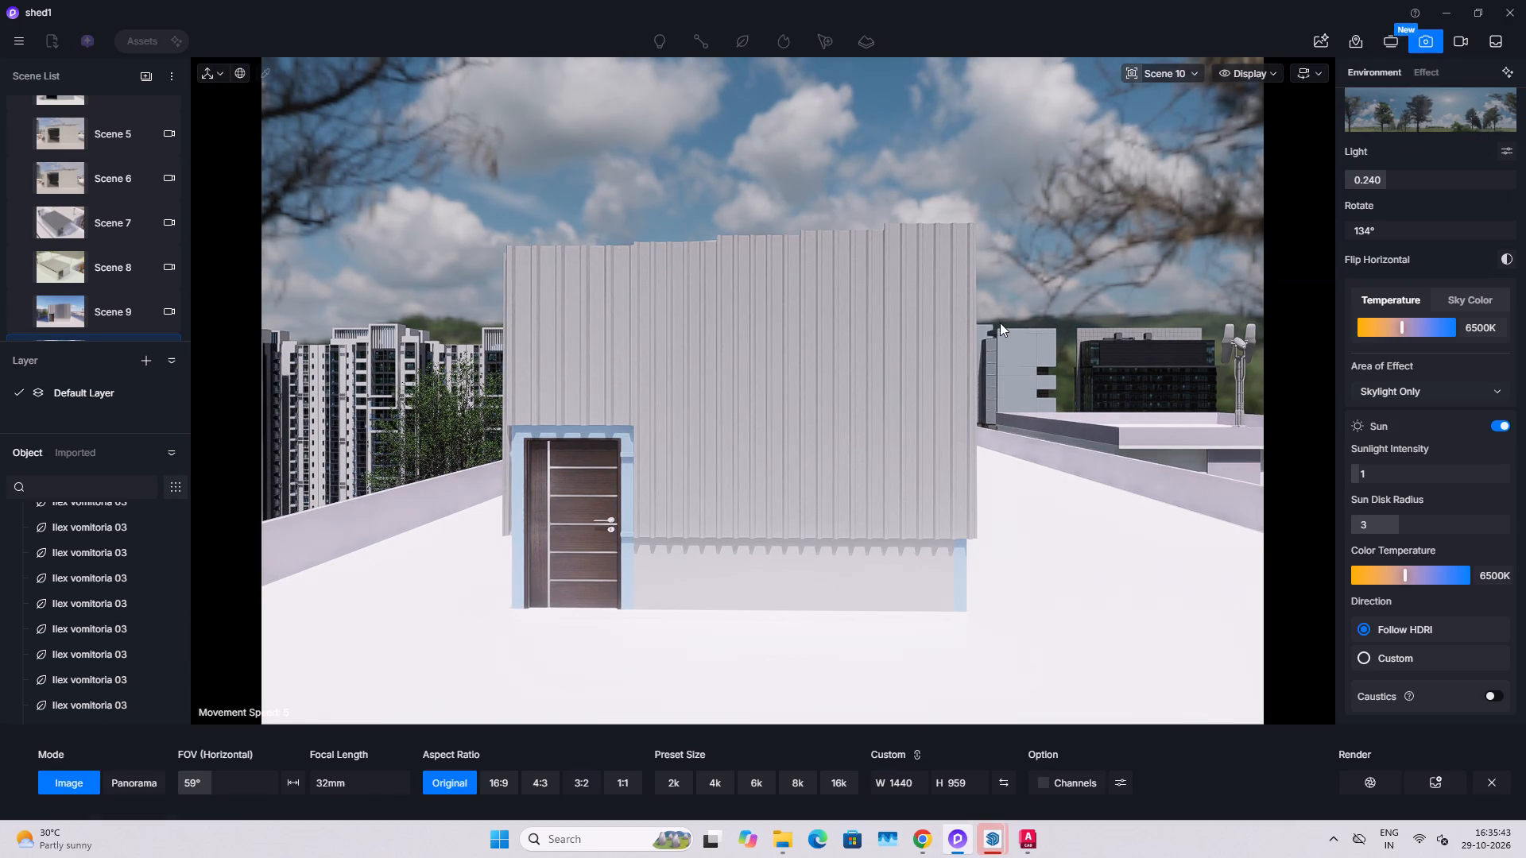
Reduce the HDRI sun's disk radius to 2.1.
drag(1382, 528, 1368, 530)
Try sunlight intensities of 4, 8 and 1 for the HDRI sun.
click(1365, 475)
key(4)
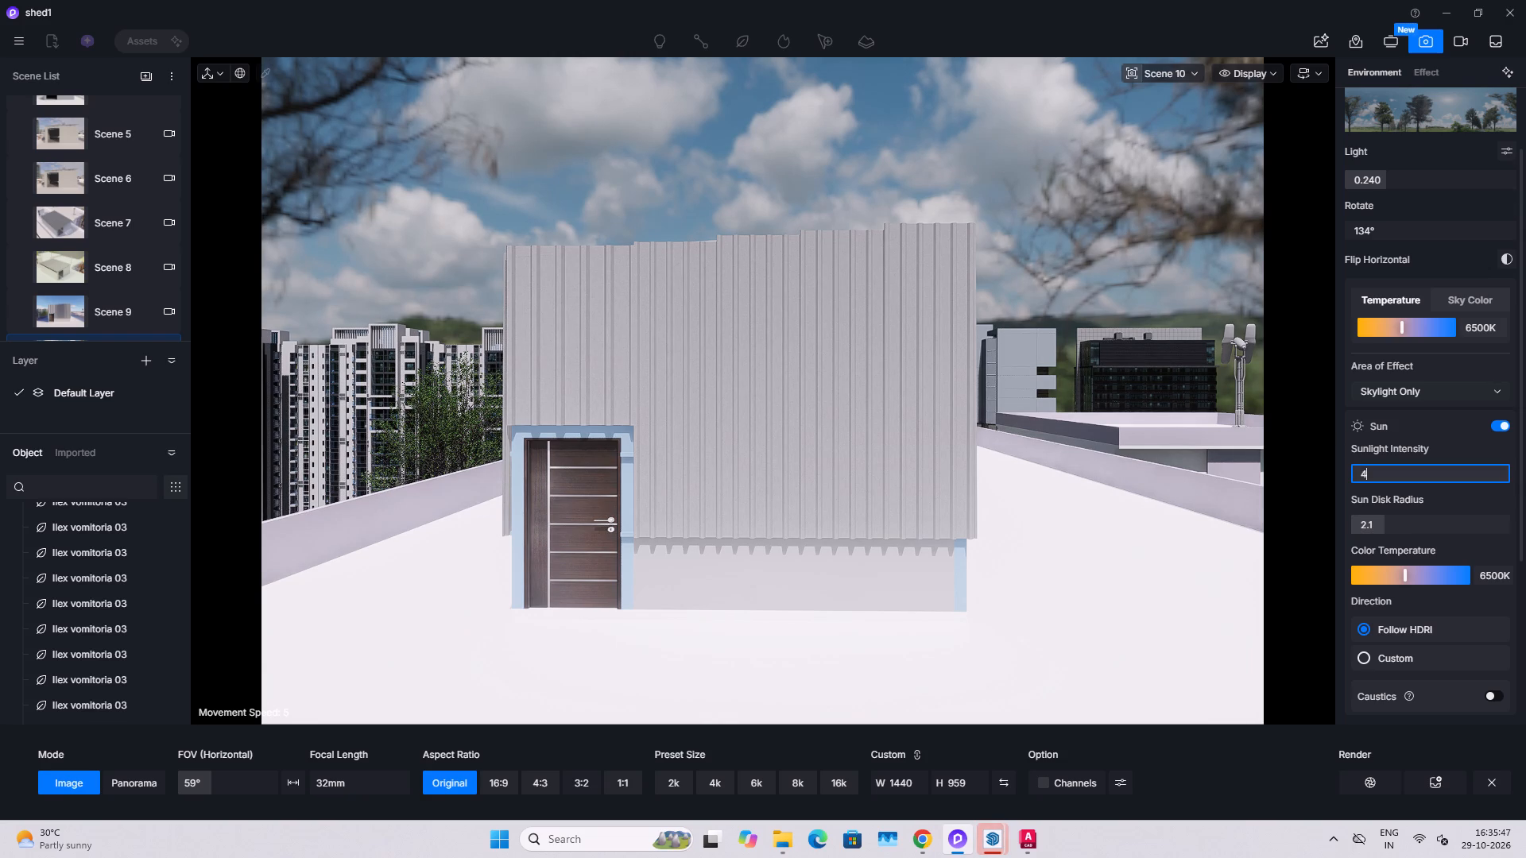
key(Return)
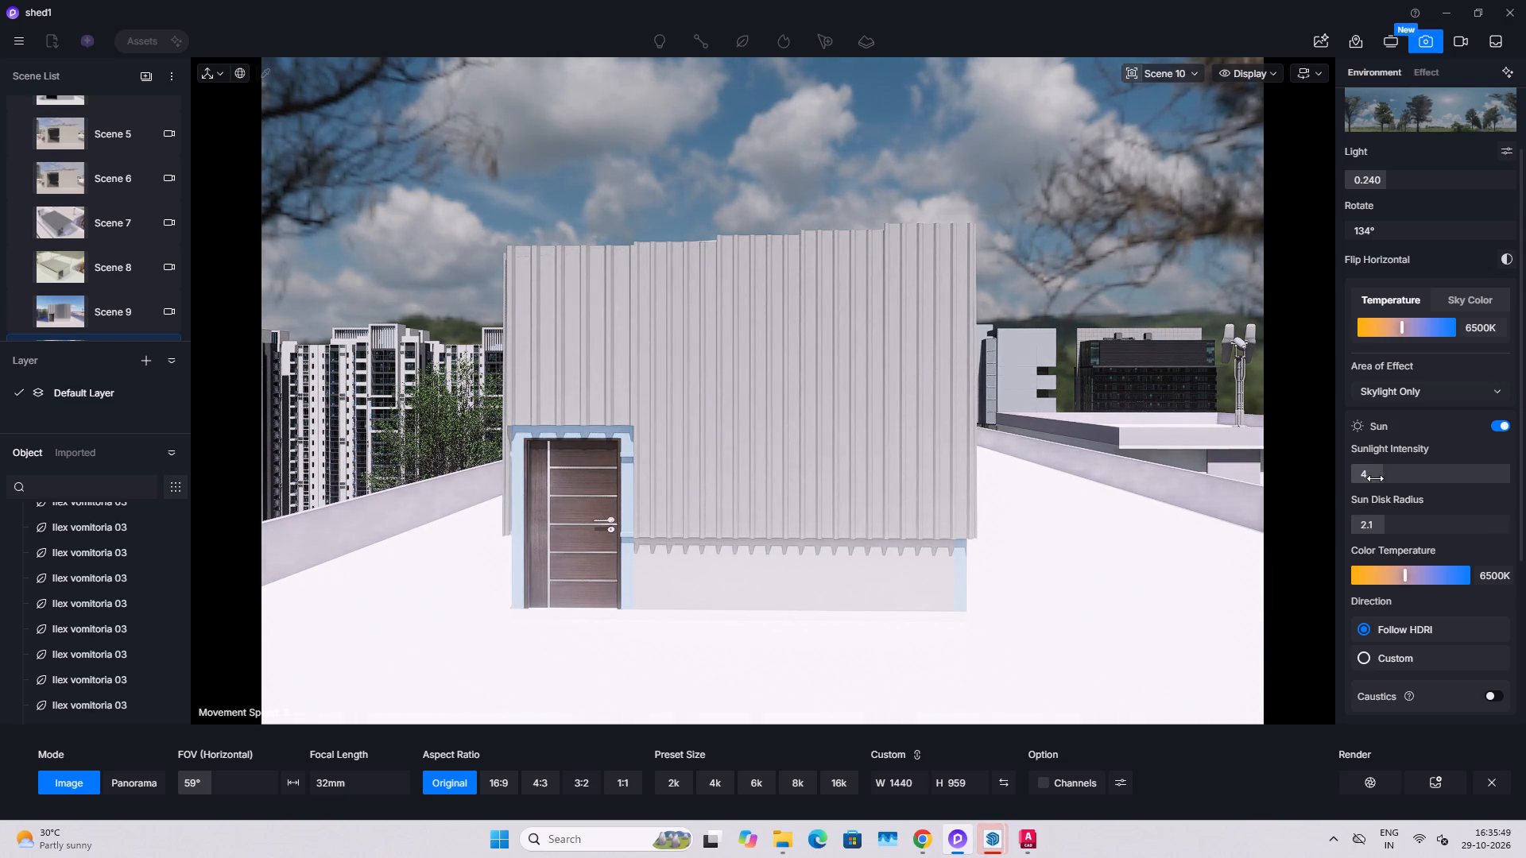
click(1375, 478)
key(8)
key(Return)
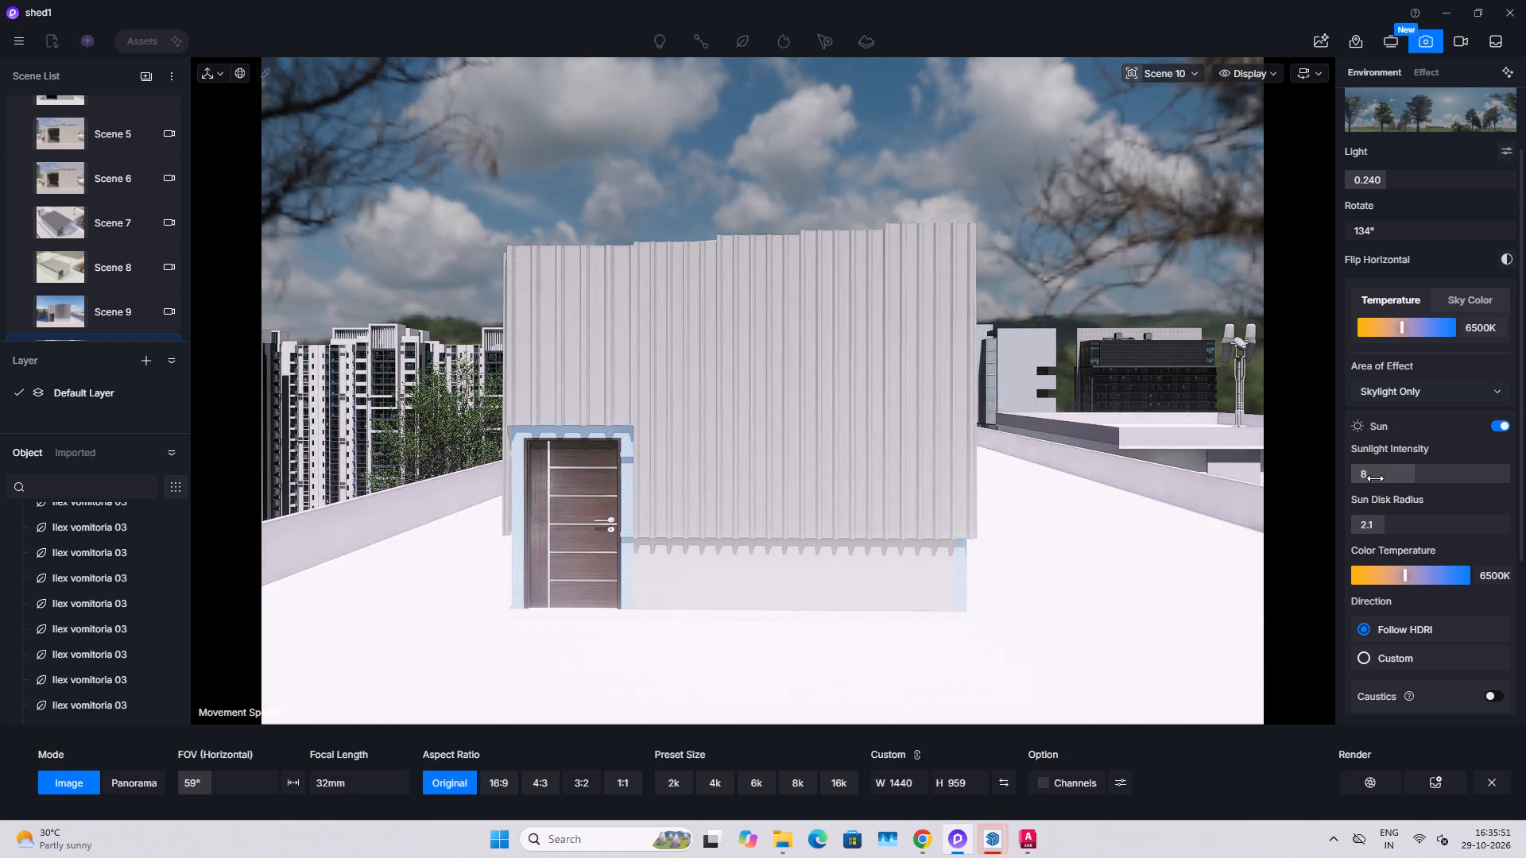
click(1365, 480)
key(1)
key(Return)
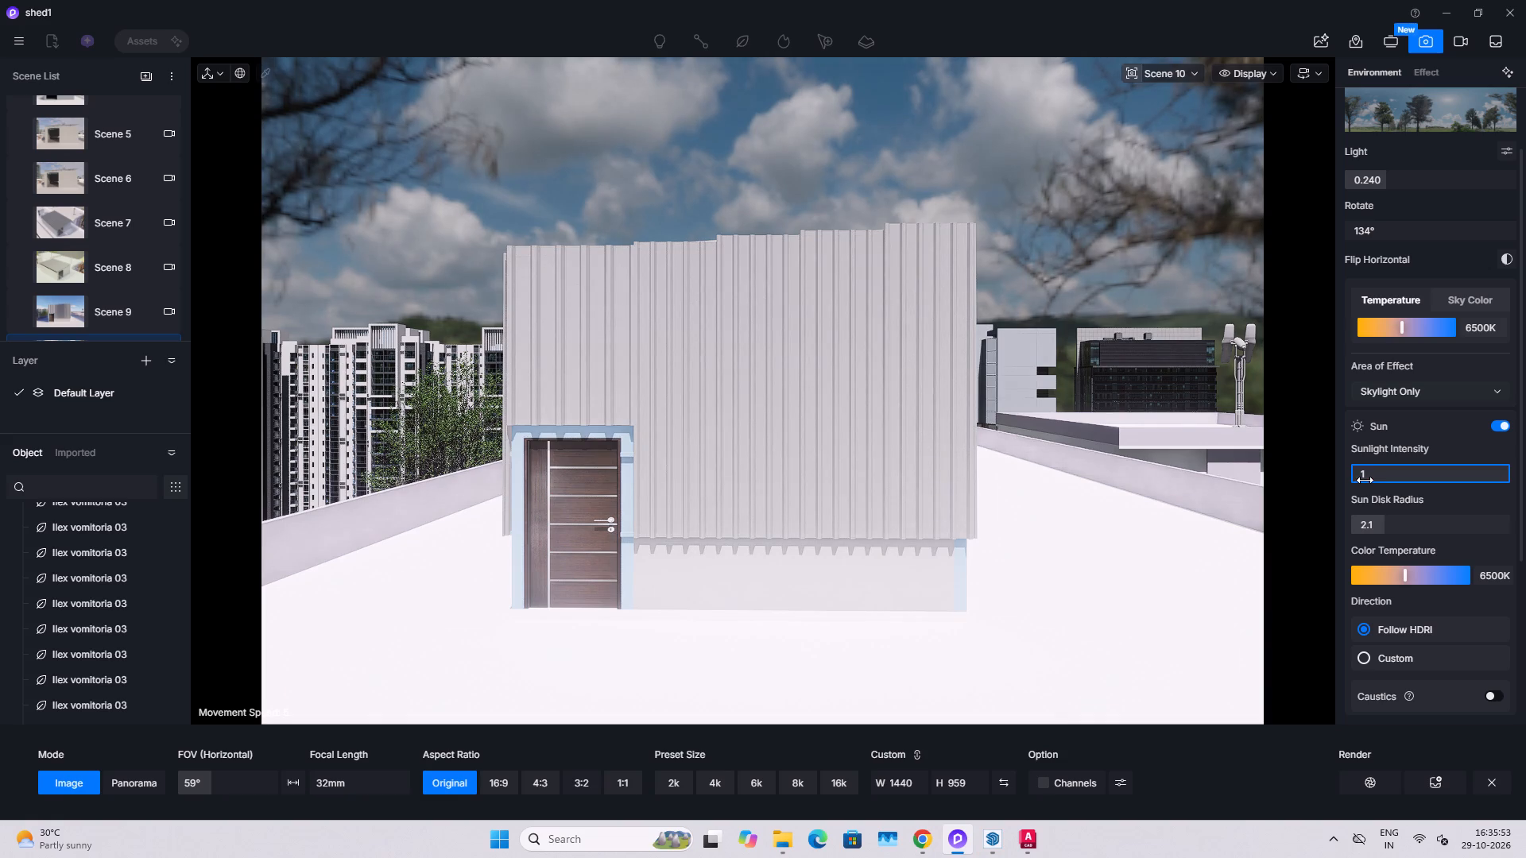
Set the HDRI sun's sunlight intensity to 3.
click(1363, 479)
key(4)
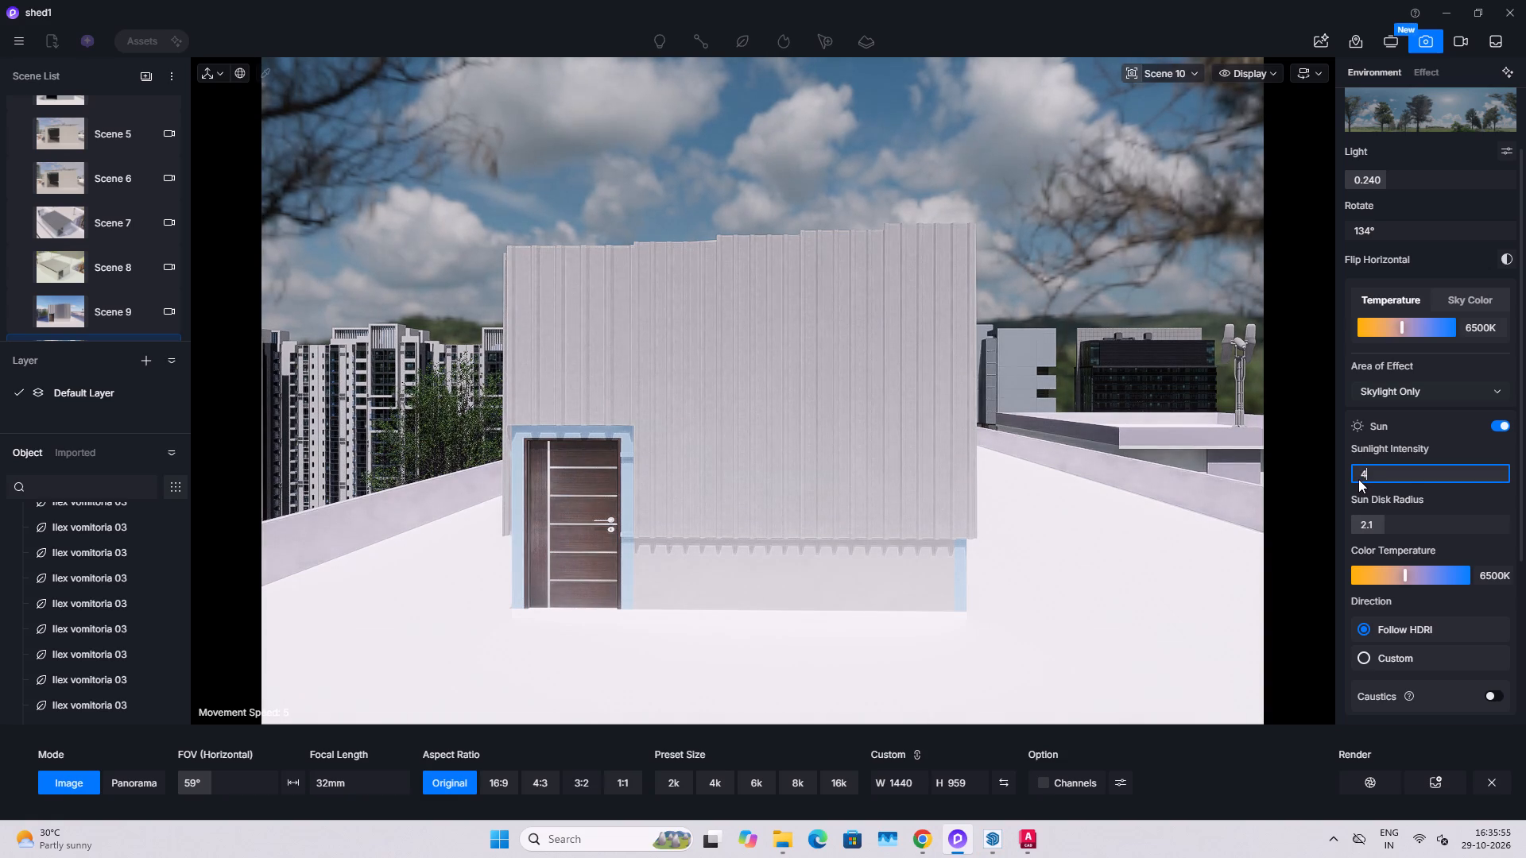
key(BackSpace)
key(3)
key(Return)
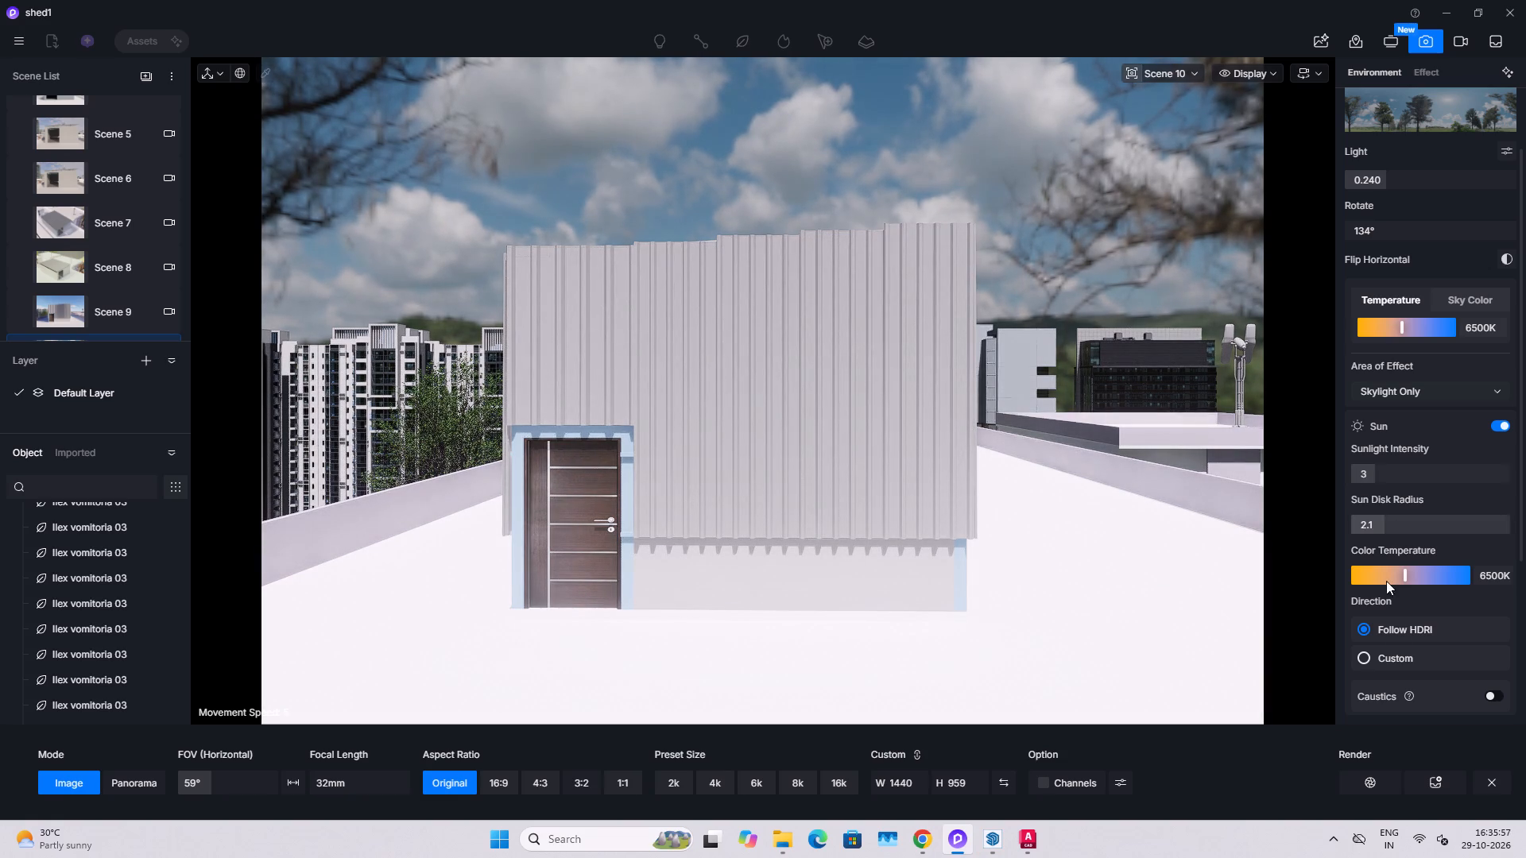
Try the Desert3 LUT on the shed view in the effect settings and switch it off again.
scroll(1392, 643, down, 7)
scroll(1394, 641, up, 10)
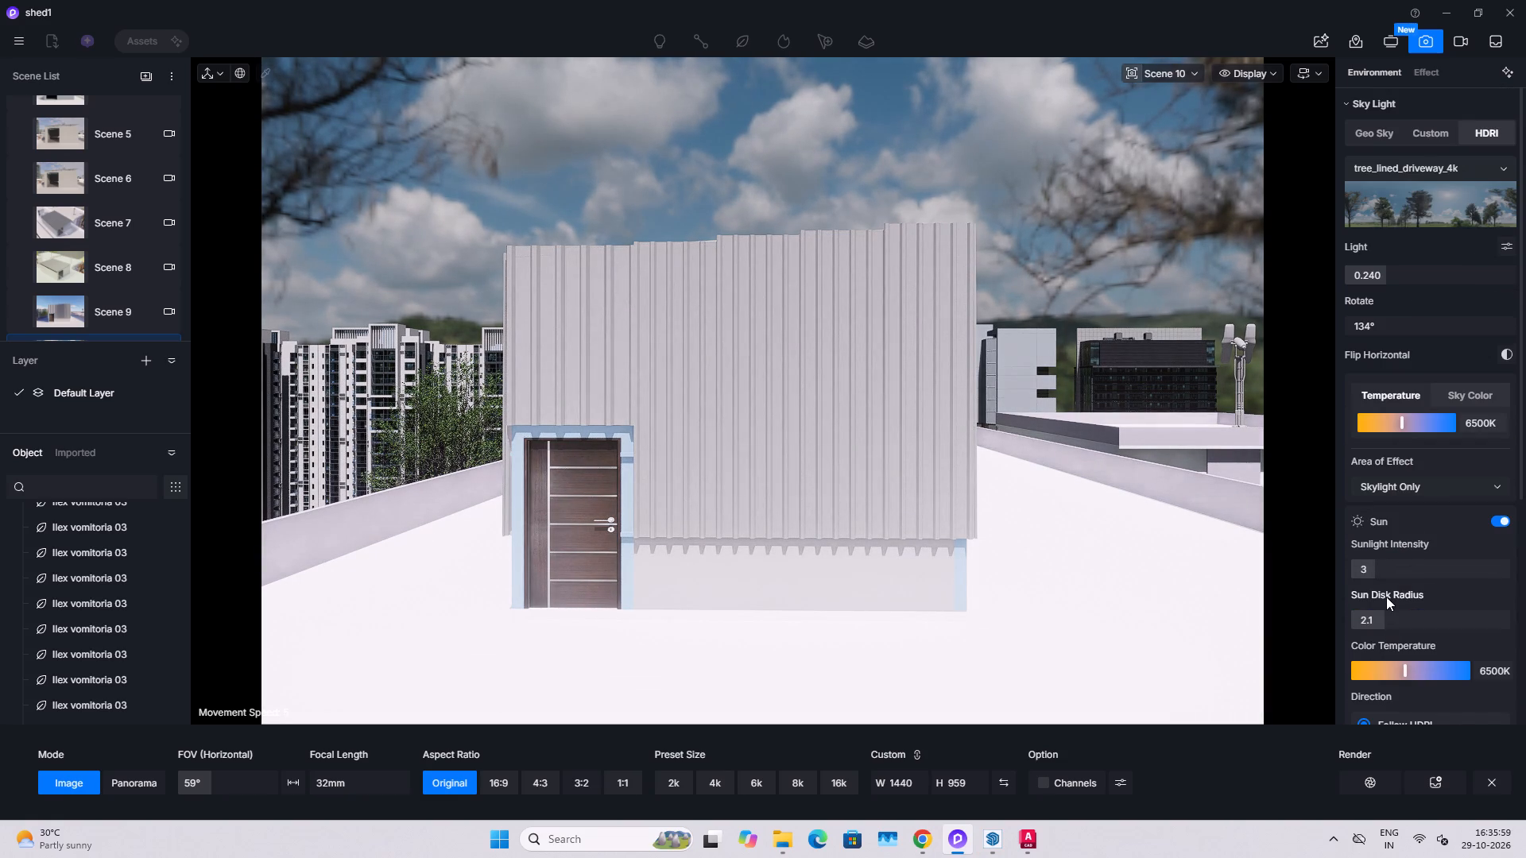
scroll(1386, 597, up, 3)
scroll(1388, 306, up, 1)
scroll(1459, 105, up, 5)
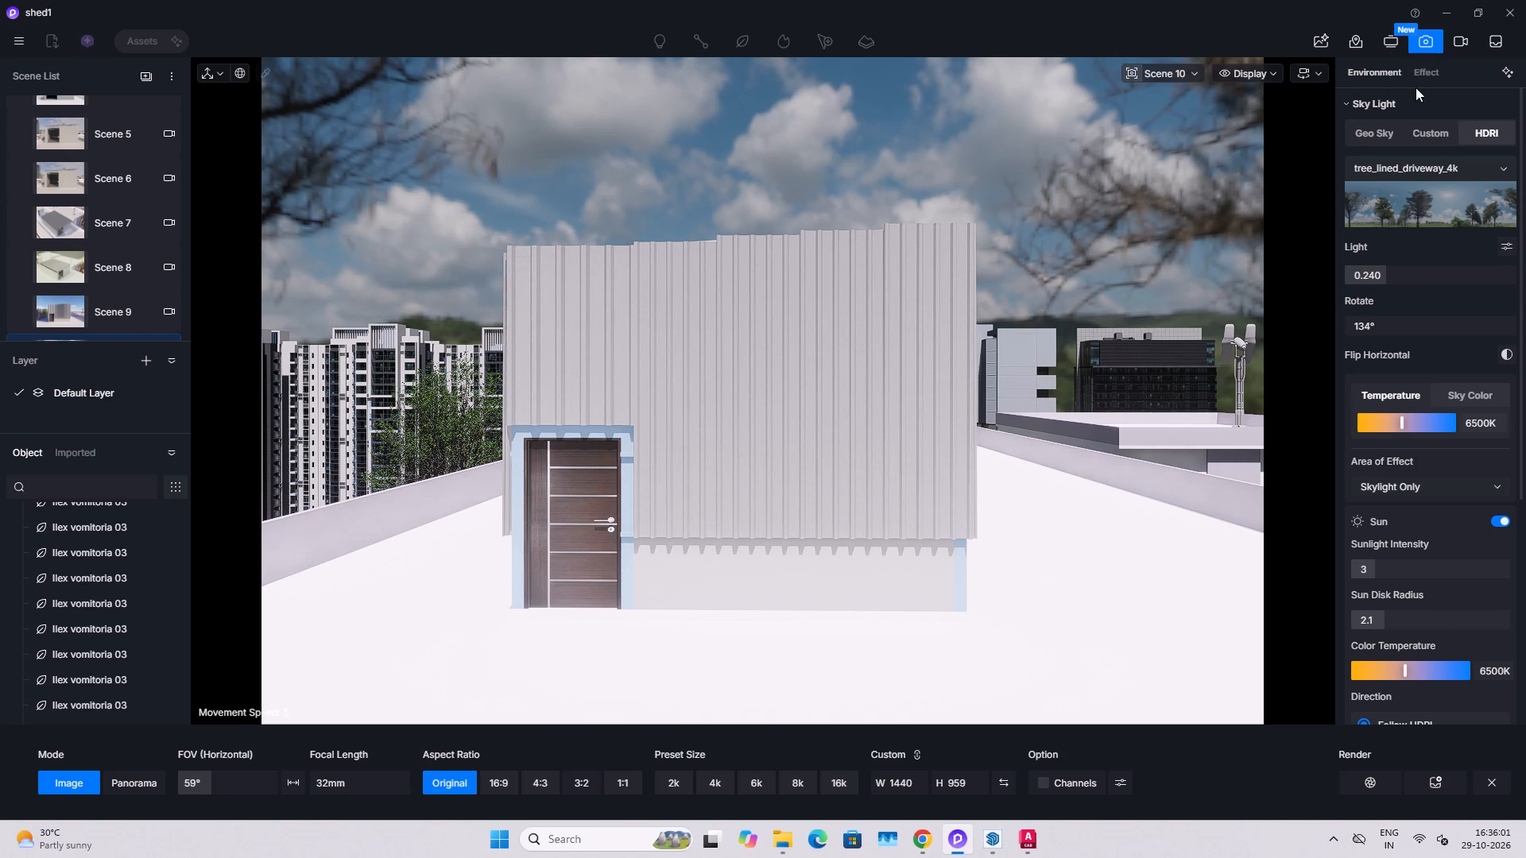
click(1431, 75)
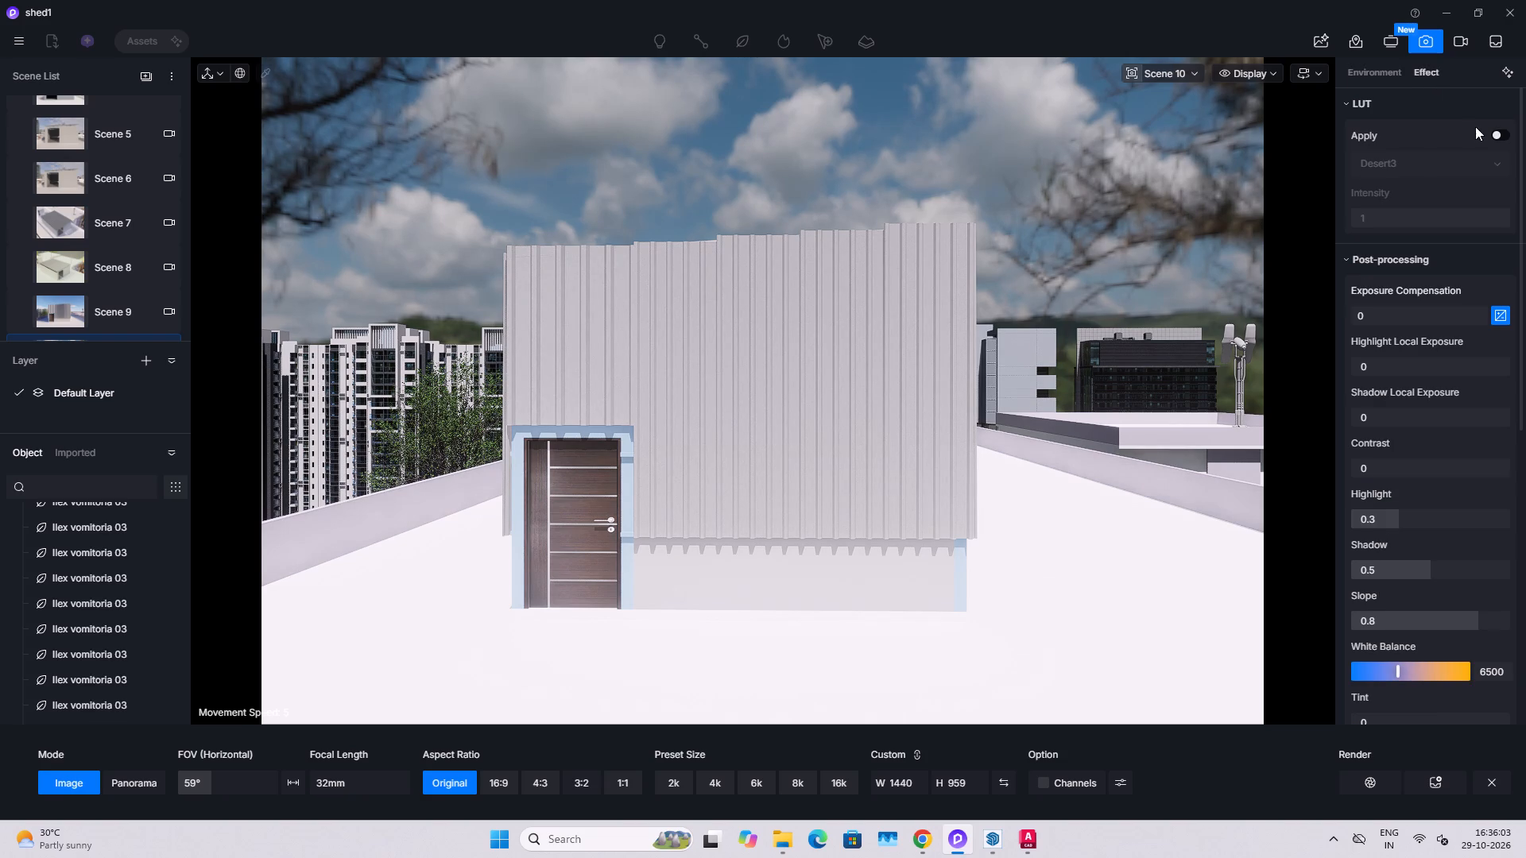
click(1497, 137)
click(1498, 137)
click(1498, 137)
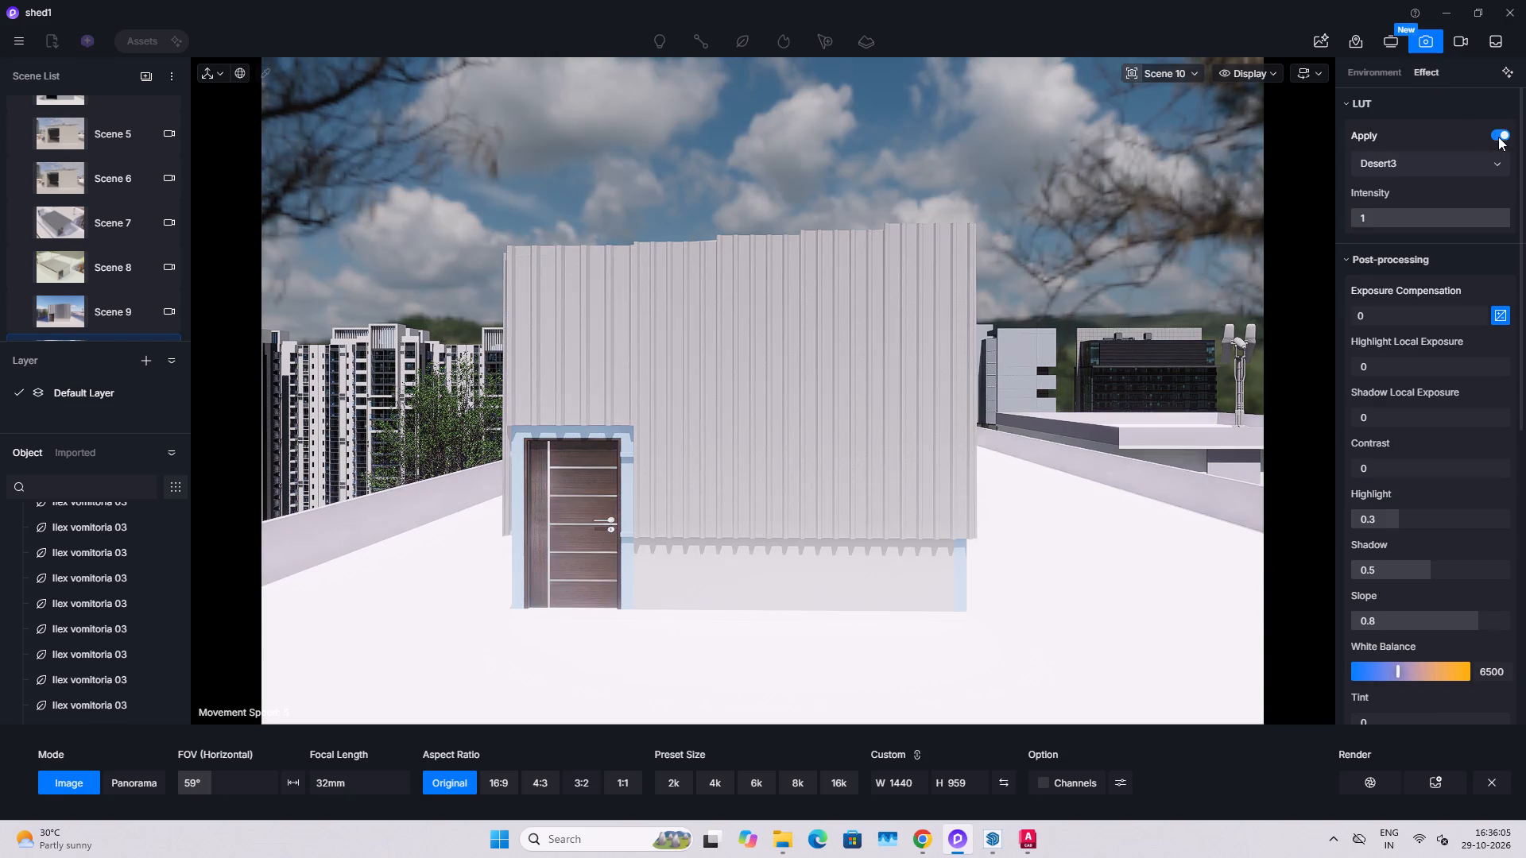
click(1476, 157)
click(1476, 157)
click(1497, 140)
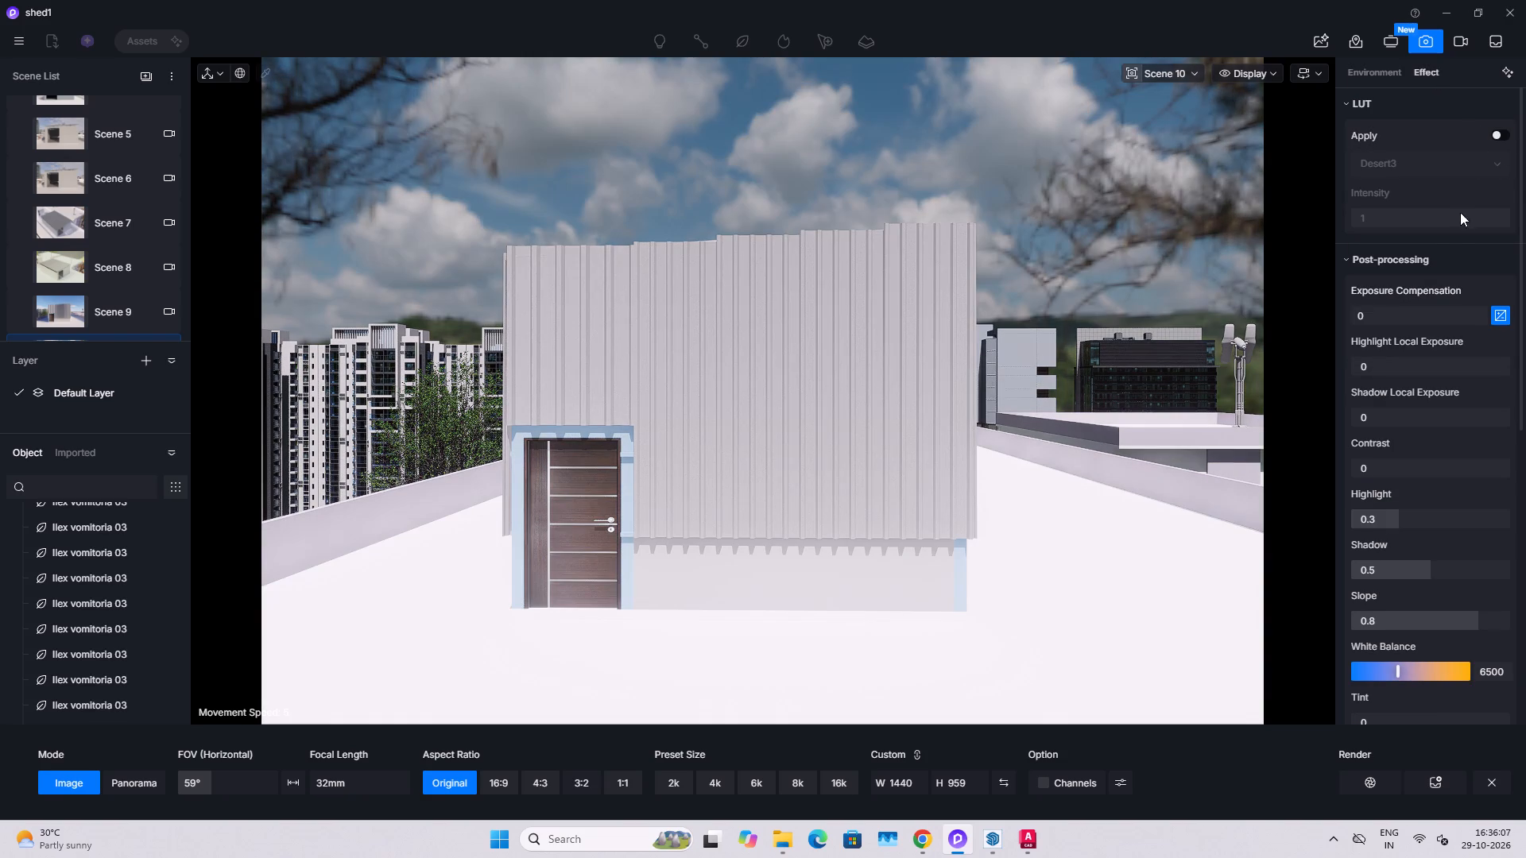
Turn off auto exposure in post-processing and set the exposure to -0.24.
click(1505, 316)
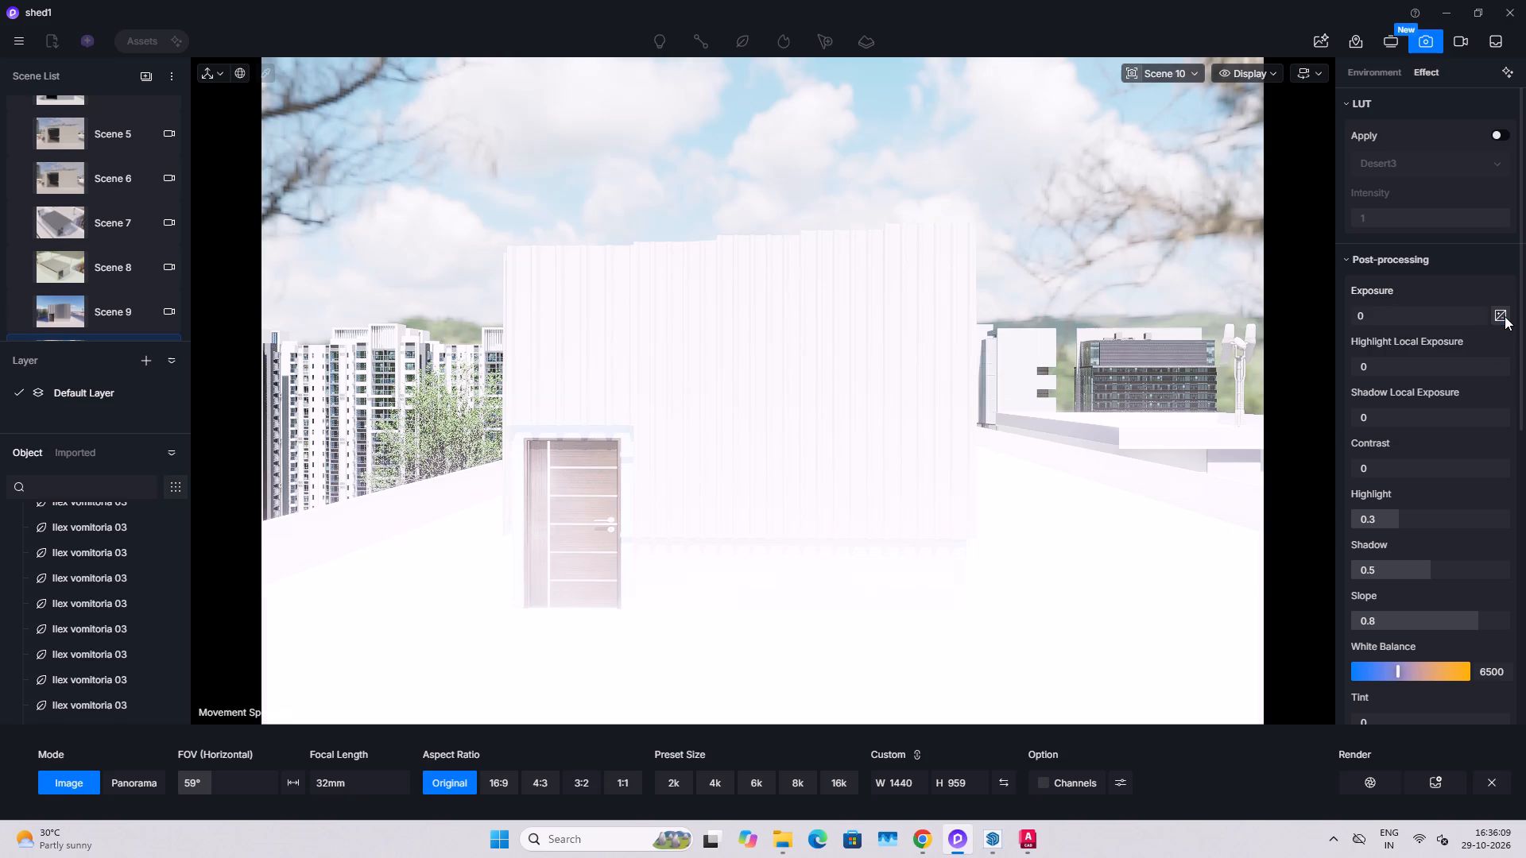
drag(1419, 320, 1408, 323)
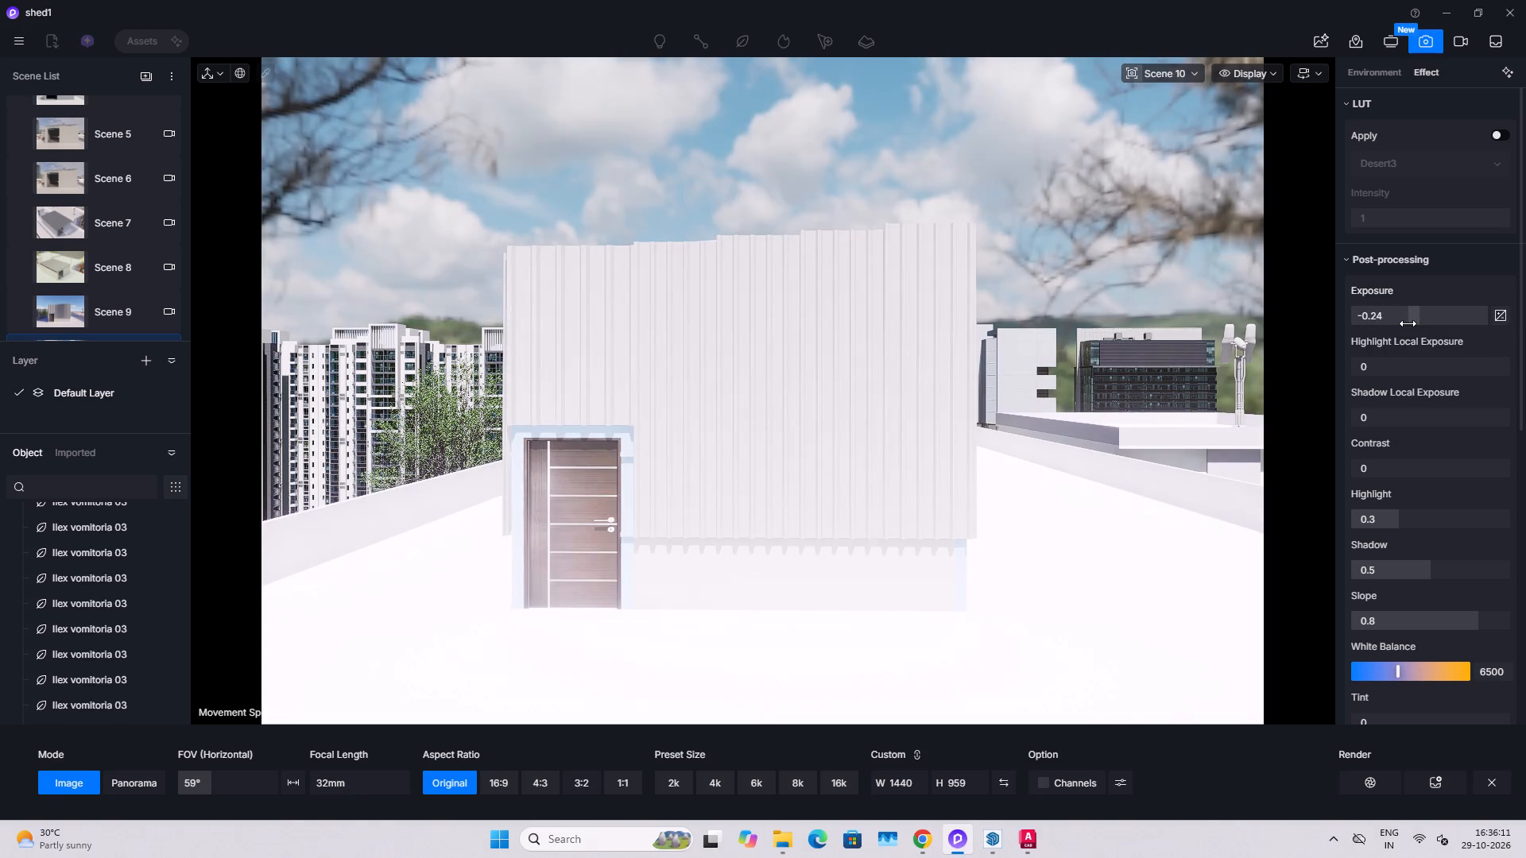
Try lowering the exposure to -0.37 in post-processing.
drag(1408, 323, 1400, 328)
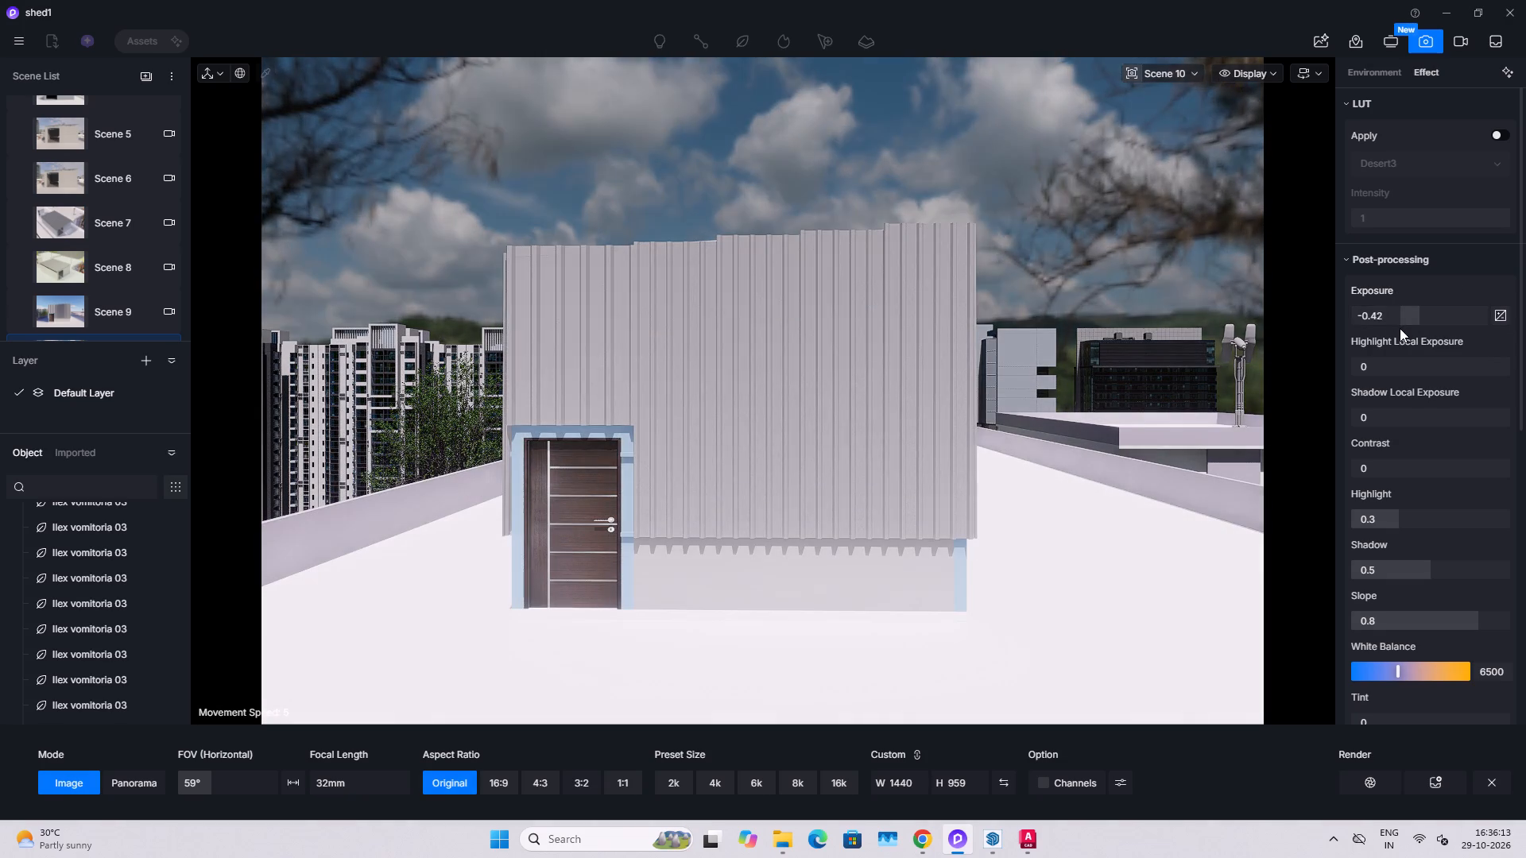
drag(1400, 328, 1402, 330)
Set the highlight local exposure to 0.32 in post-processing.
drag(1377, 374, 1413, 378)
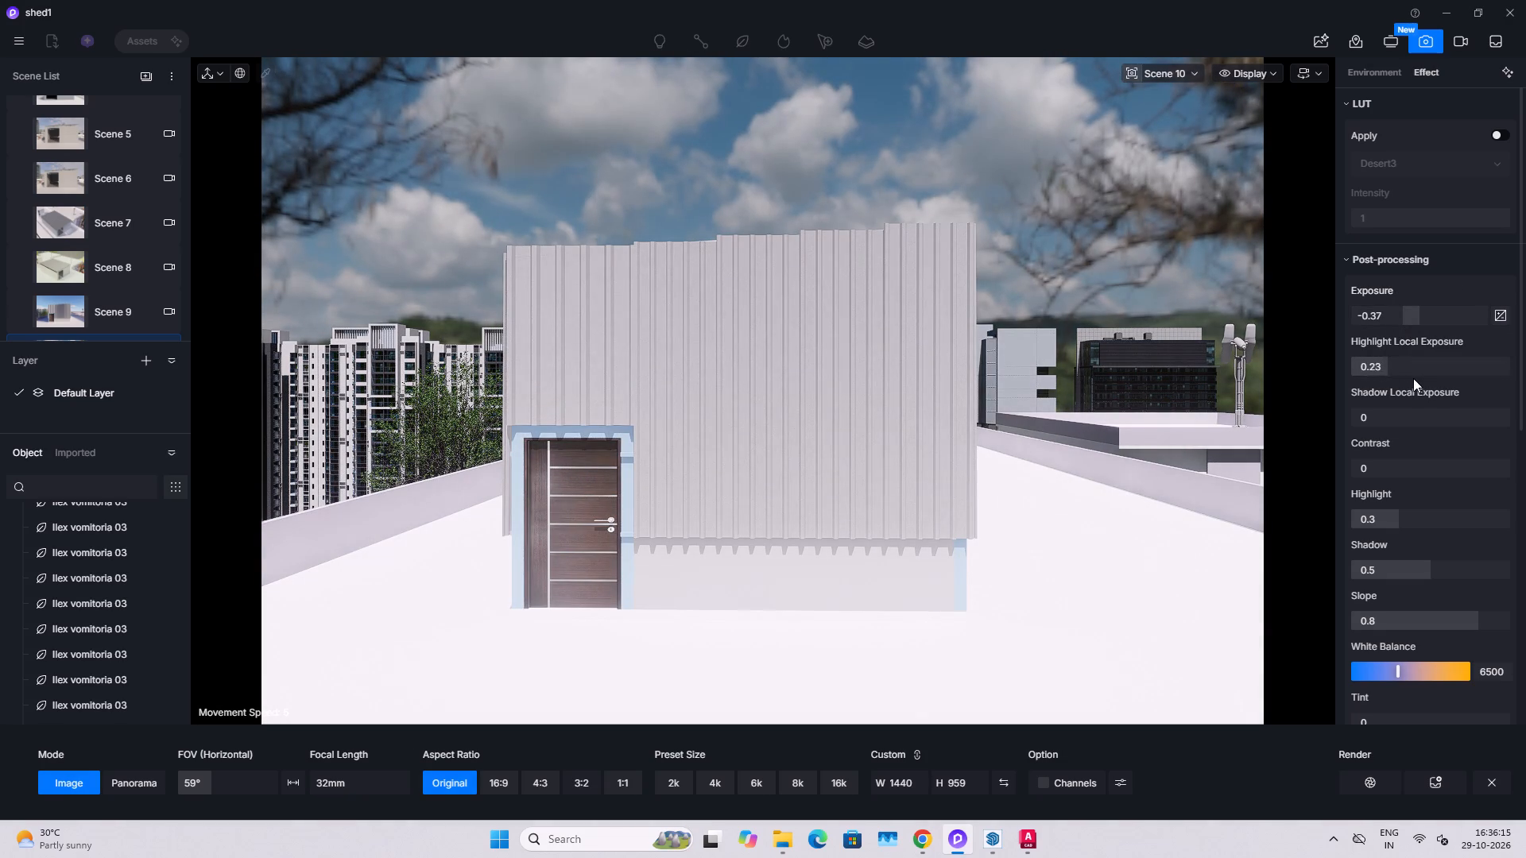
drag(1413, 378, 1427, 378)
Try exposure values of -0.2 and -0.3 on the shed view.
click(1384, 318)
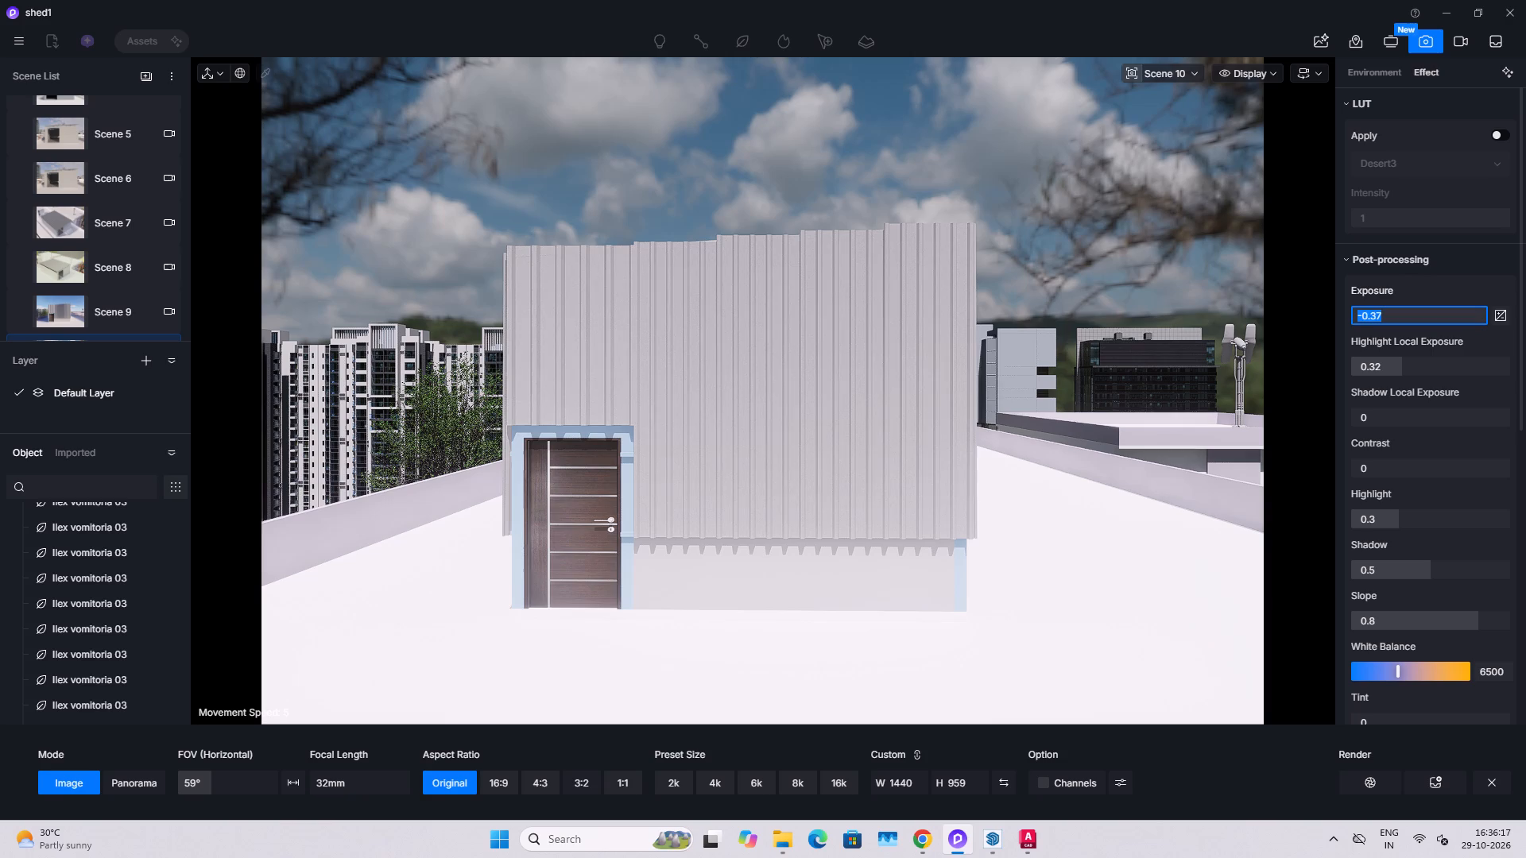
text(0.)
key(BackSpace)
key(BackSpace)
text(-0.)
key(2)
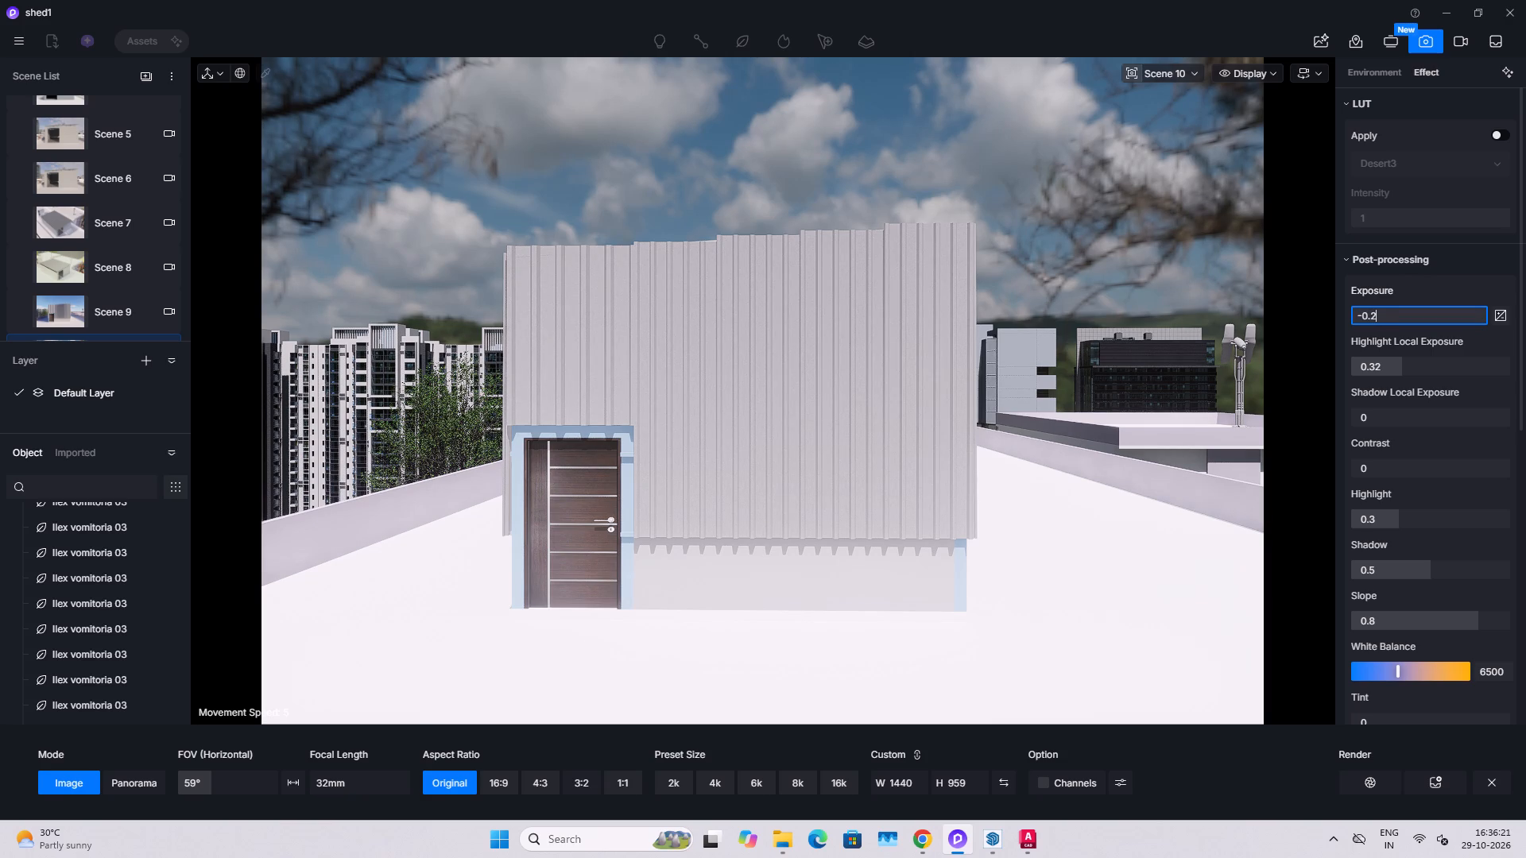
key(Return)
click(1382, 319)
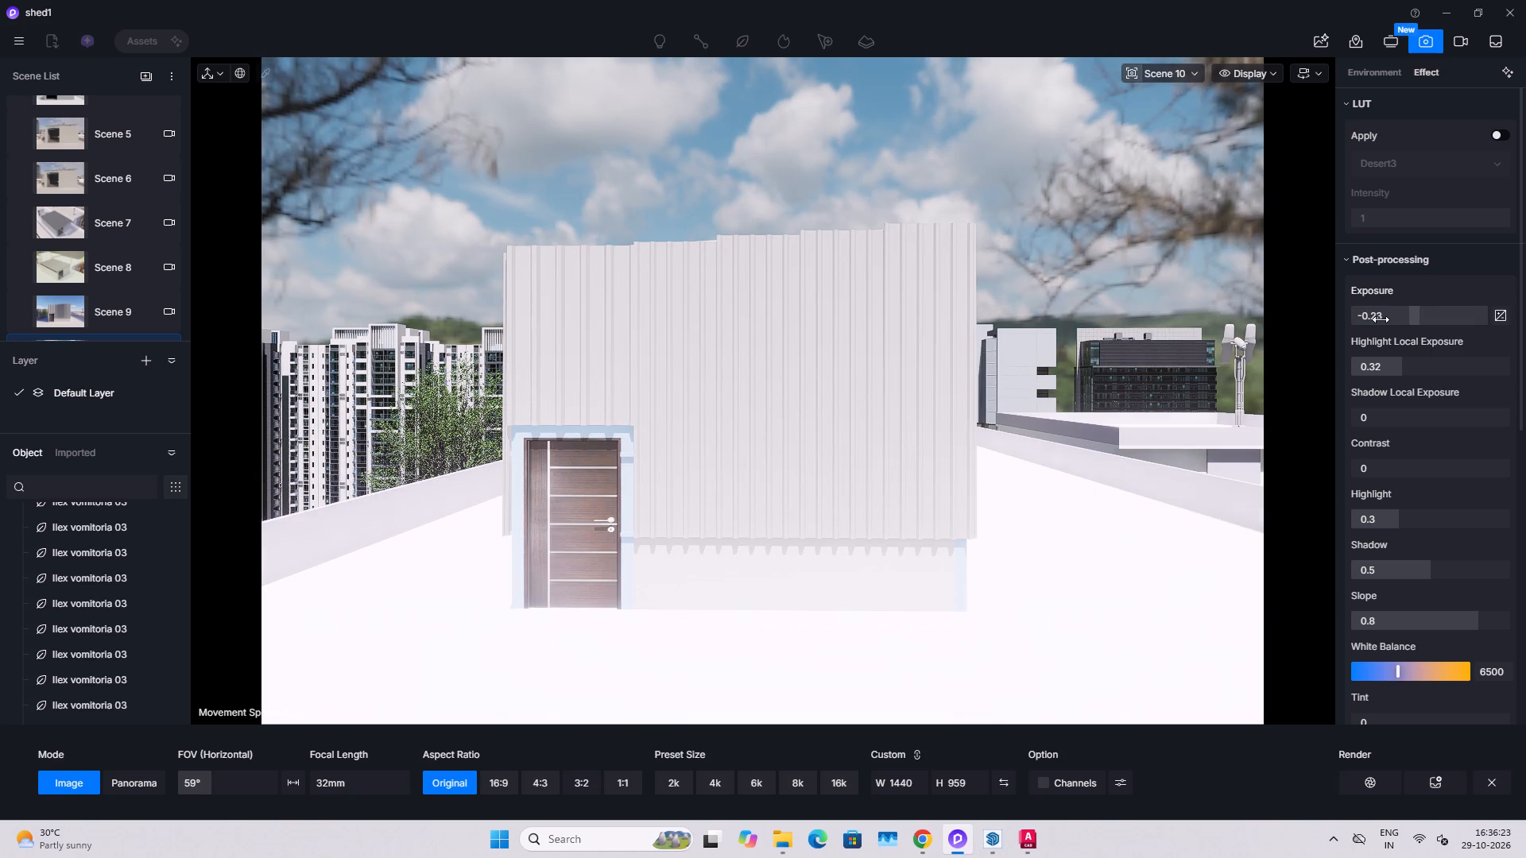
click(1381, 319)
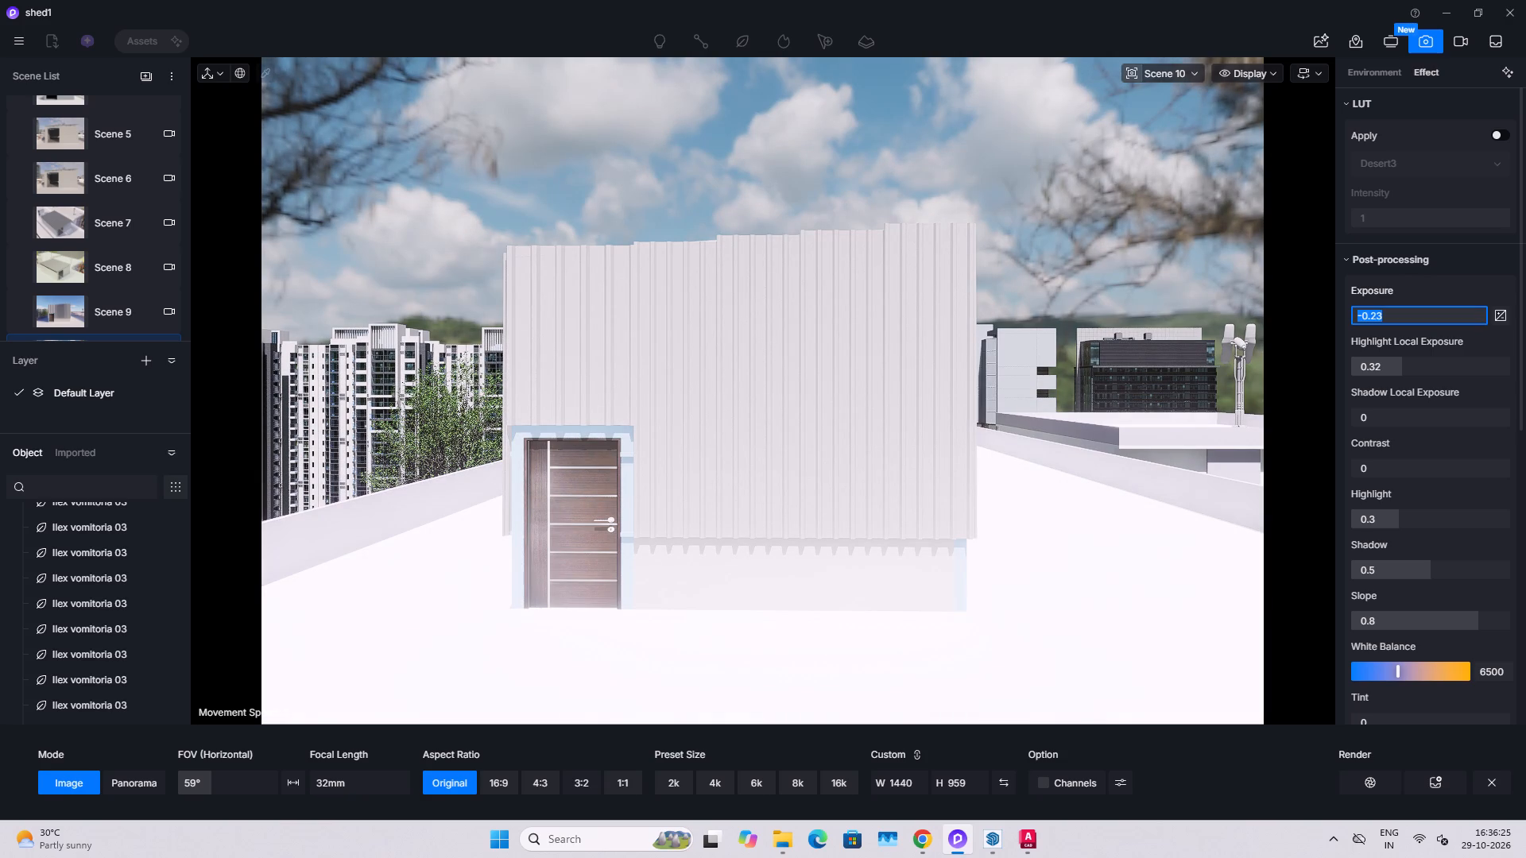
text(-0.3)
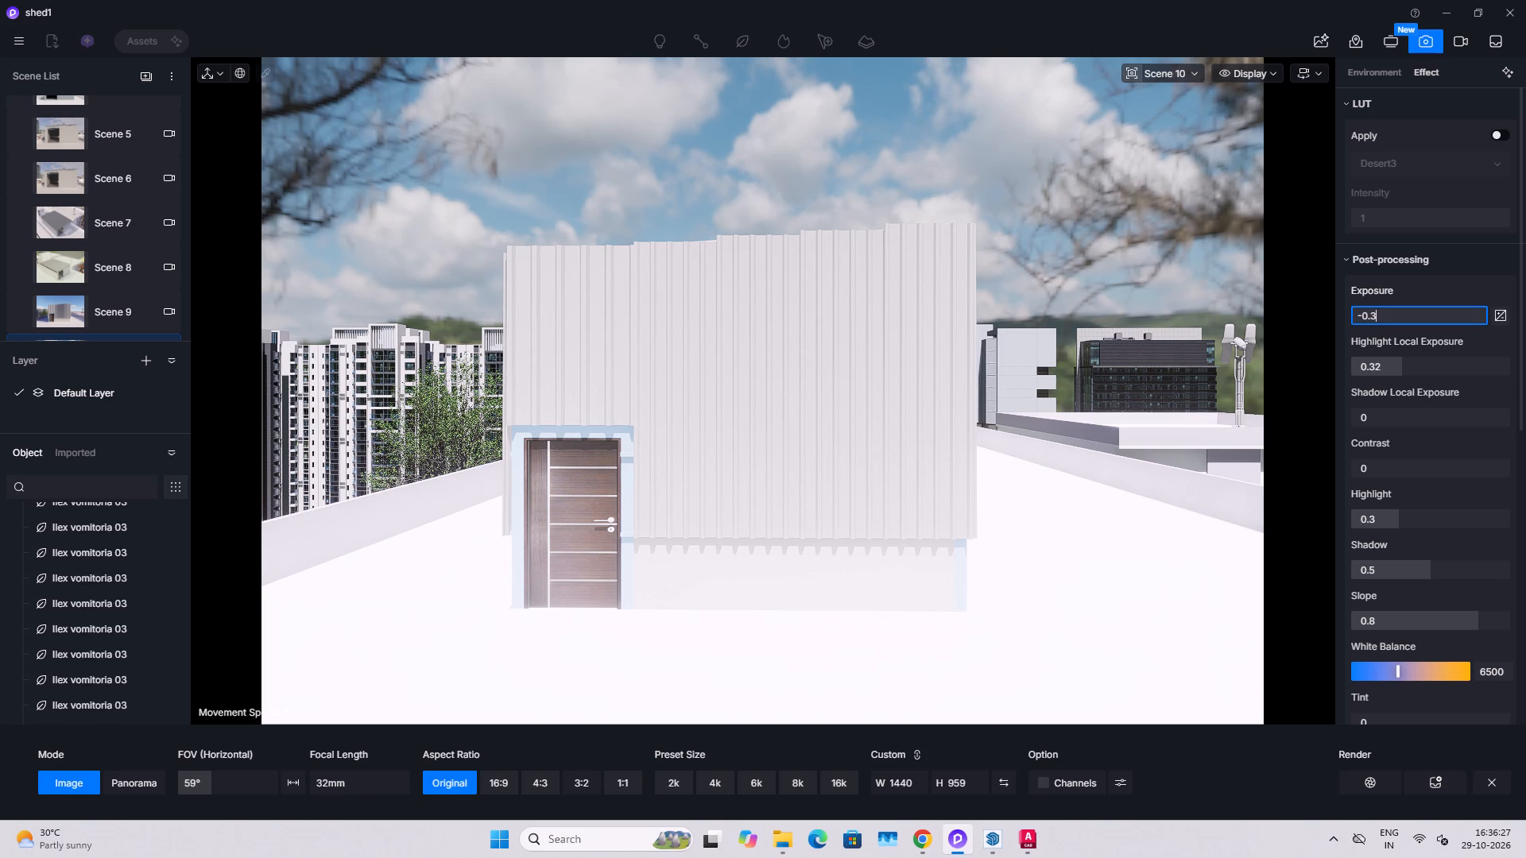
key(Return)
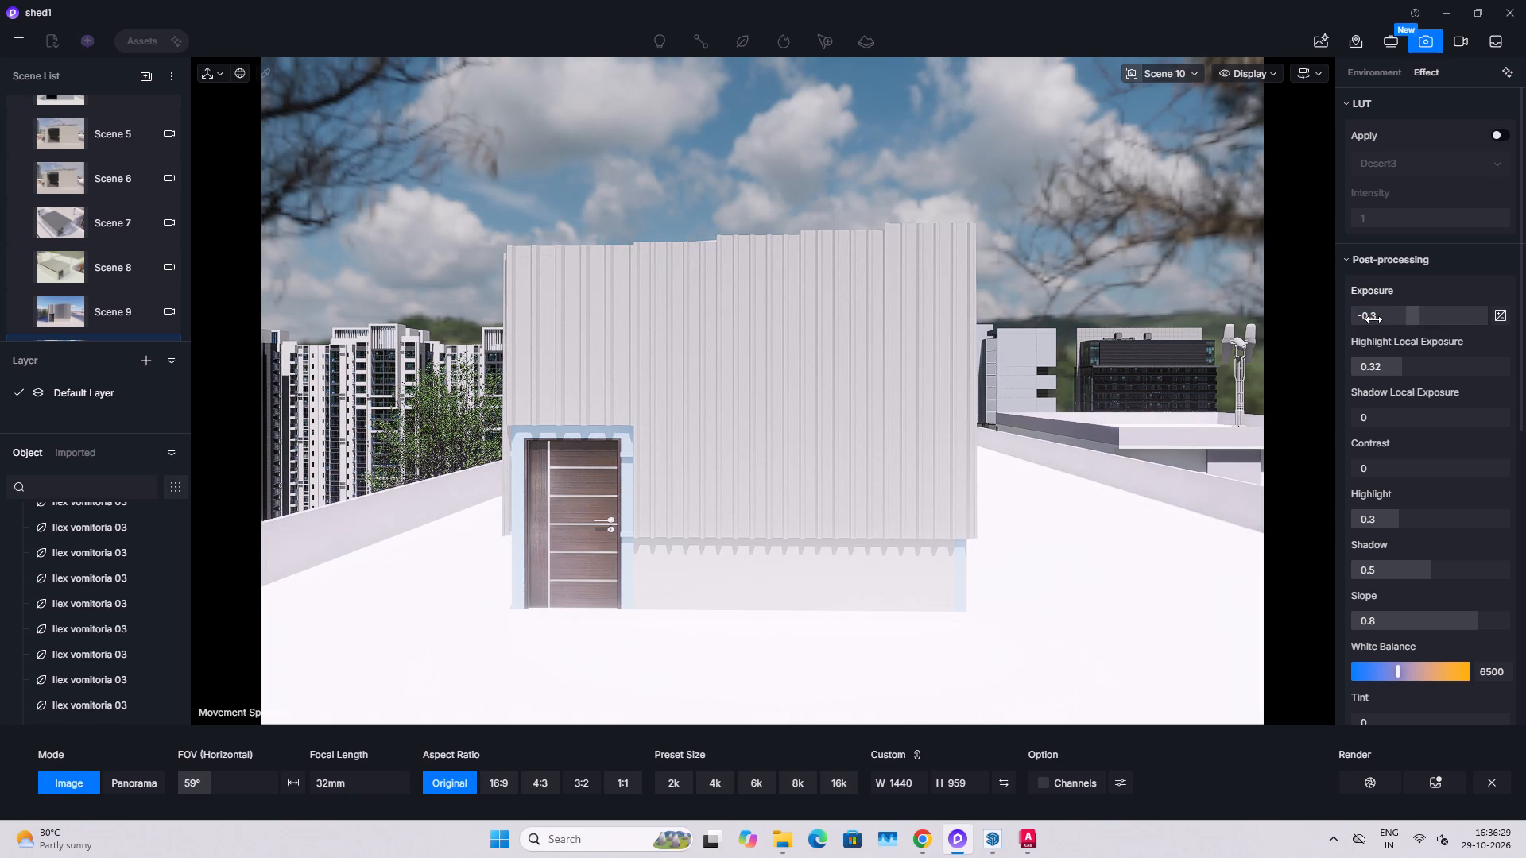
Set the exposure to -0.4 in post-processing.
click(1373, 319)
text(-0.4)
key(Return)
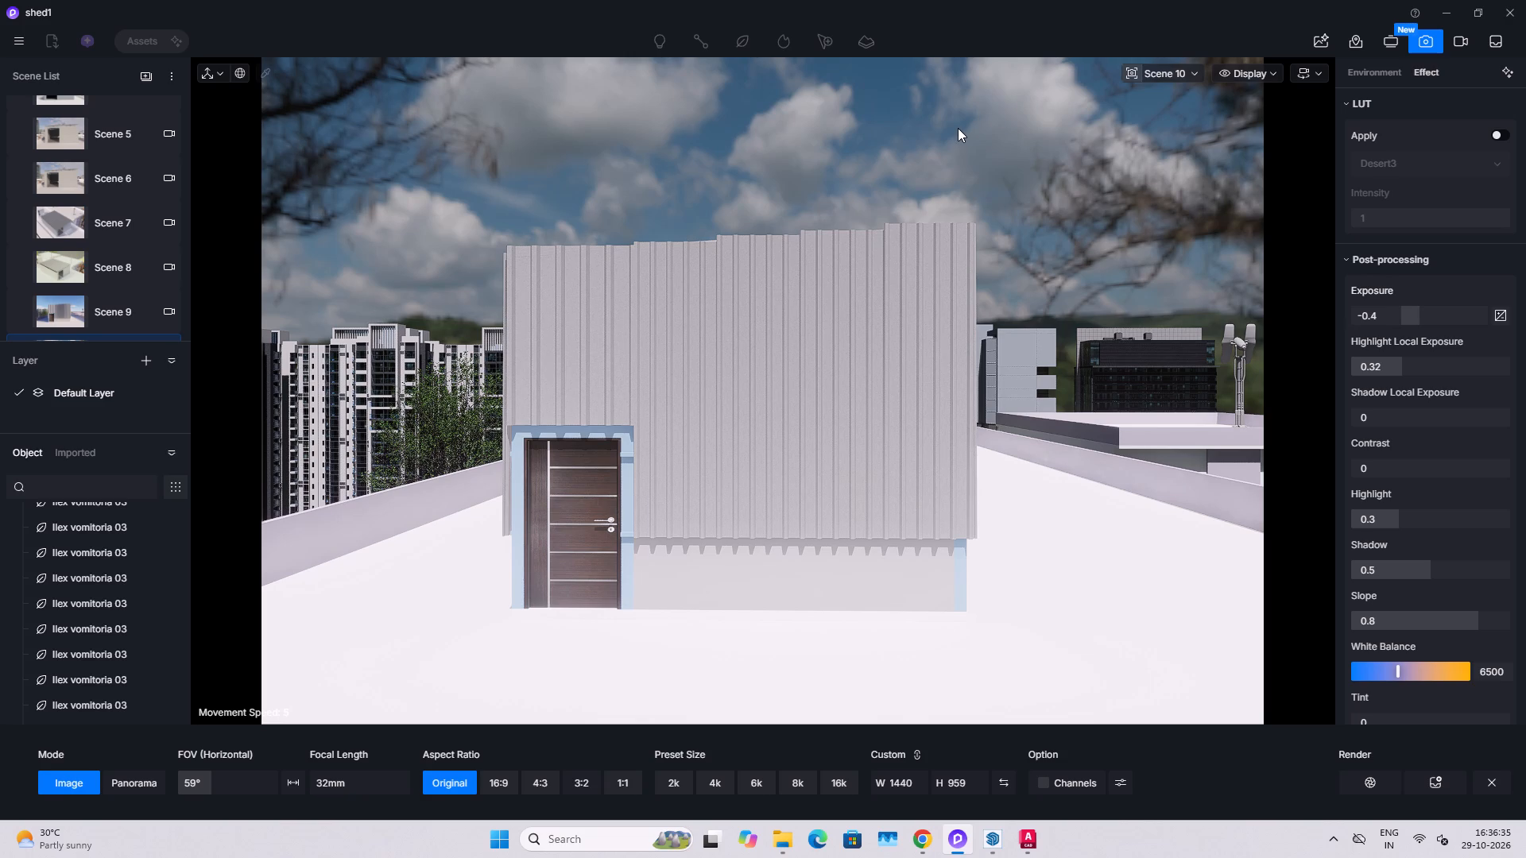
Set the shadow local exposure to 0.31 and the contrast to 0.18.
drag(1369, 412, 1402, 412)
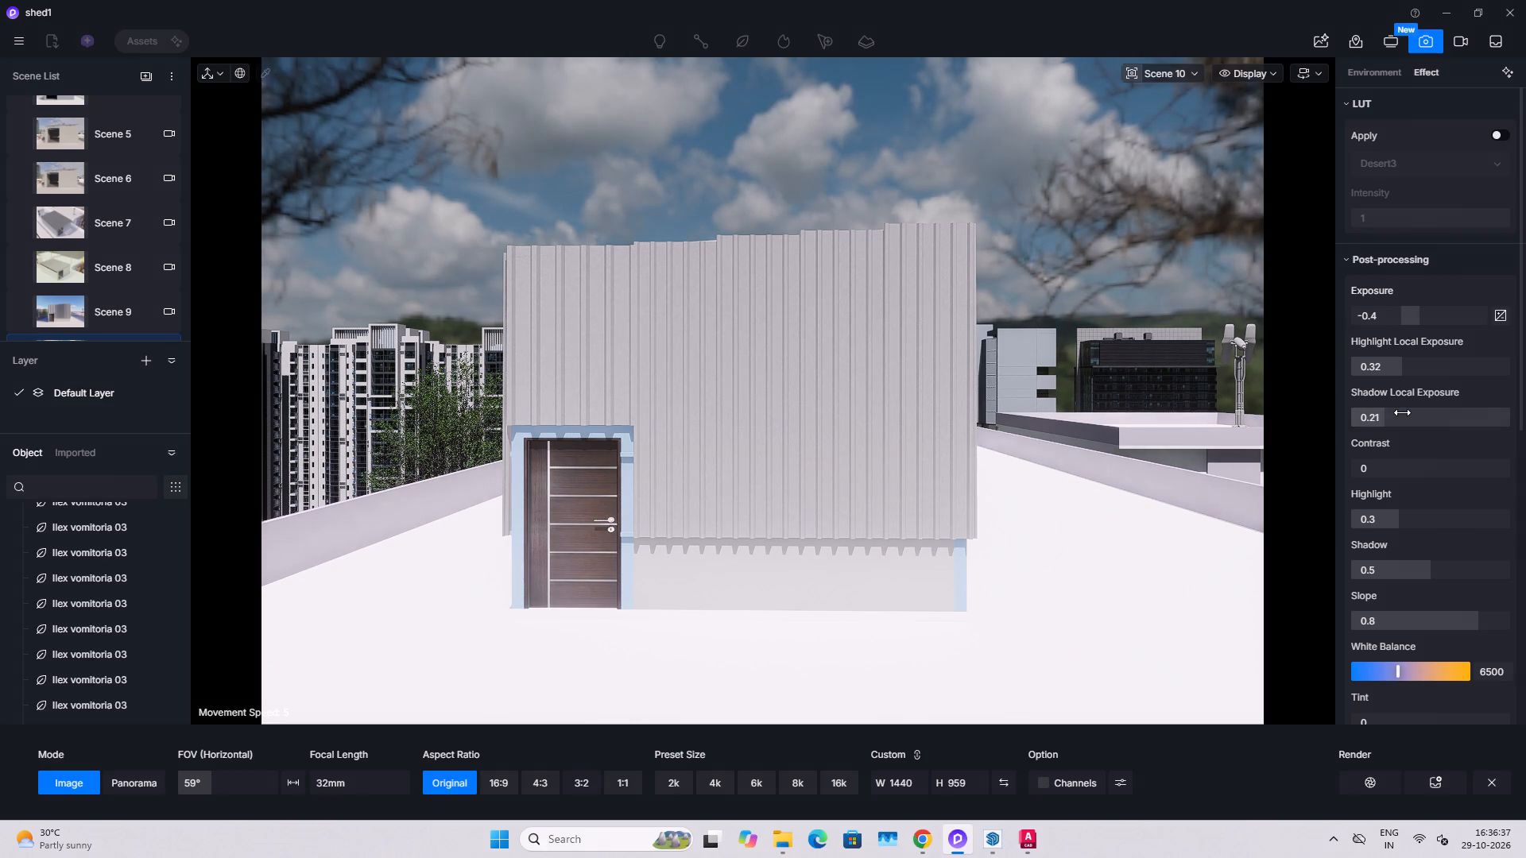
drag(1402, 412, 1418, 421)
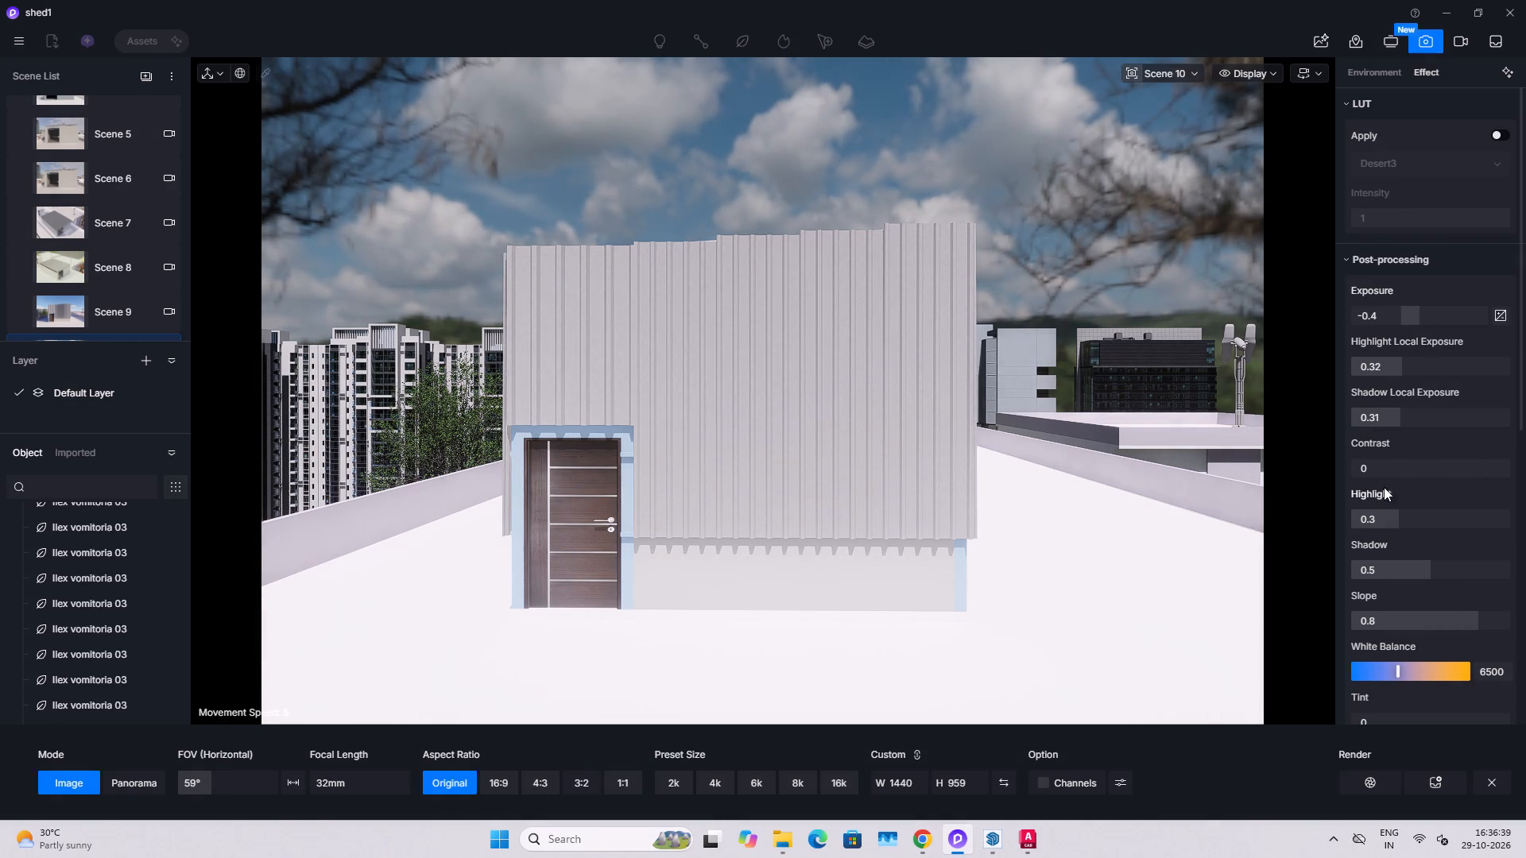
drag(1385, 472, 1460, 472)
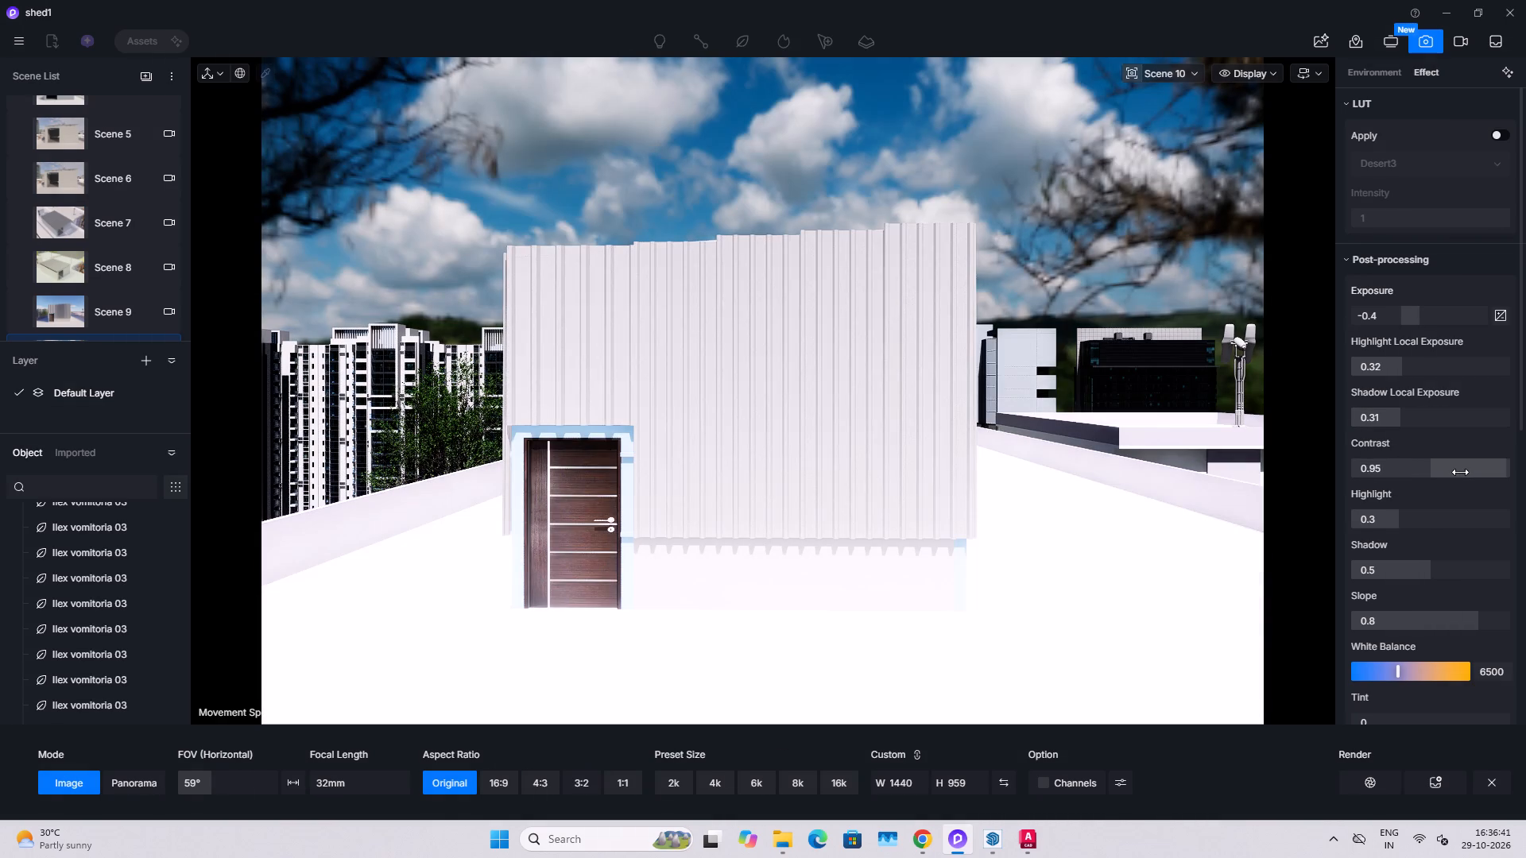
drag(1460, 472, 1390, 489)
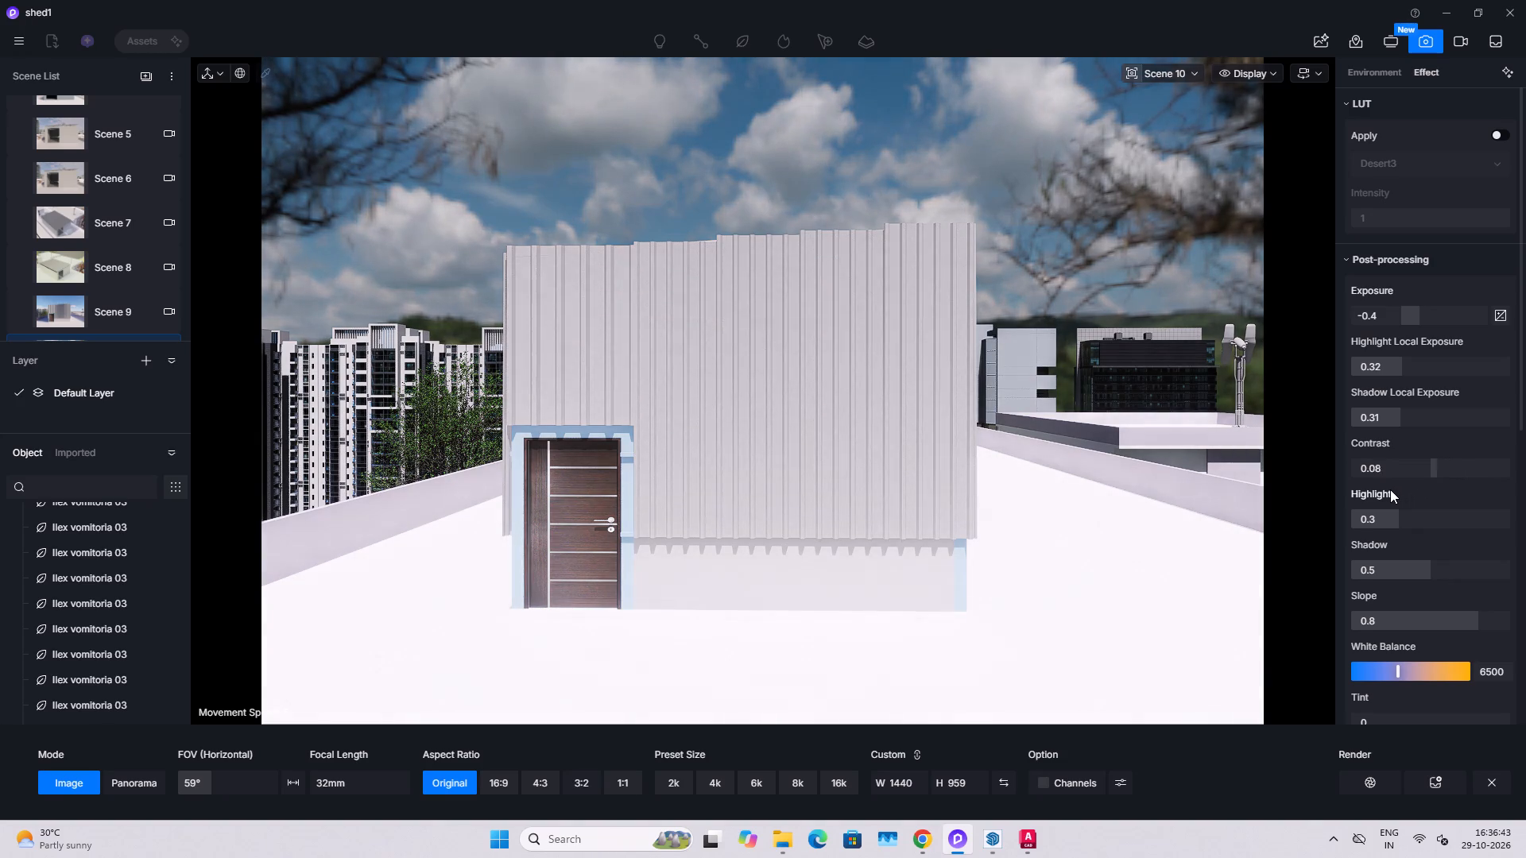
drag(1390, 489, 1399, 490)
Set the post-processing highlight to 0.29 and the slope to 0.66.
drag(1390, 512, 1409, 516)
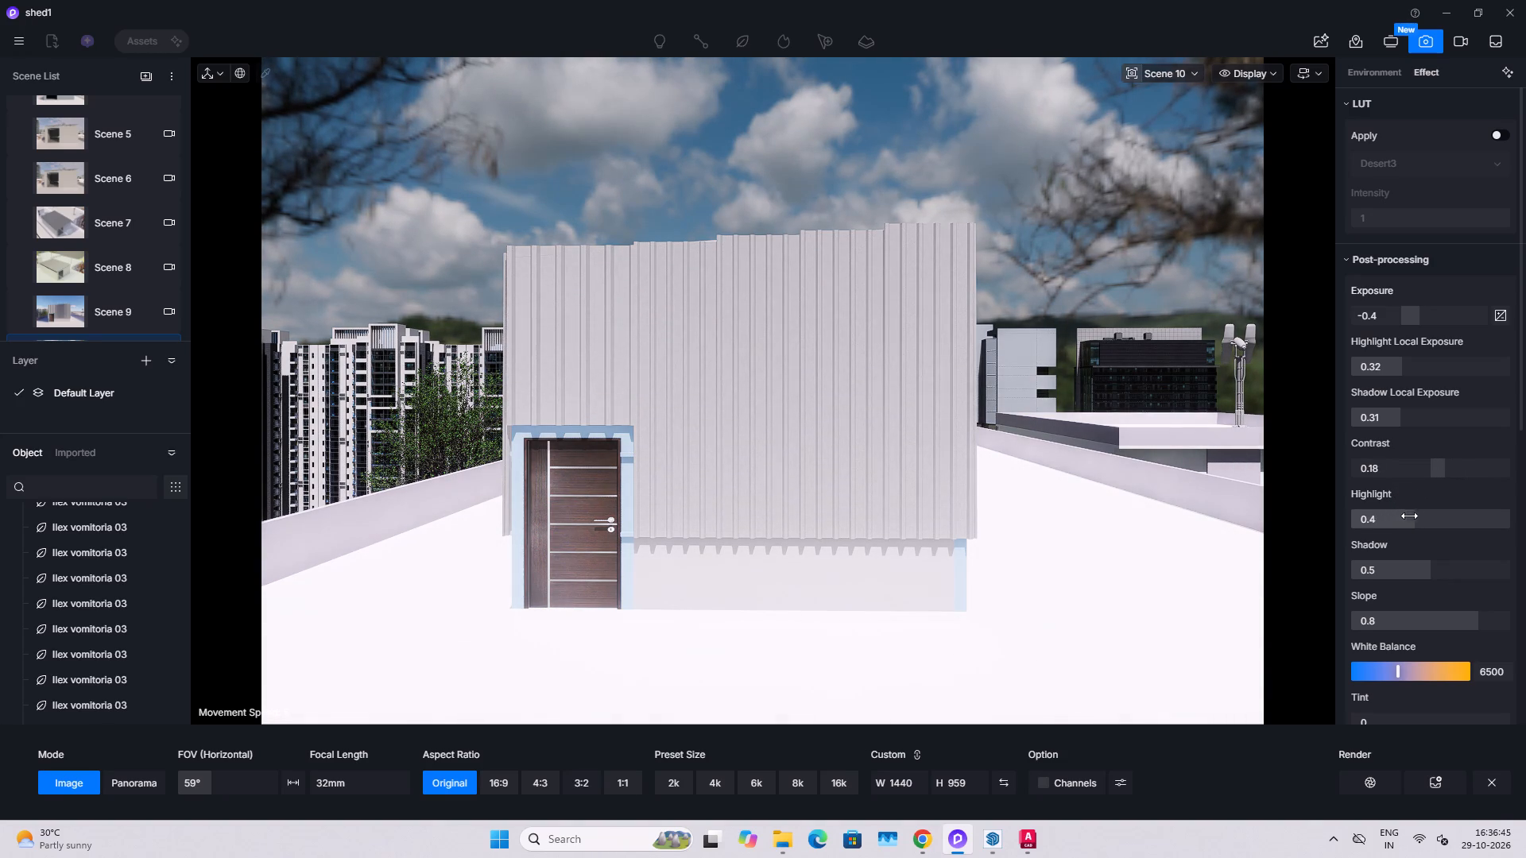
drag(1409, 516, 1388, 523)
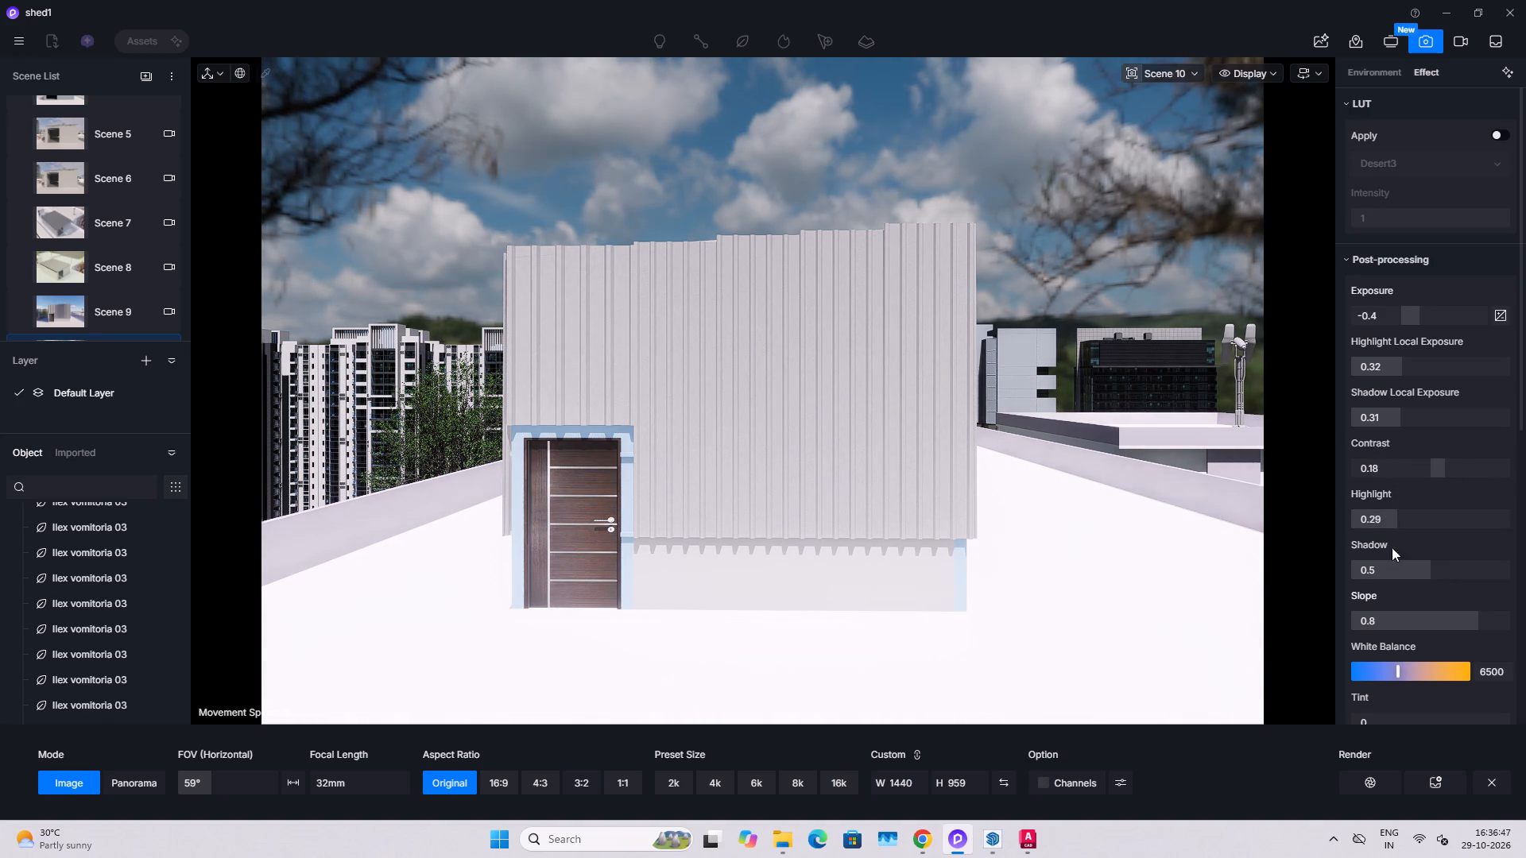
drag(1424, 622, 1421, 628)
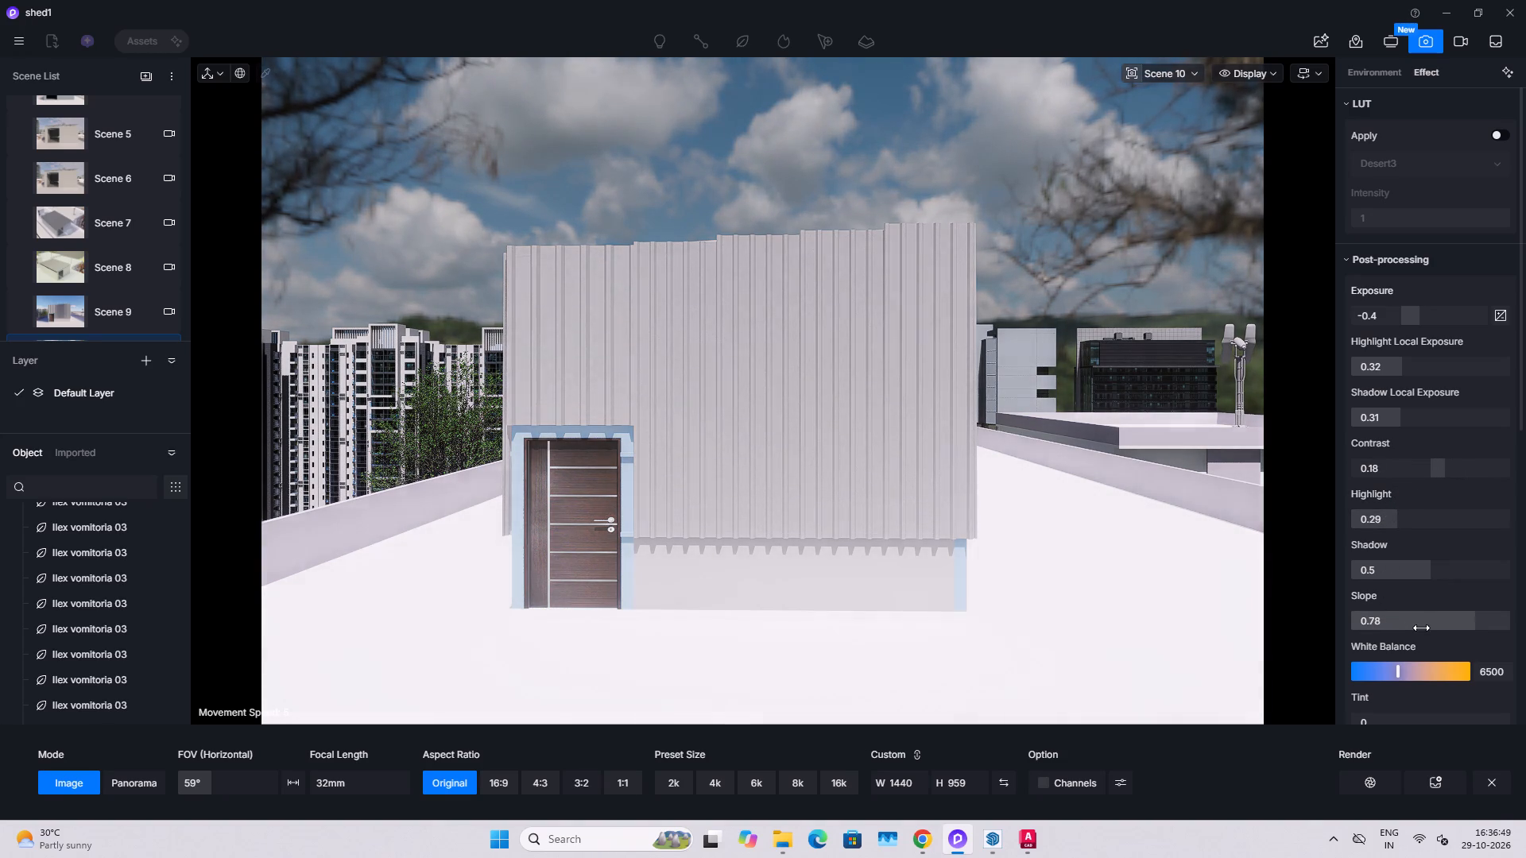
drag(1421, 628, 1403, 628)
Warm the image by setting the white balance to 7315.
scroll(1393, 630, down, 1)
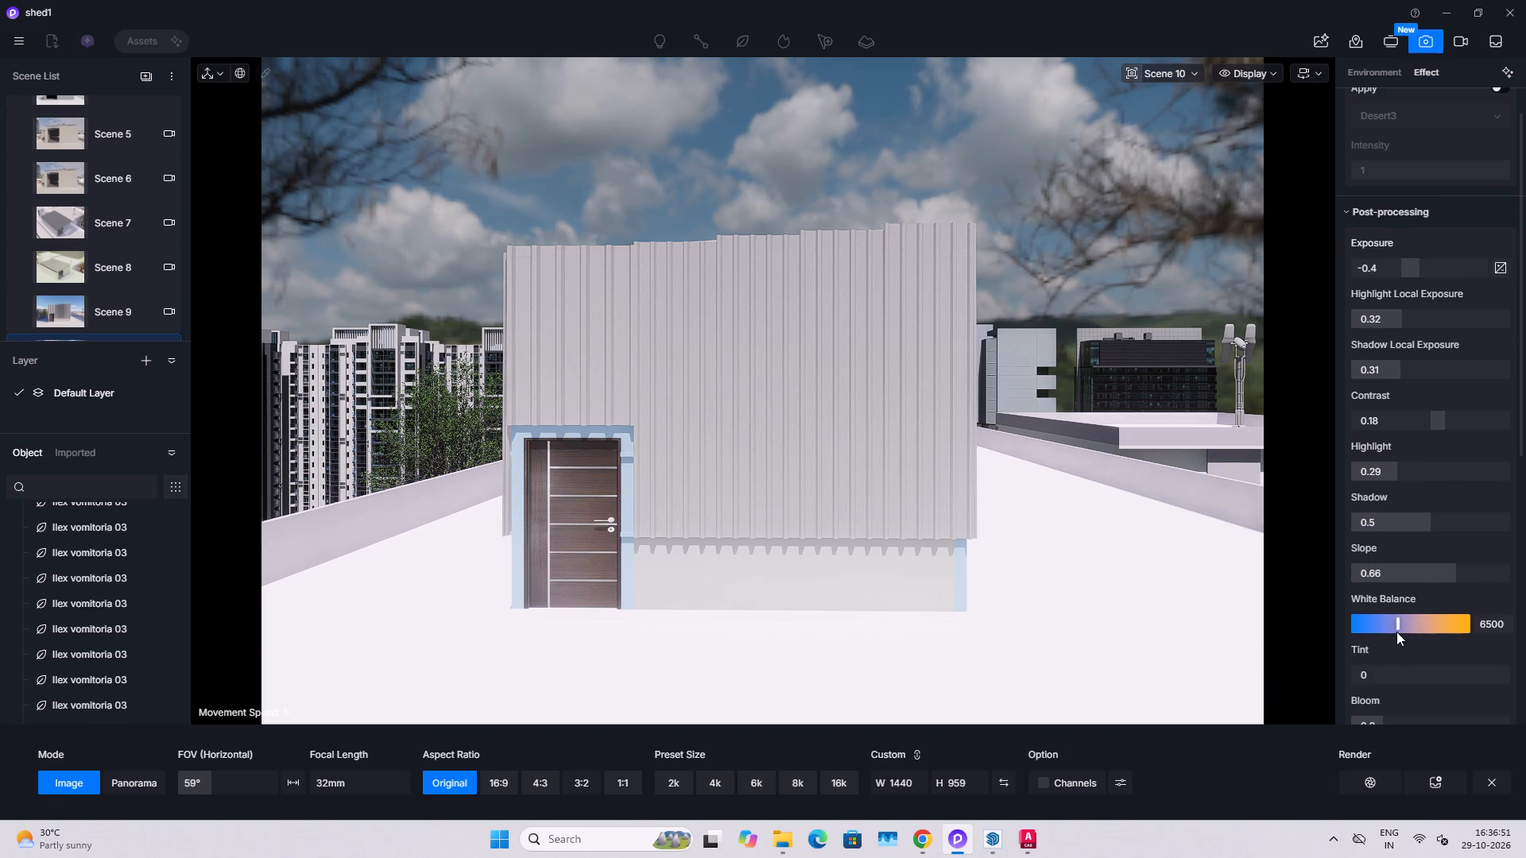
drag(1399, 624, 1413, 629)
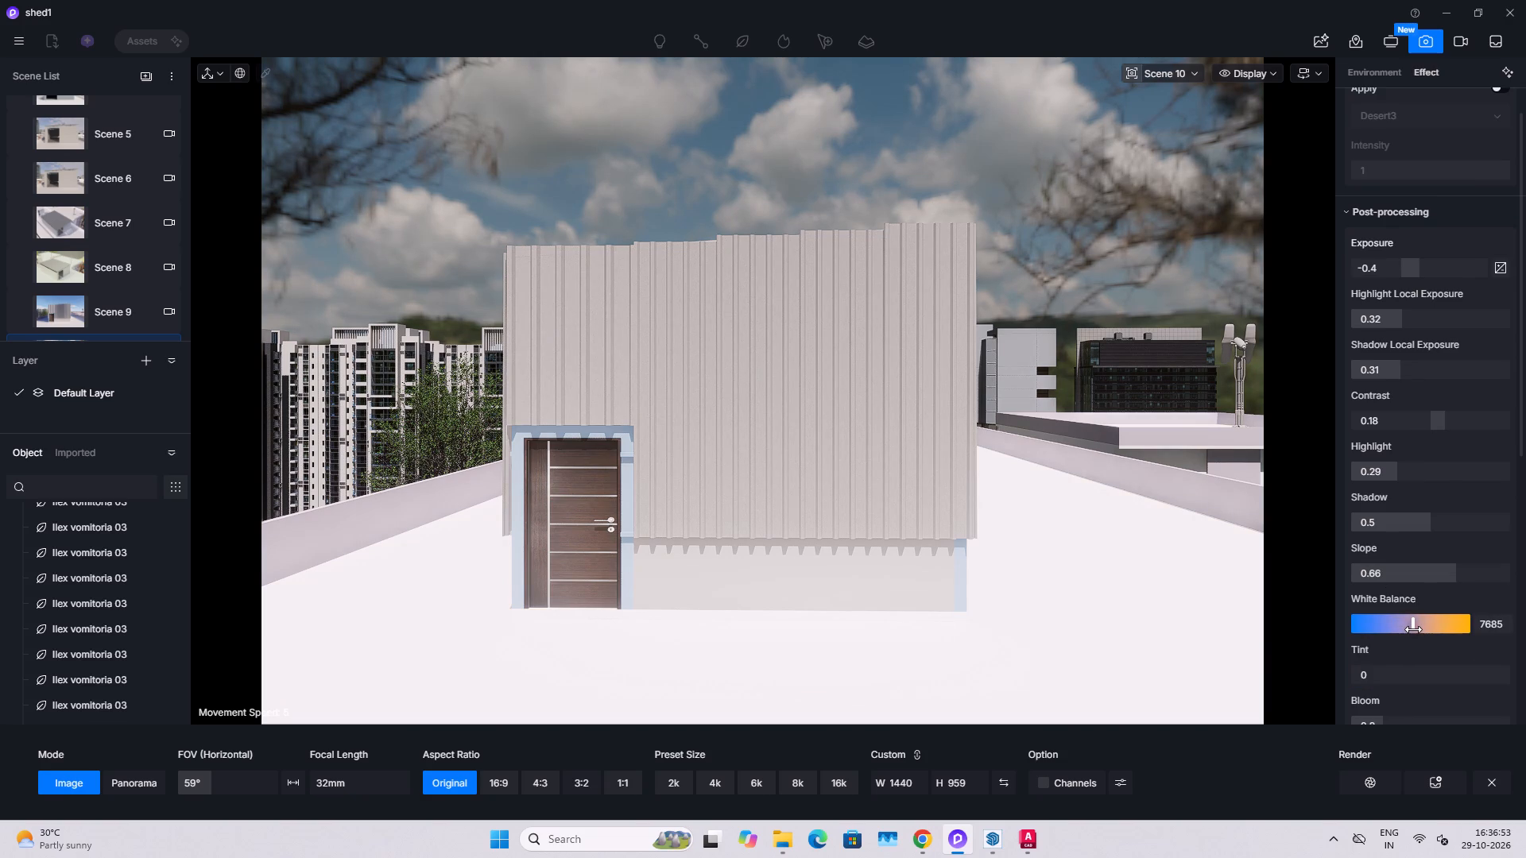
drag(1413, 629, 1408, 628)
scroll(1384, 636, down, 5)
scroll(1367, 601, up, 5)
scroll(1400, 373, up, 2)
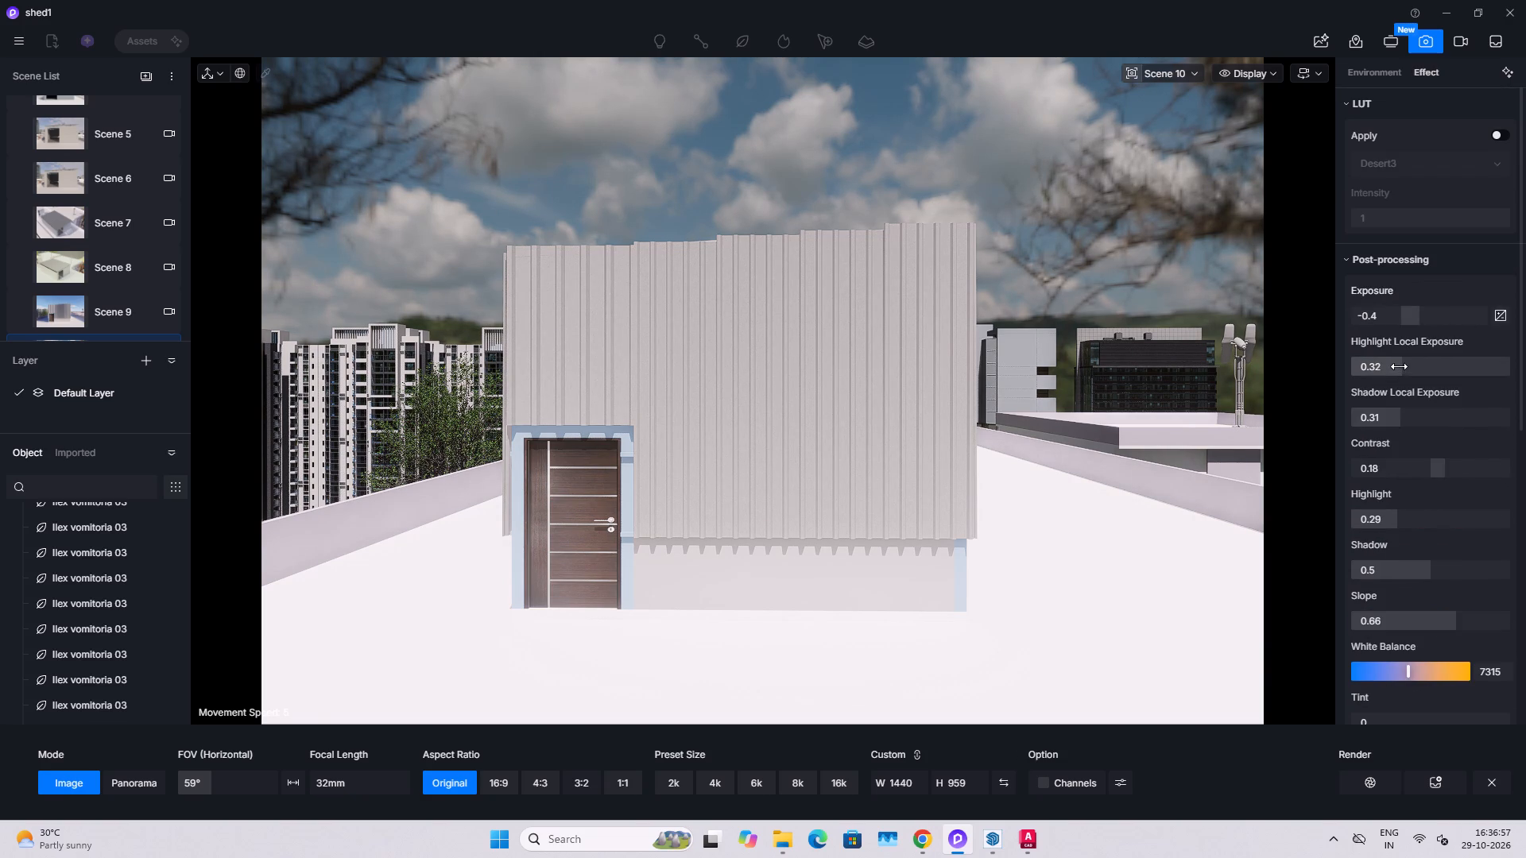
Save the adjusted front view of the shed as a new scene after Scene 10 and select it.
scroll(39, 295, down, 3)
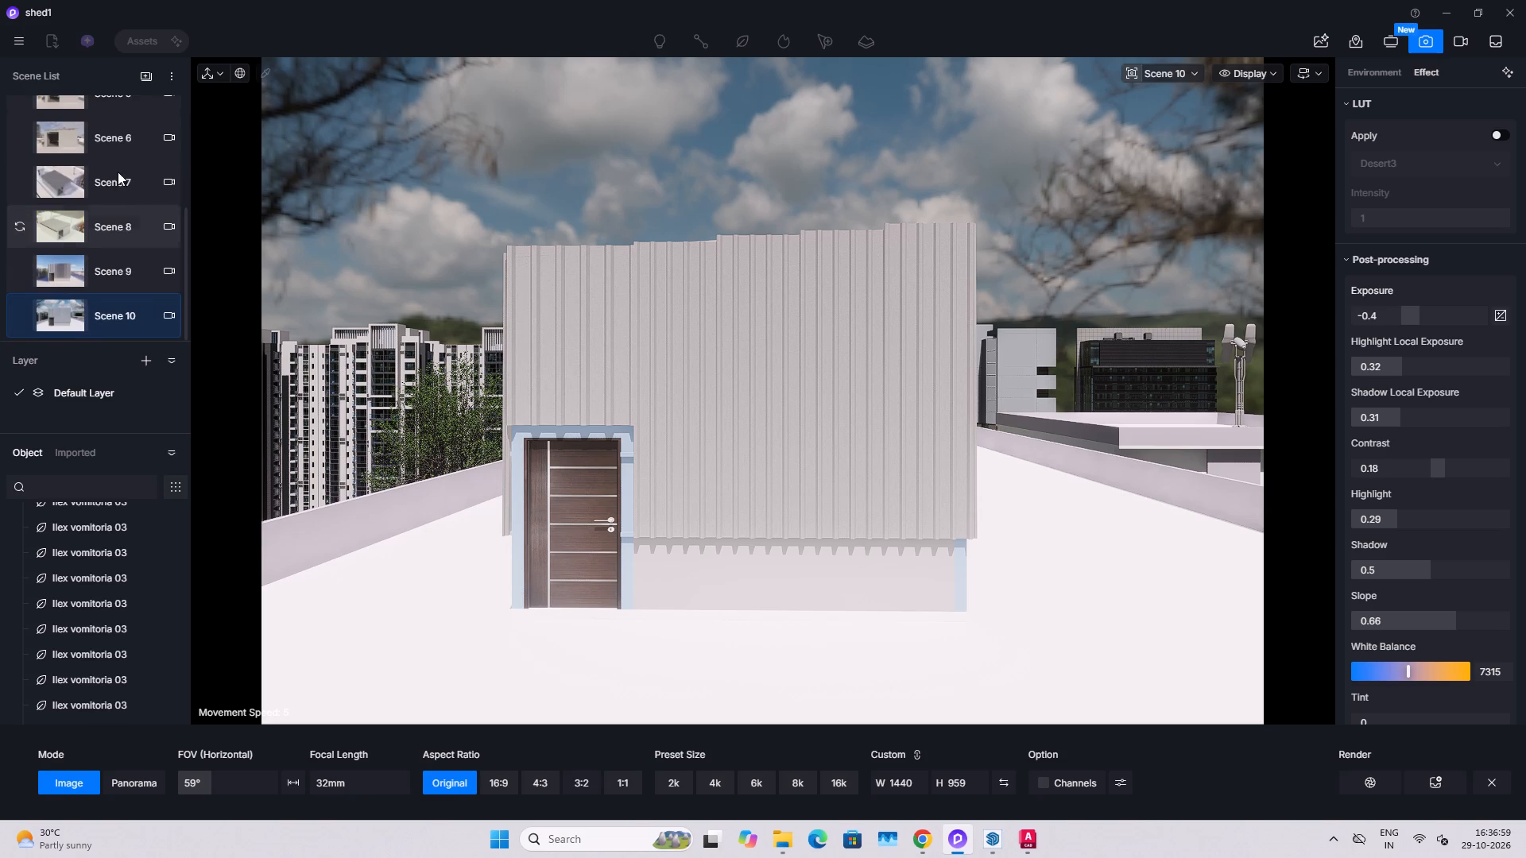
click(142, 76)
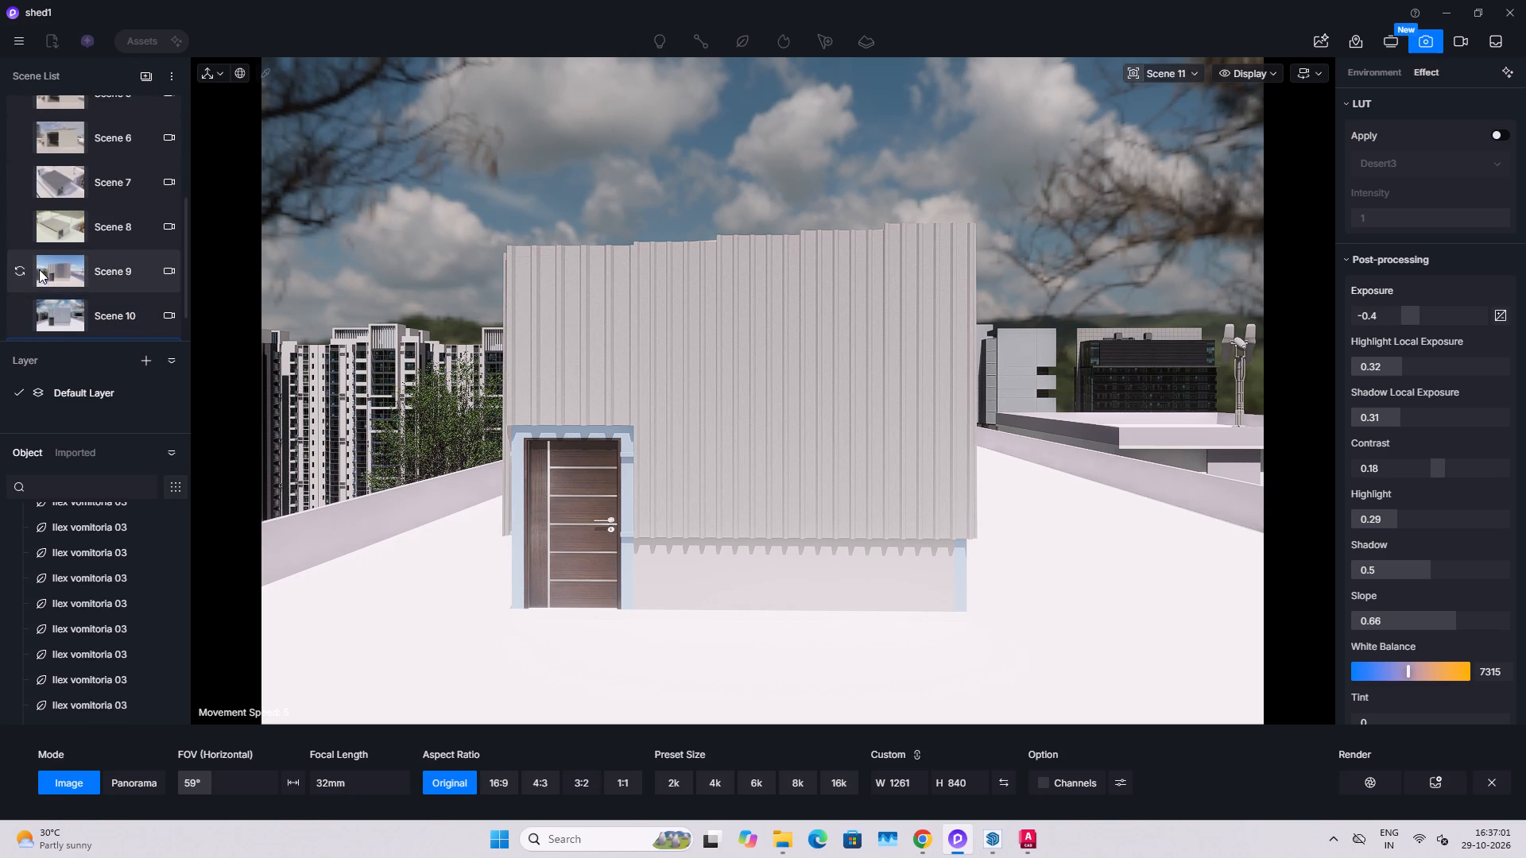
scroll(39, 270, down, 2)
click(55, 320)
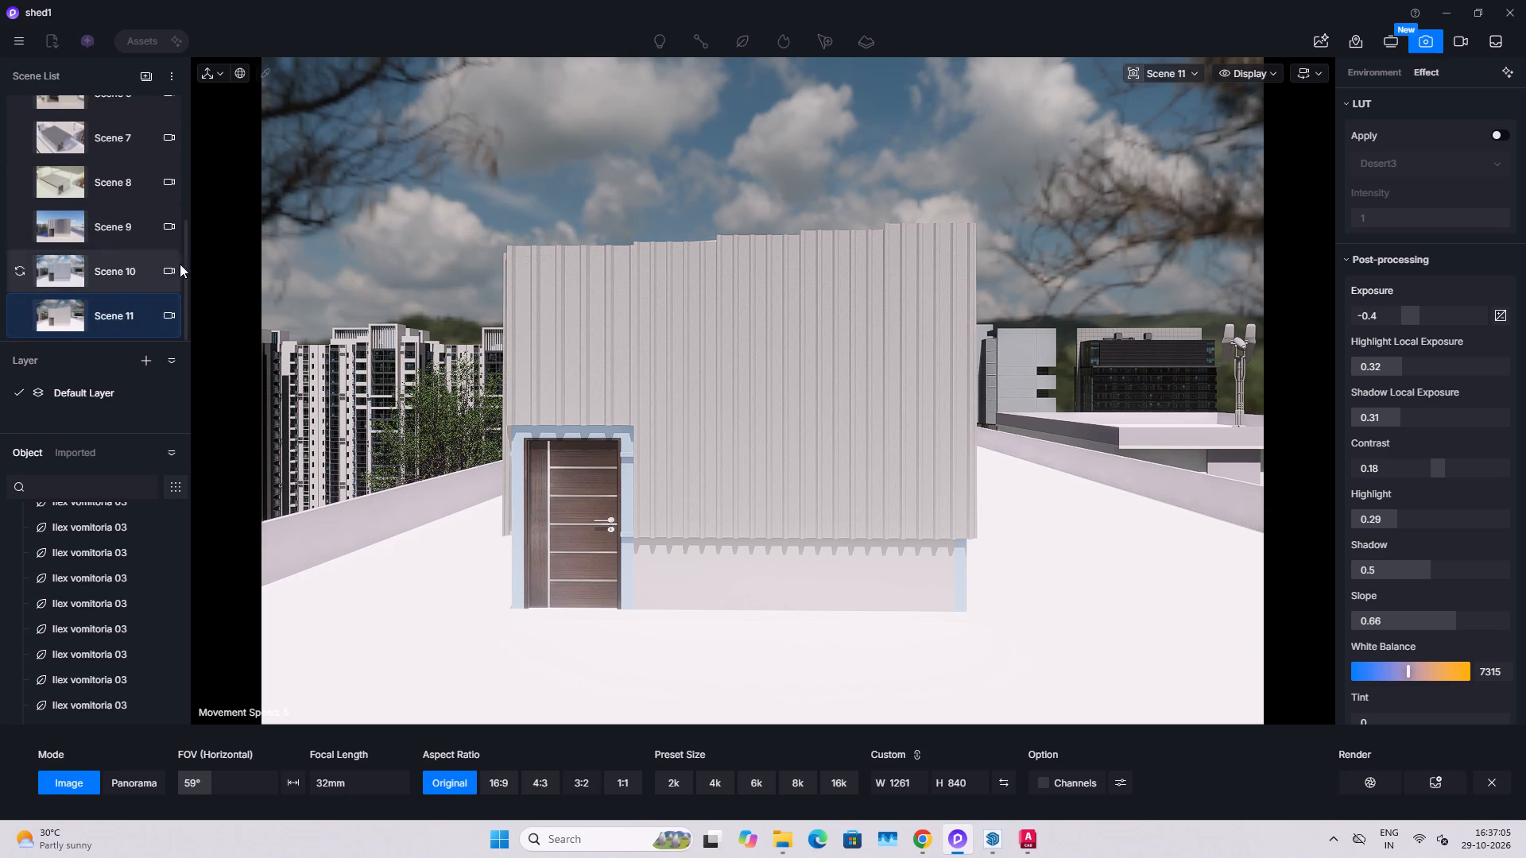
key(Escape)
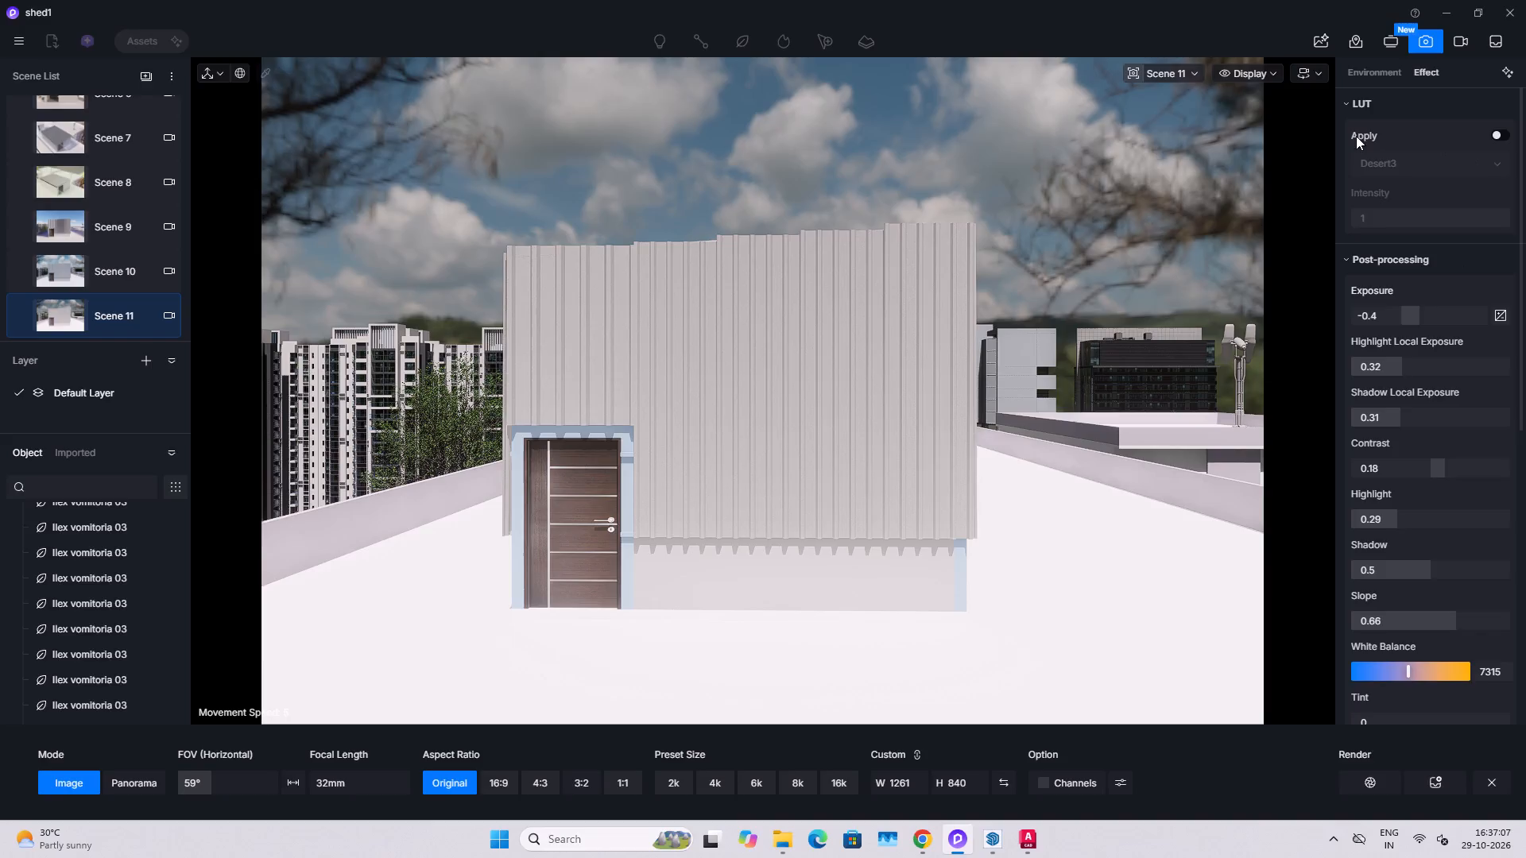
Start an image render at the 2k preset size and choose the NEW folder inside SHED as its save location.
click(671, 779)
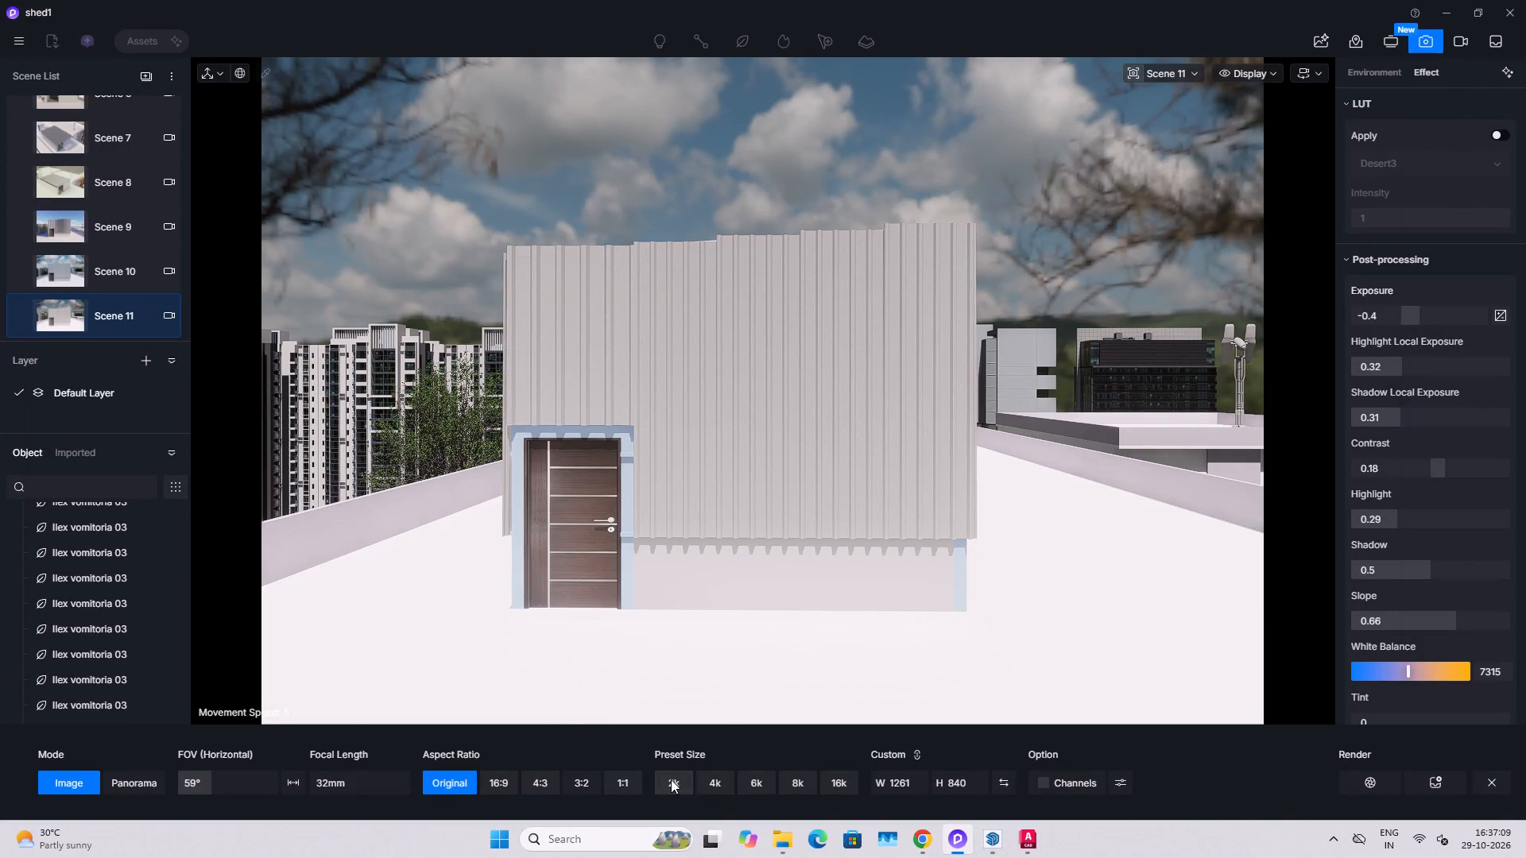
click(1369, 783)
scroll(148, 247, down, 3)
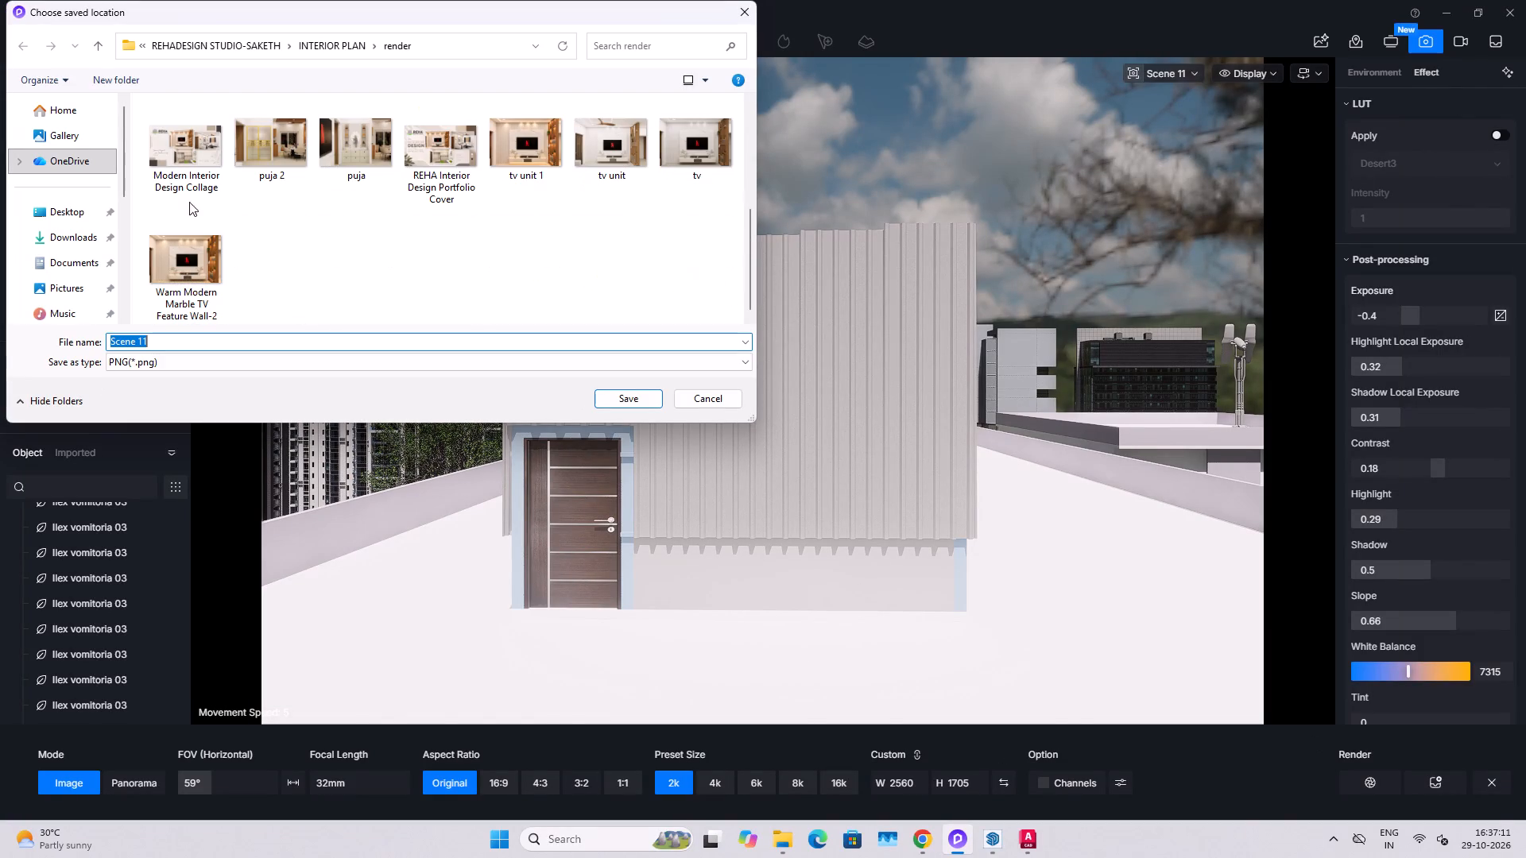
click(223, 39)
scroll(224, 210, down, 4)
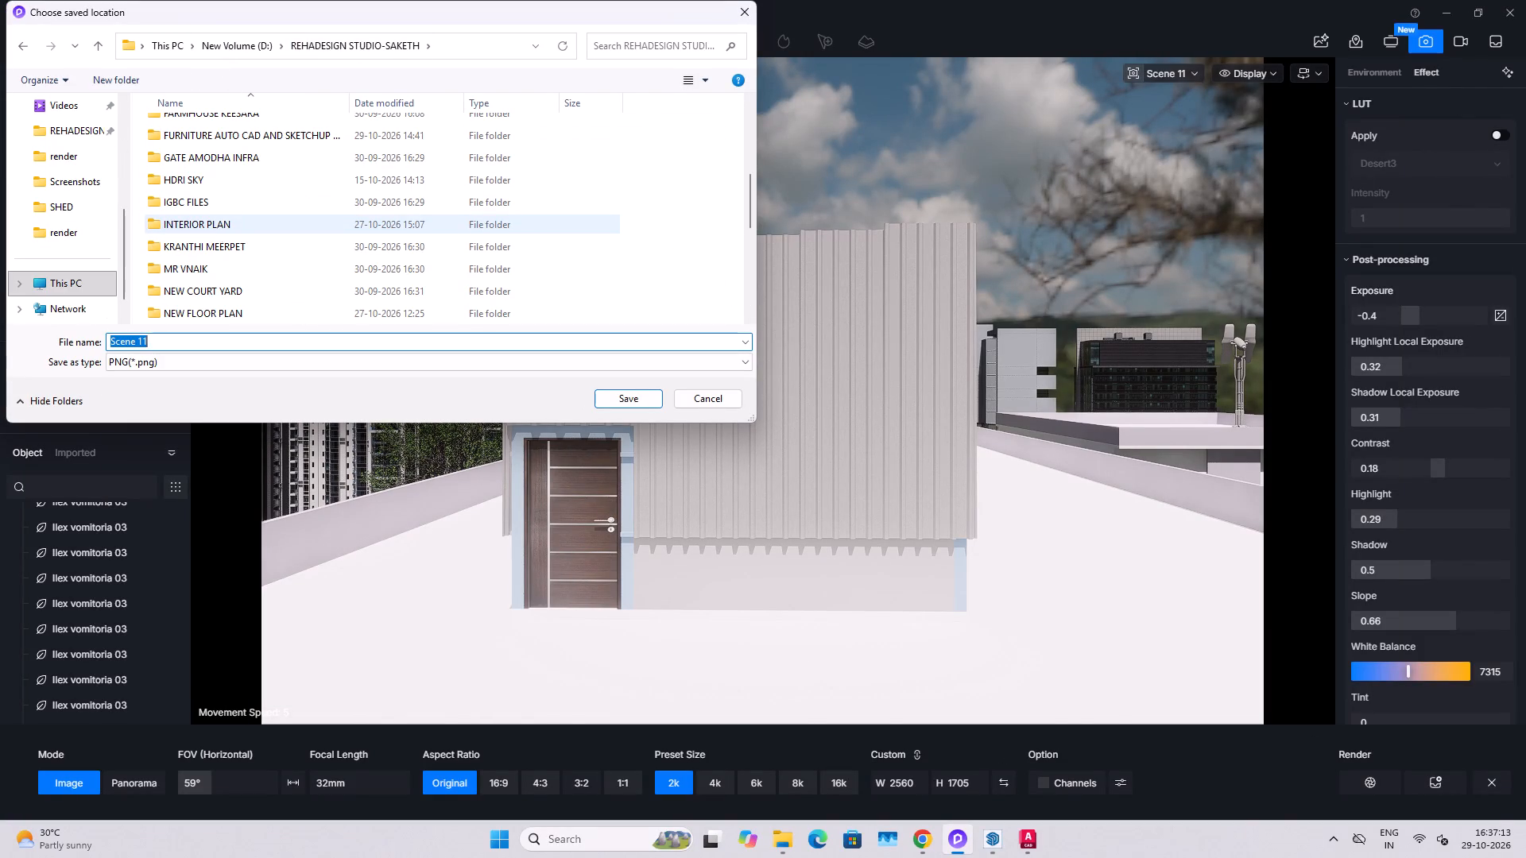
key(s)
scroll(214, 235, up, 8)
scroll(188, 185, down, 7)
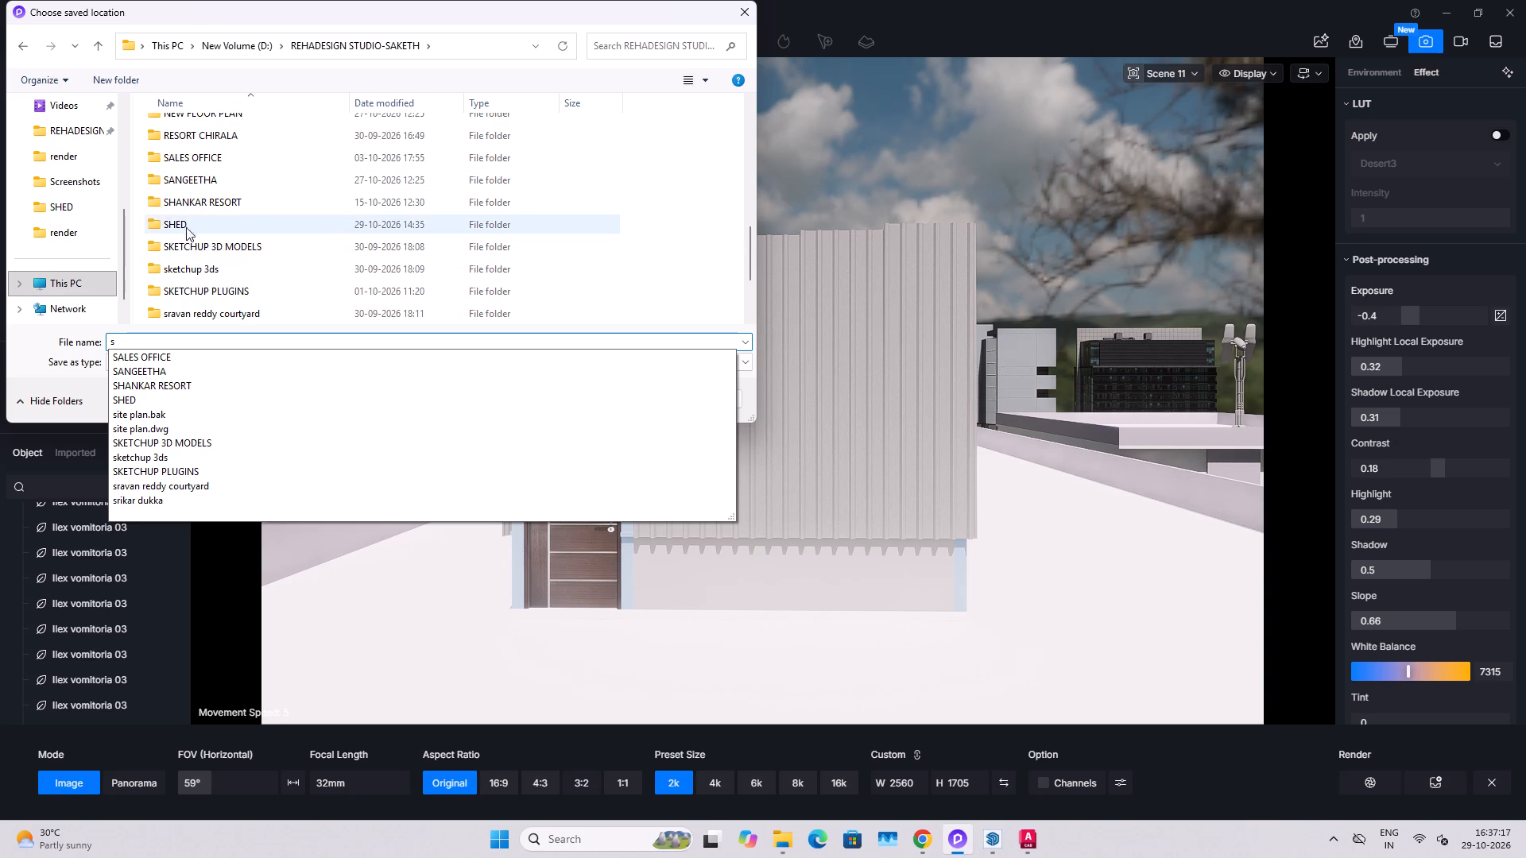
double_click(186, 221)
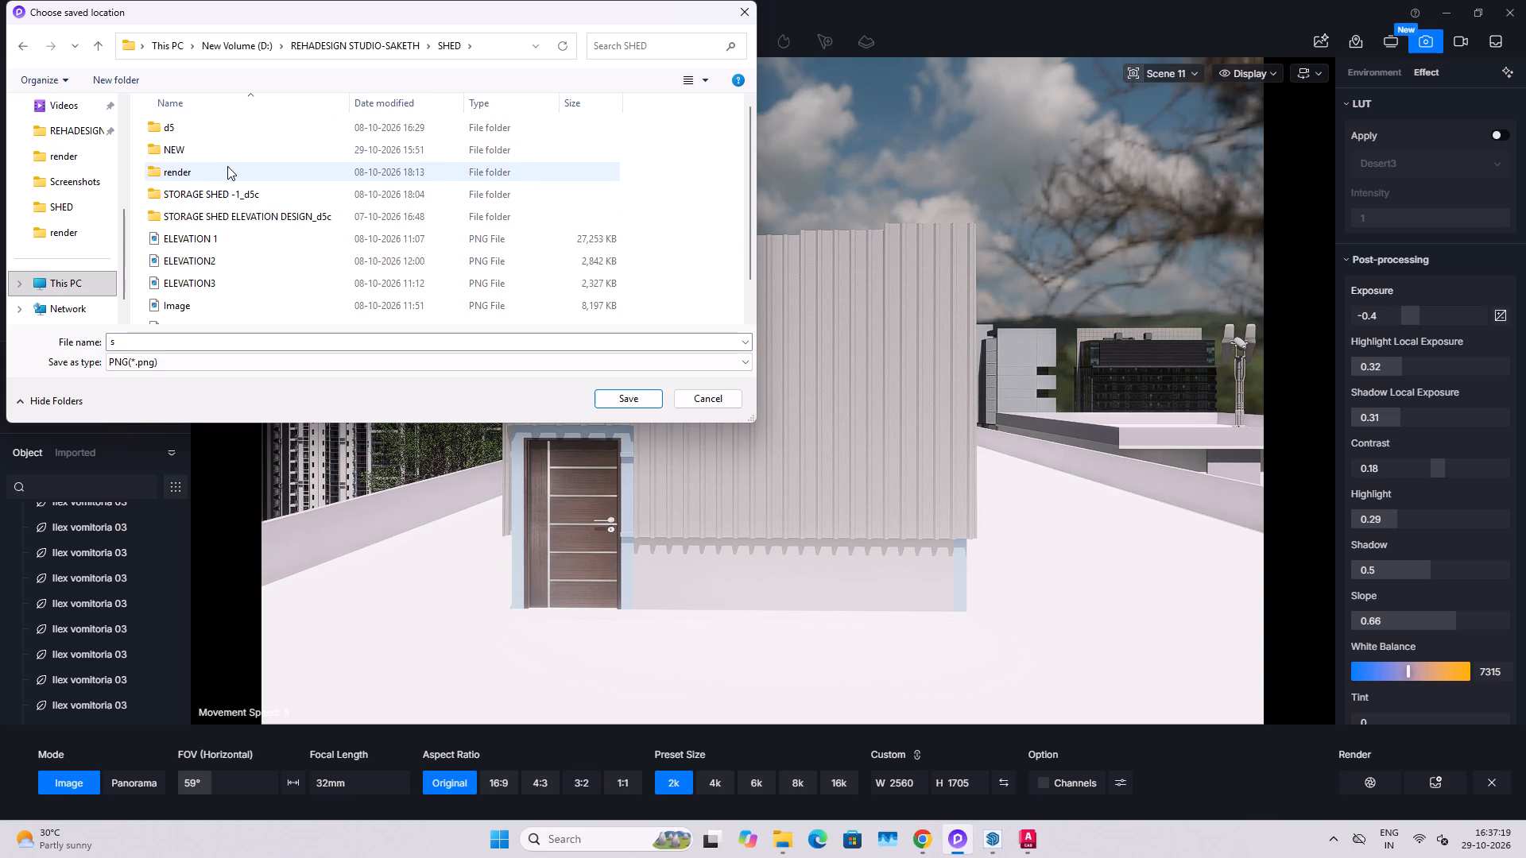
double_click(227, 169)
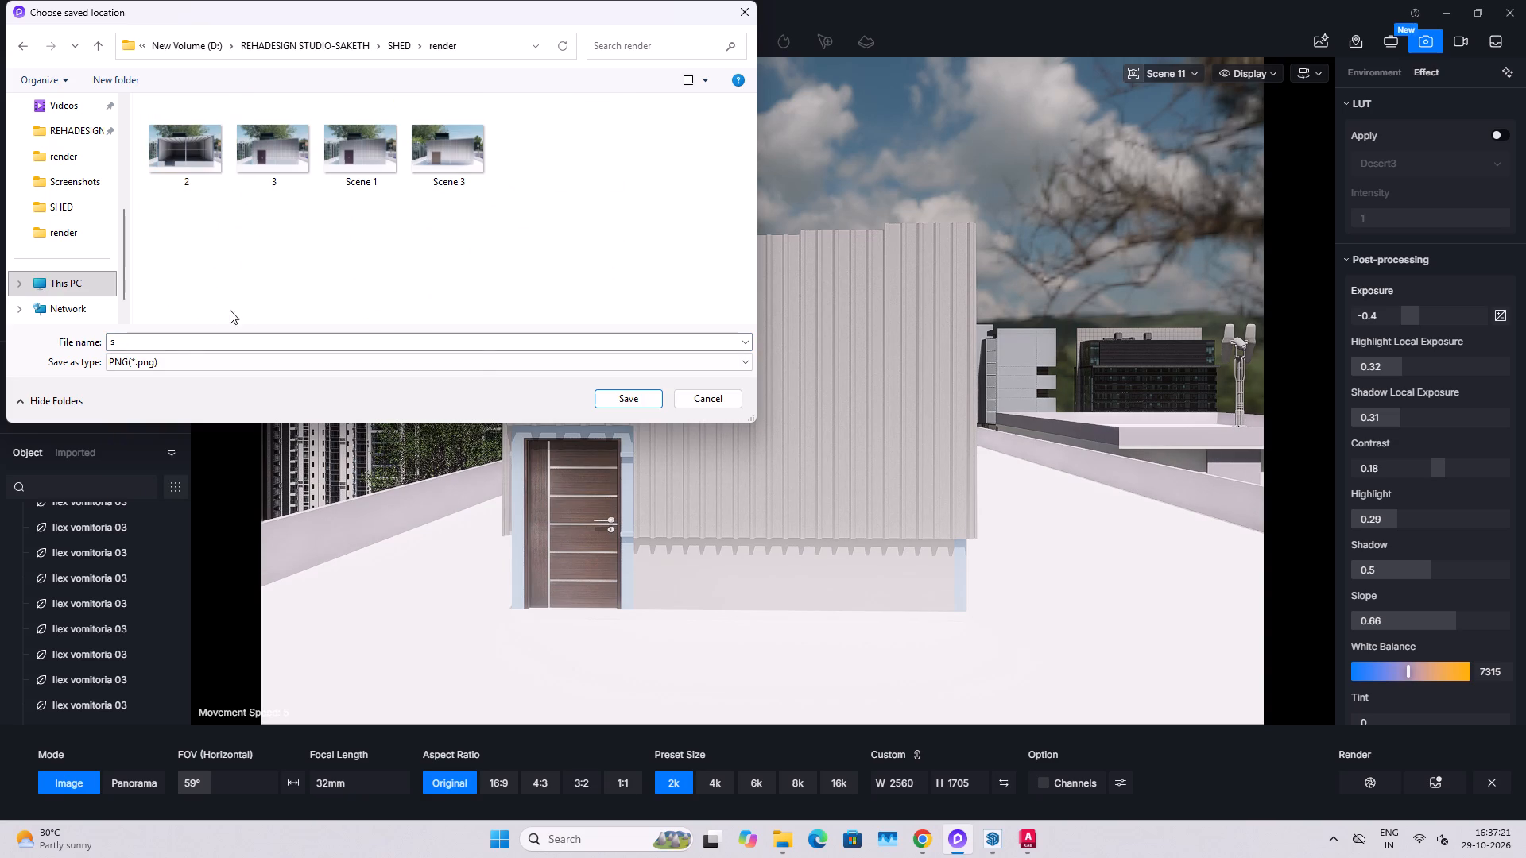
click(394, 52)
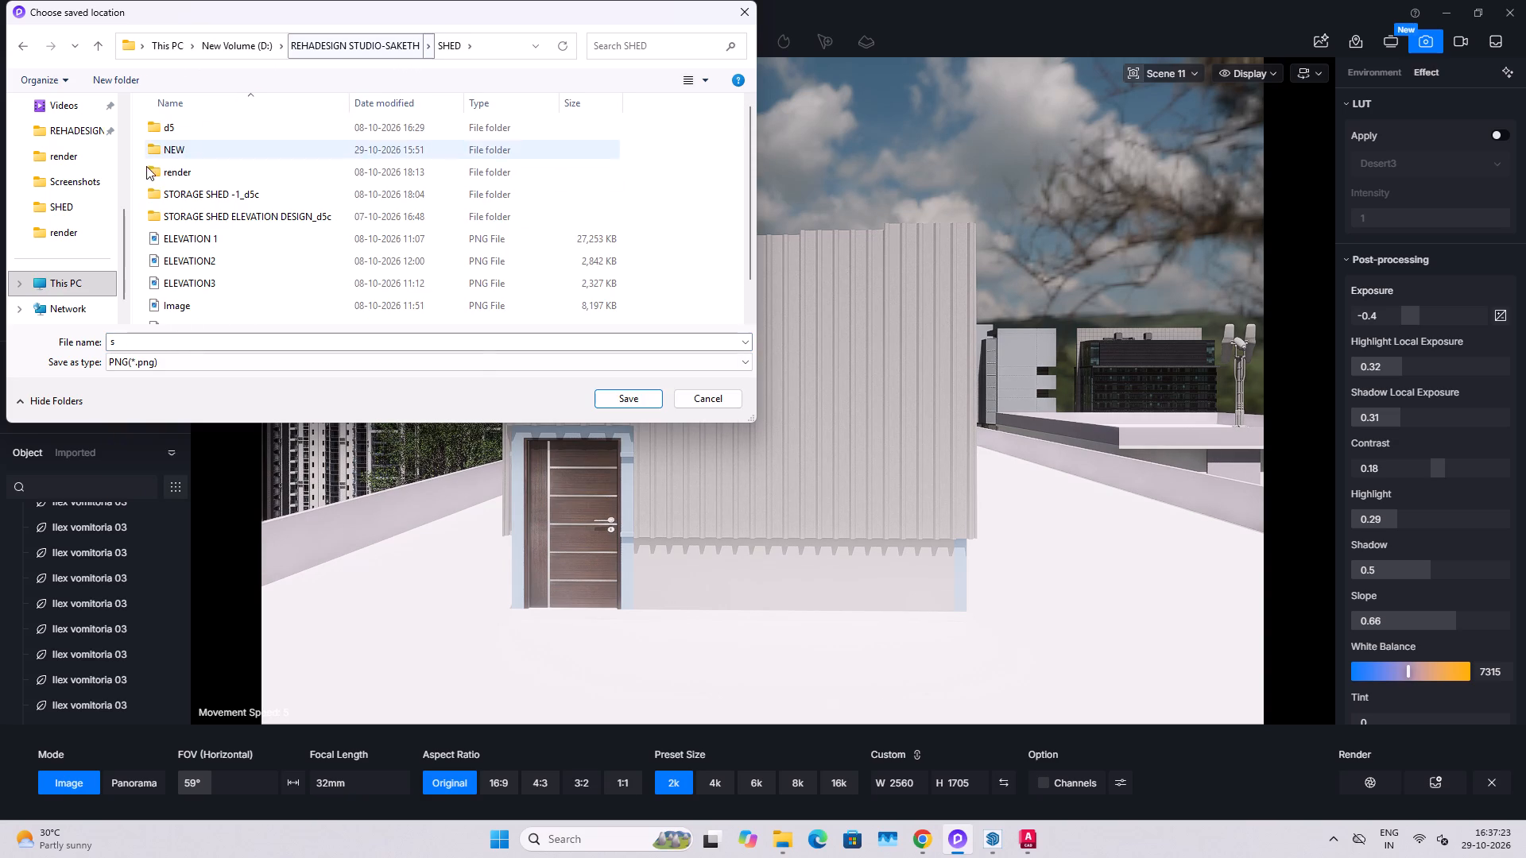
double_click(199, 149)
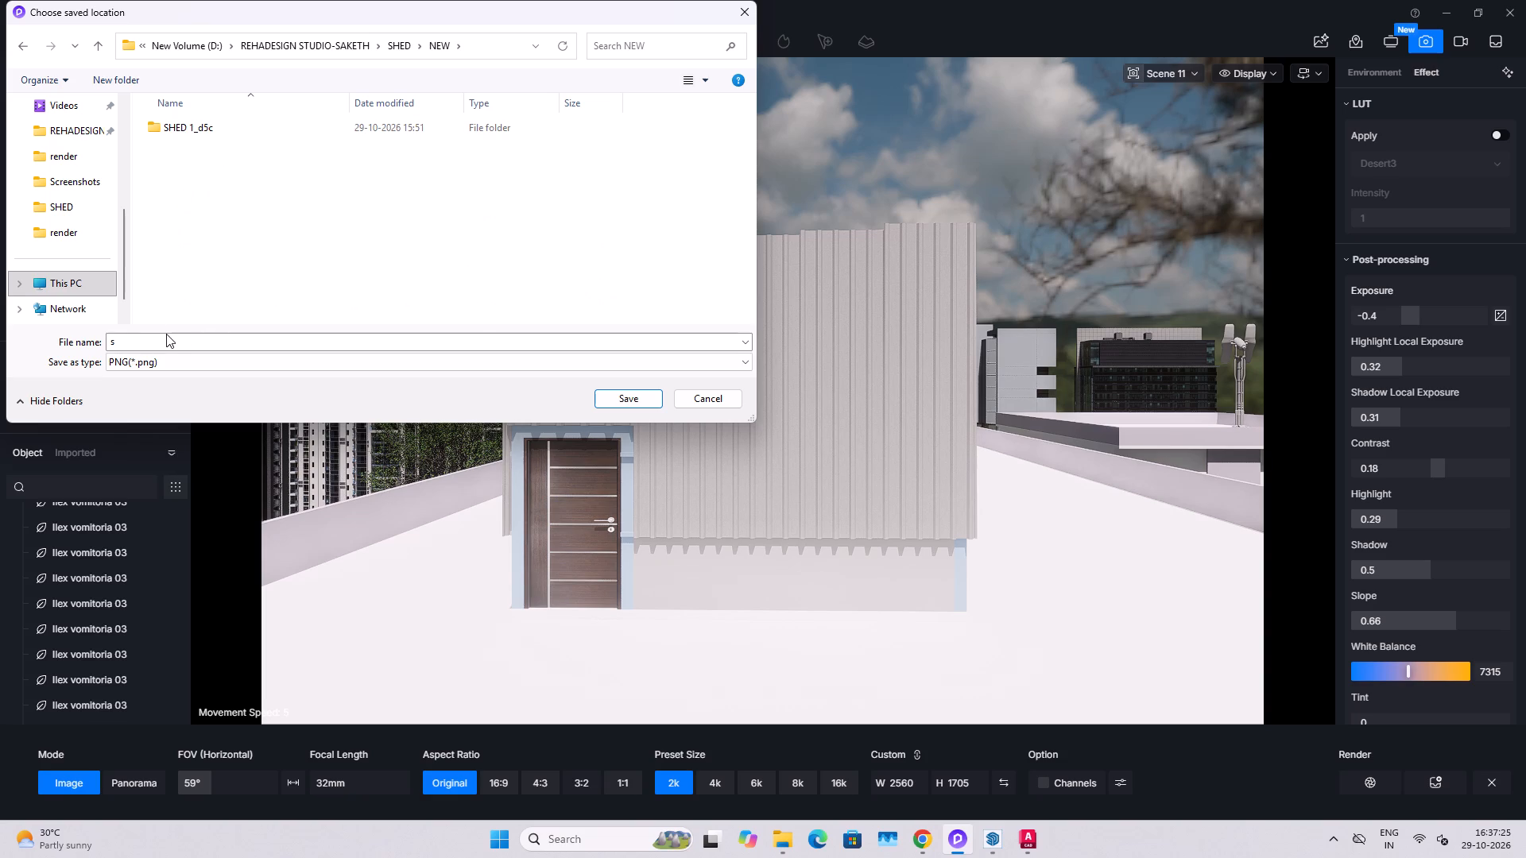
Name the render file shed 12, save it as PNG and start the rendering.
click(166, 334)
text(shed)
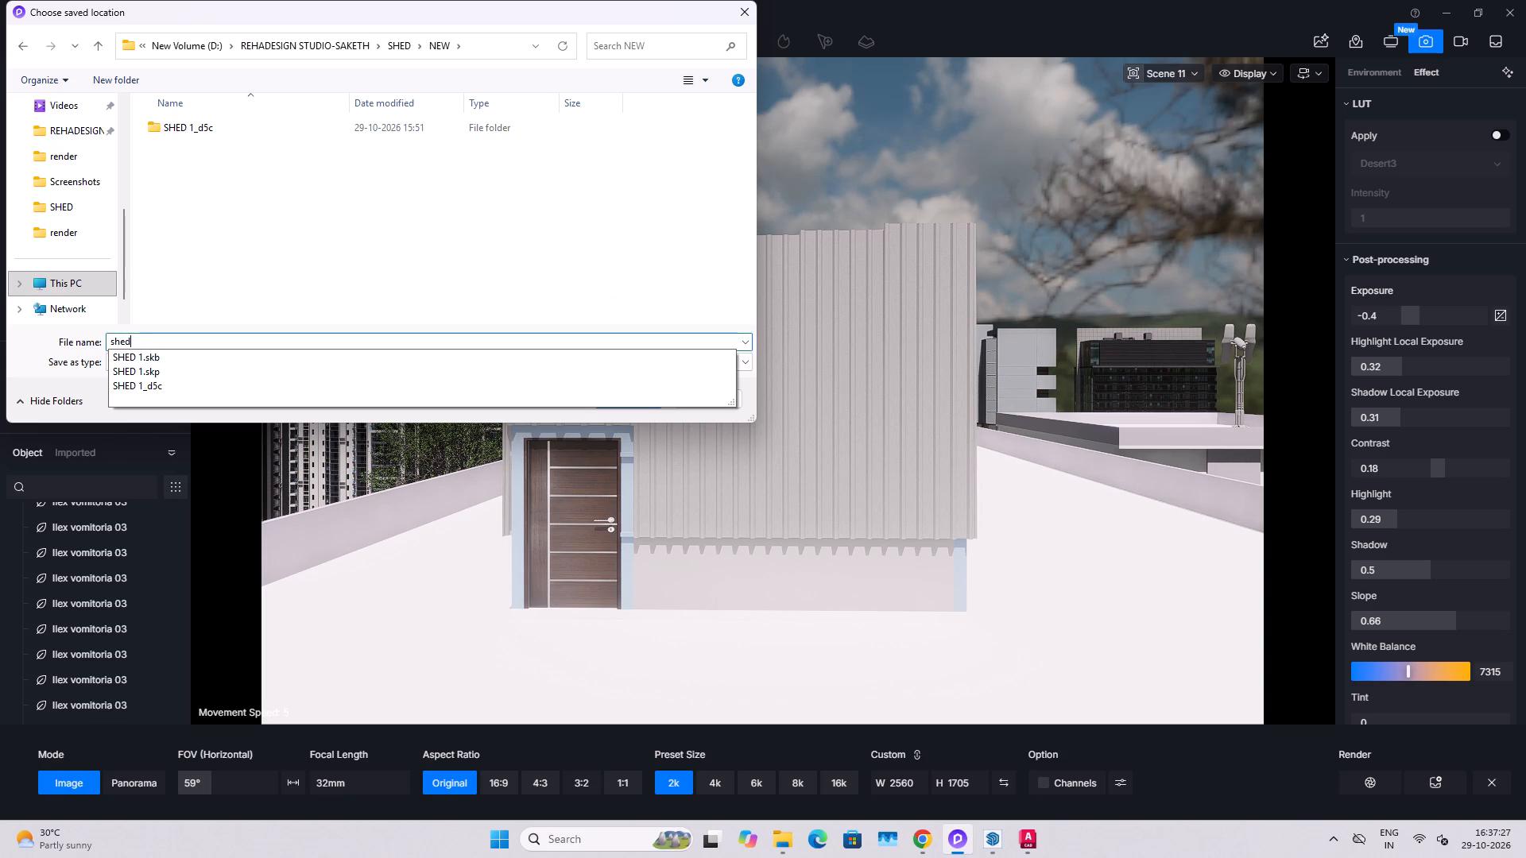
key(space)
text(12)
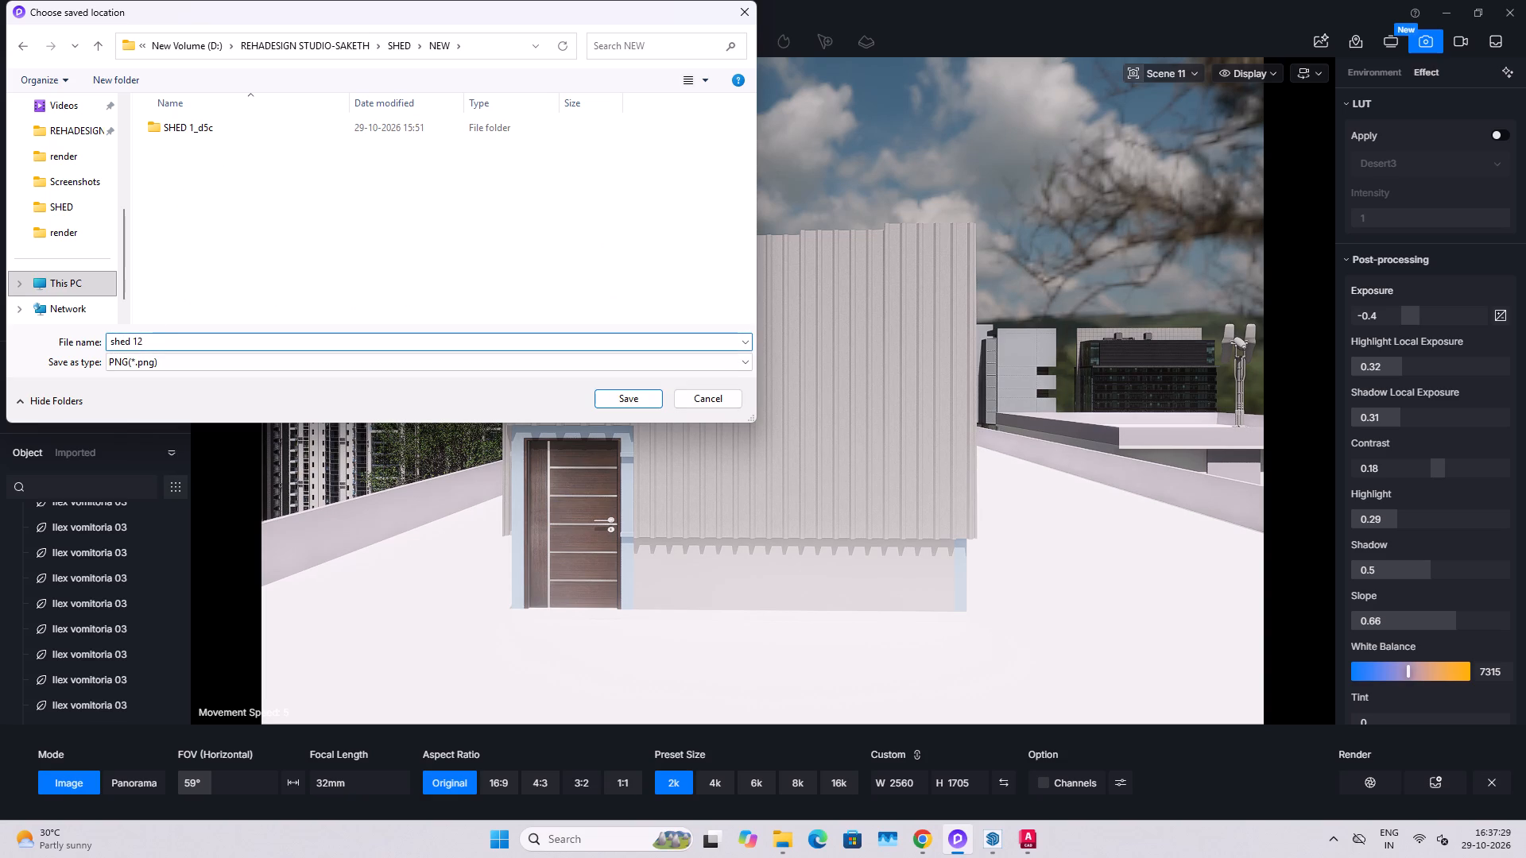
click(622, 405)
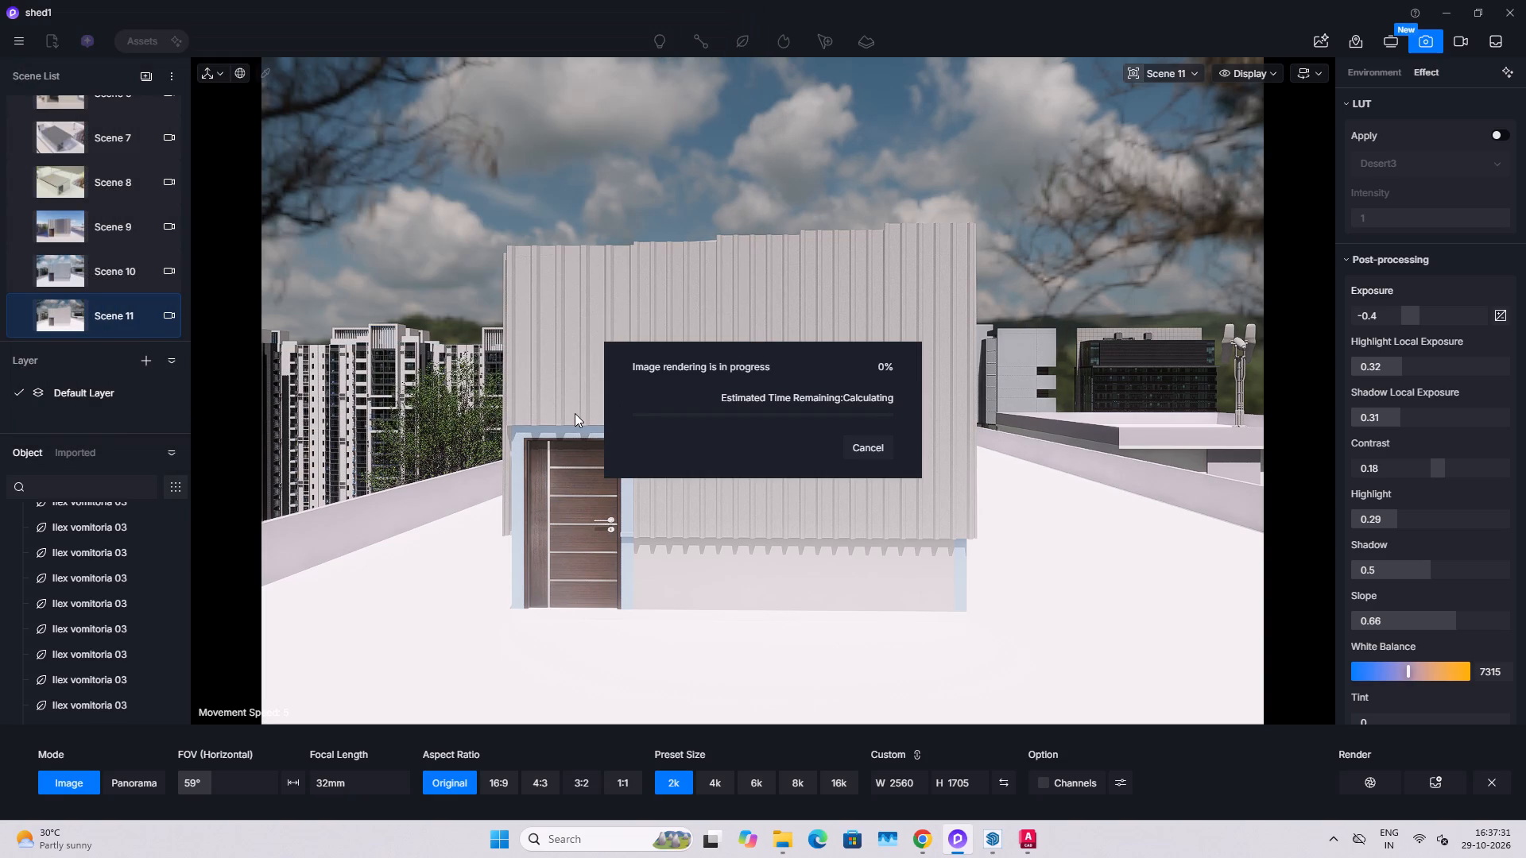
Cancel the running image render of Scene 11 and leave image render mode.
click(893, 452)
click(598, 477)
click(575, 488)
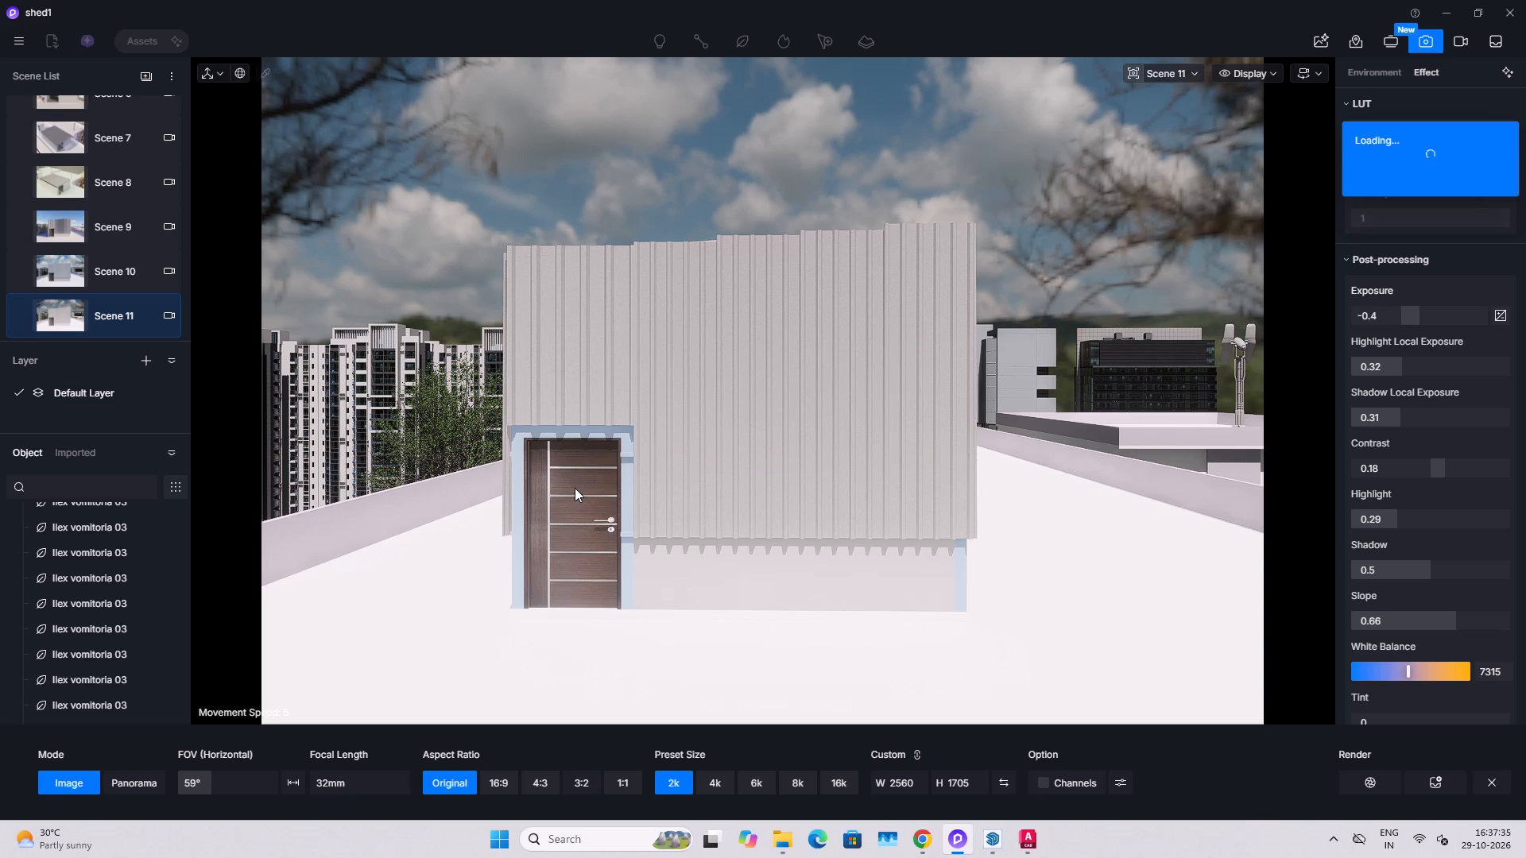
scroll(92, 186, up, 8)
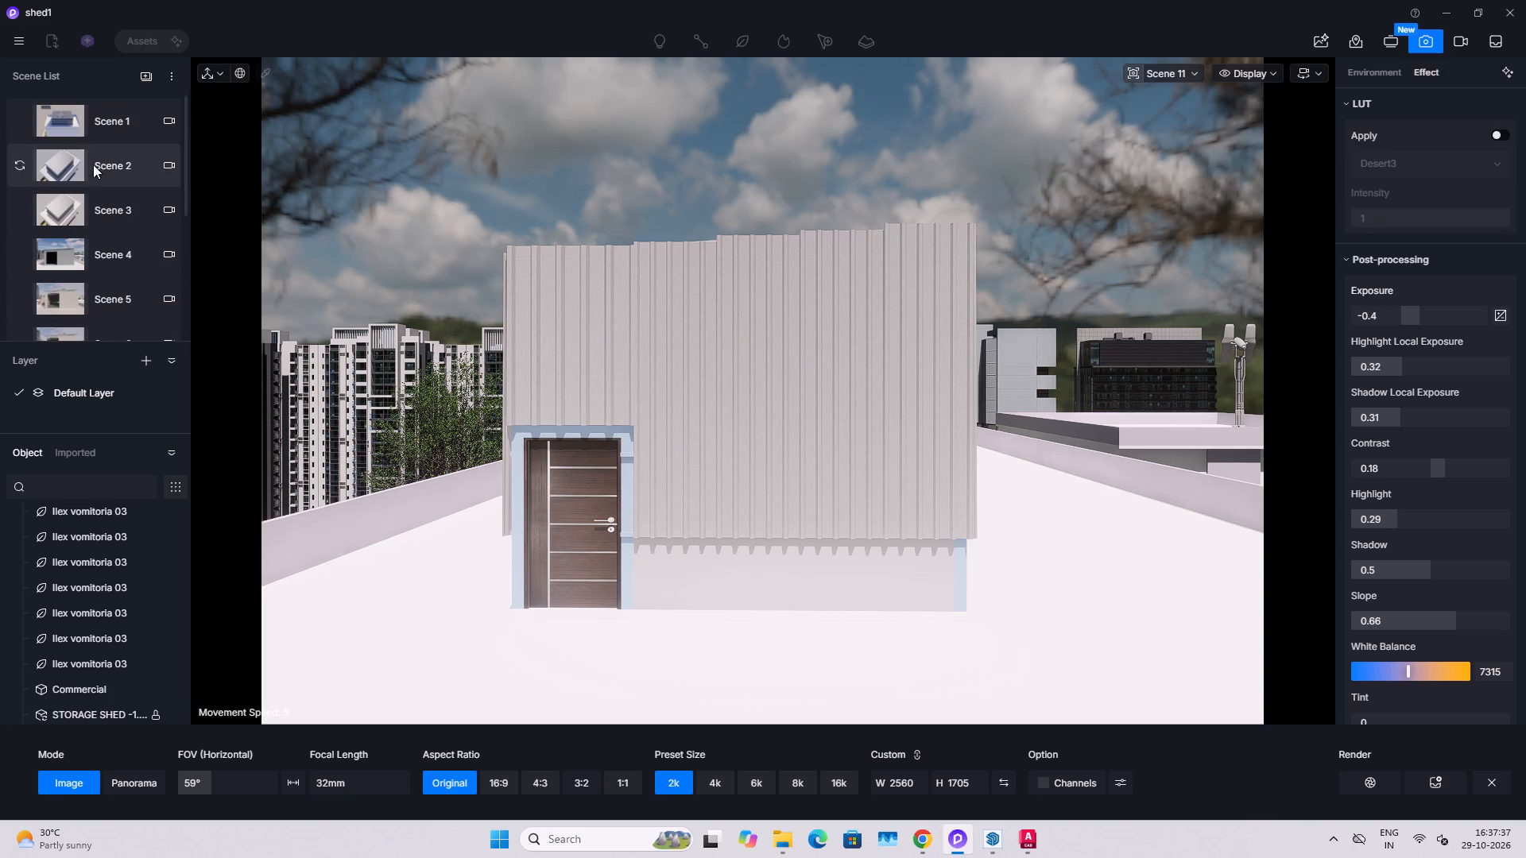
scroll(93, 164, up, 6)
click(1427, 39)
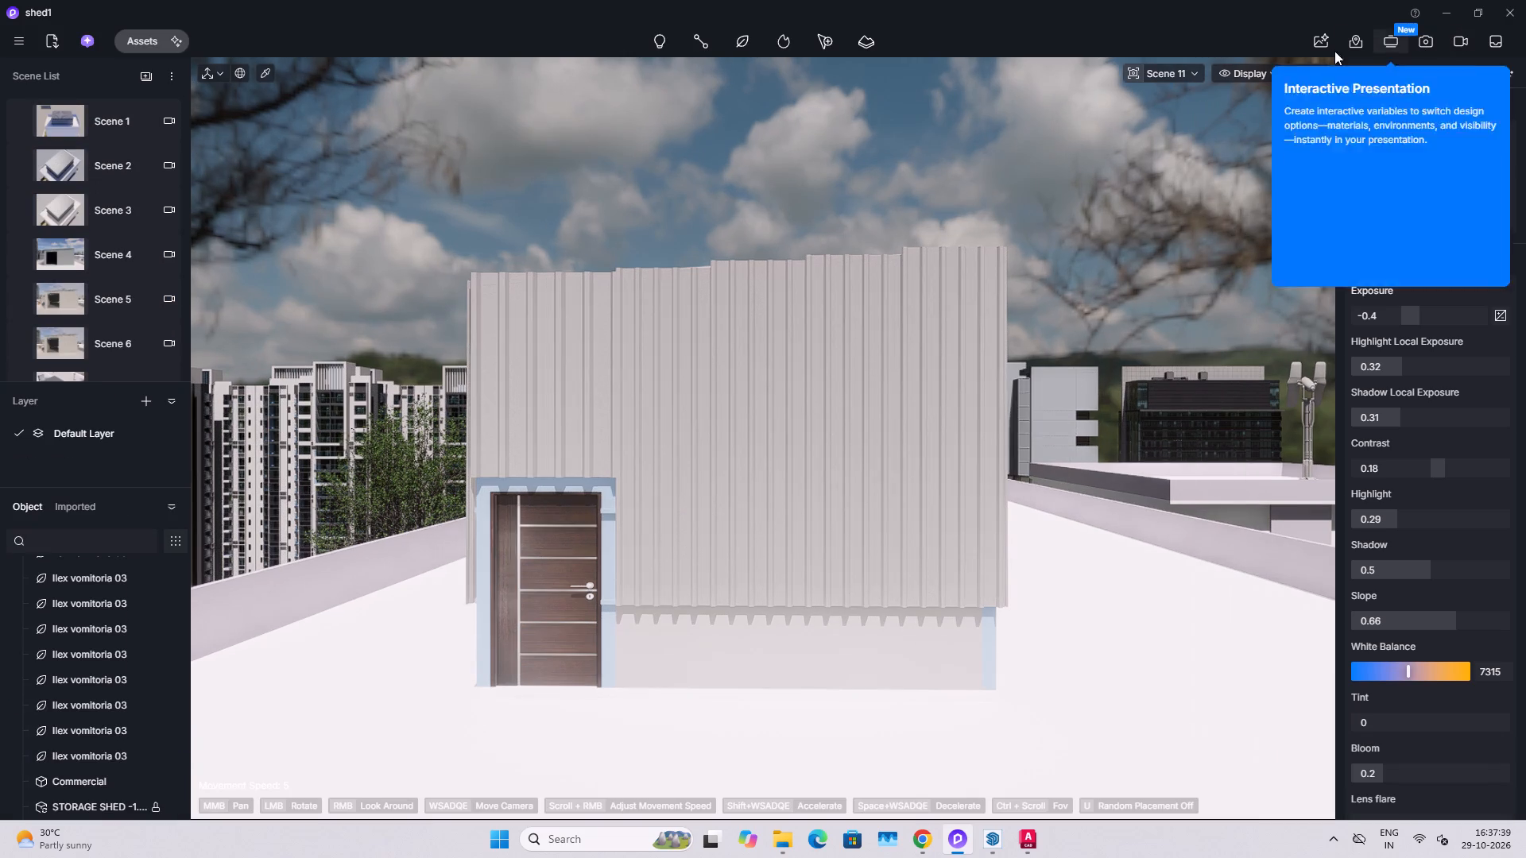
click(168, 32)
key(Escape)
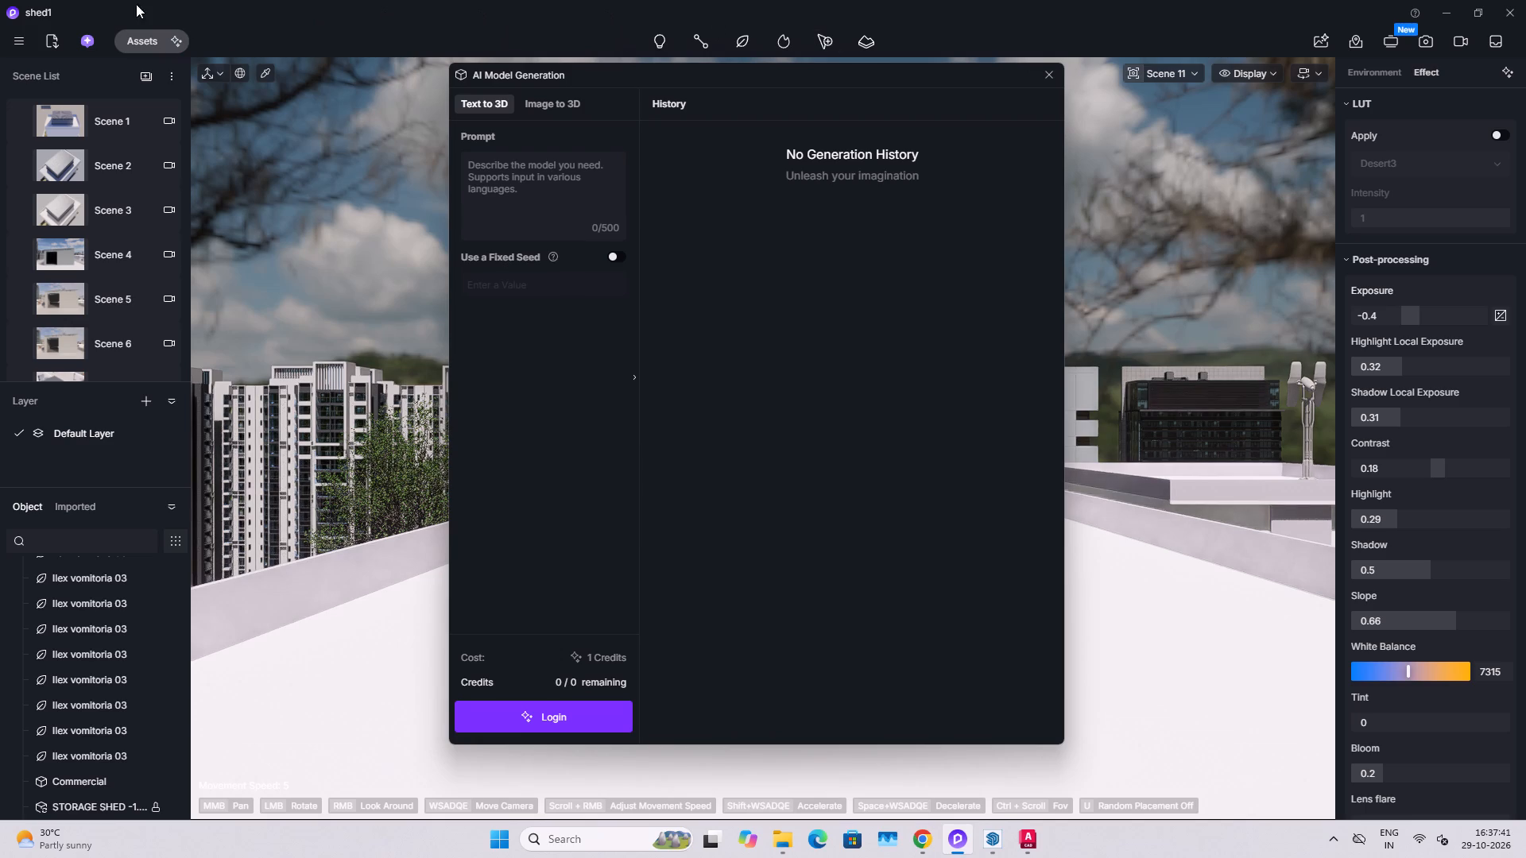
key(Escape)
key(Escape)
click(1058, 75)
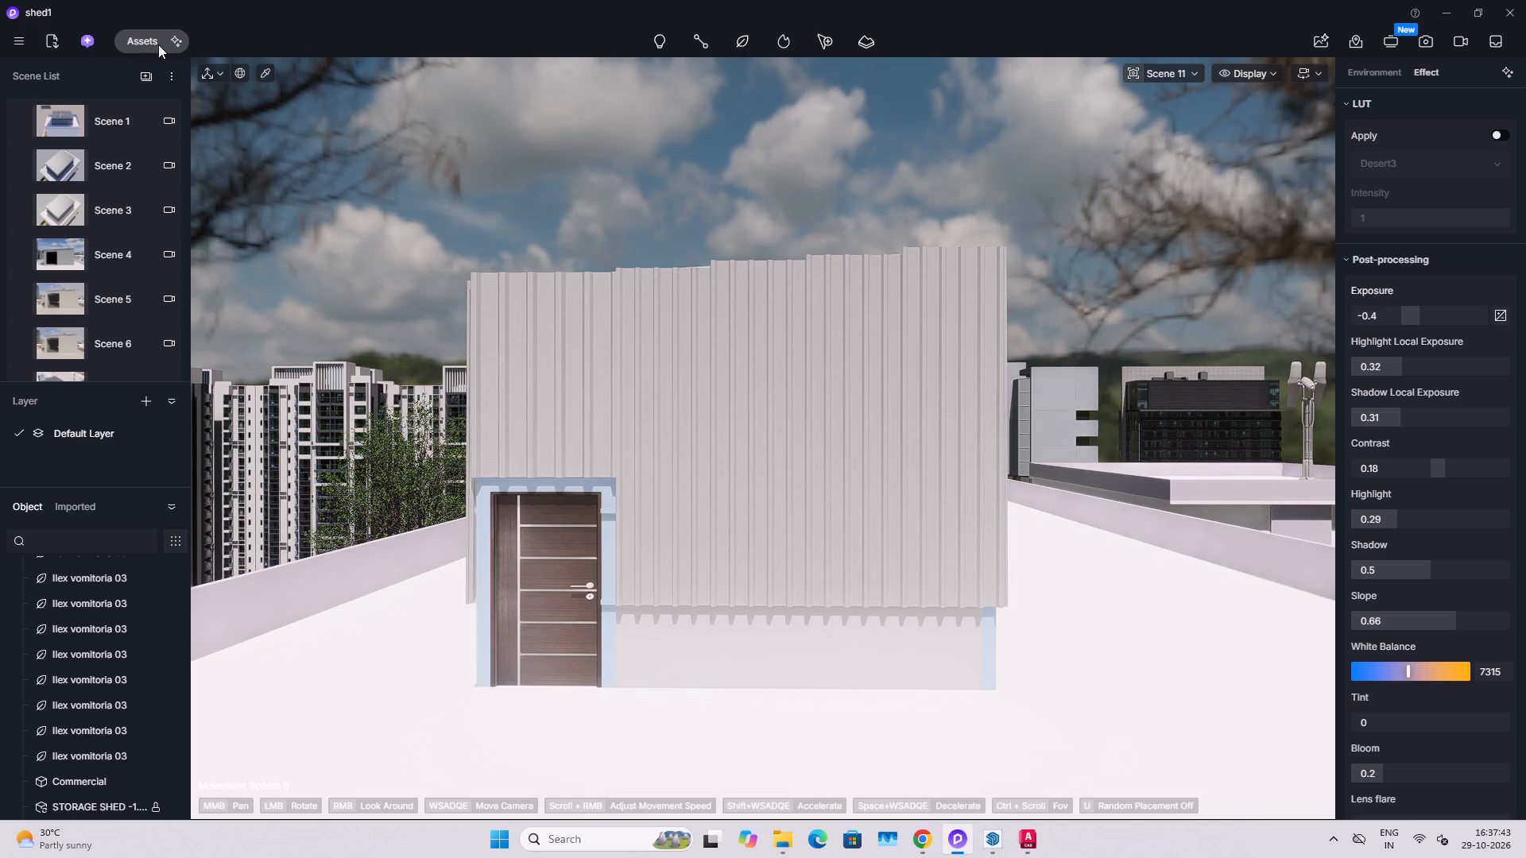
Search the online material library for wood and browse the wood materials on offer.
click(138, 44)
click(132, 137)
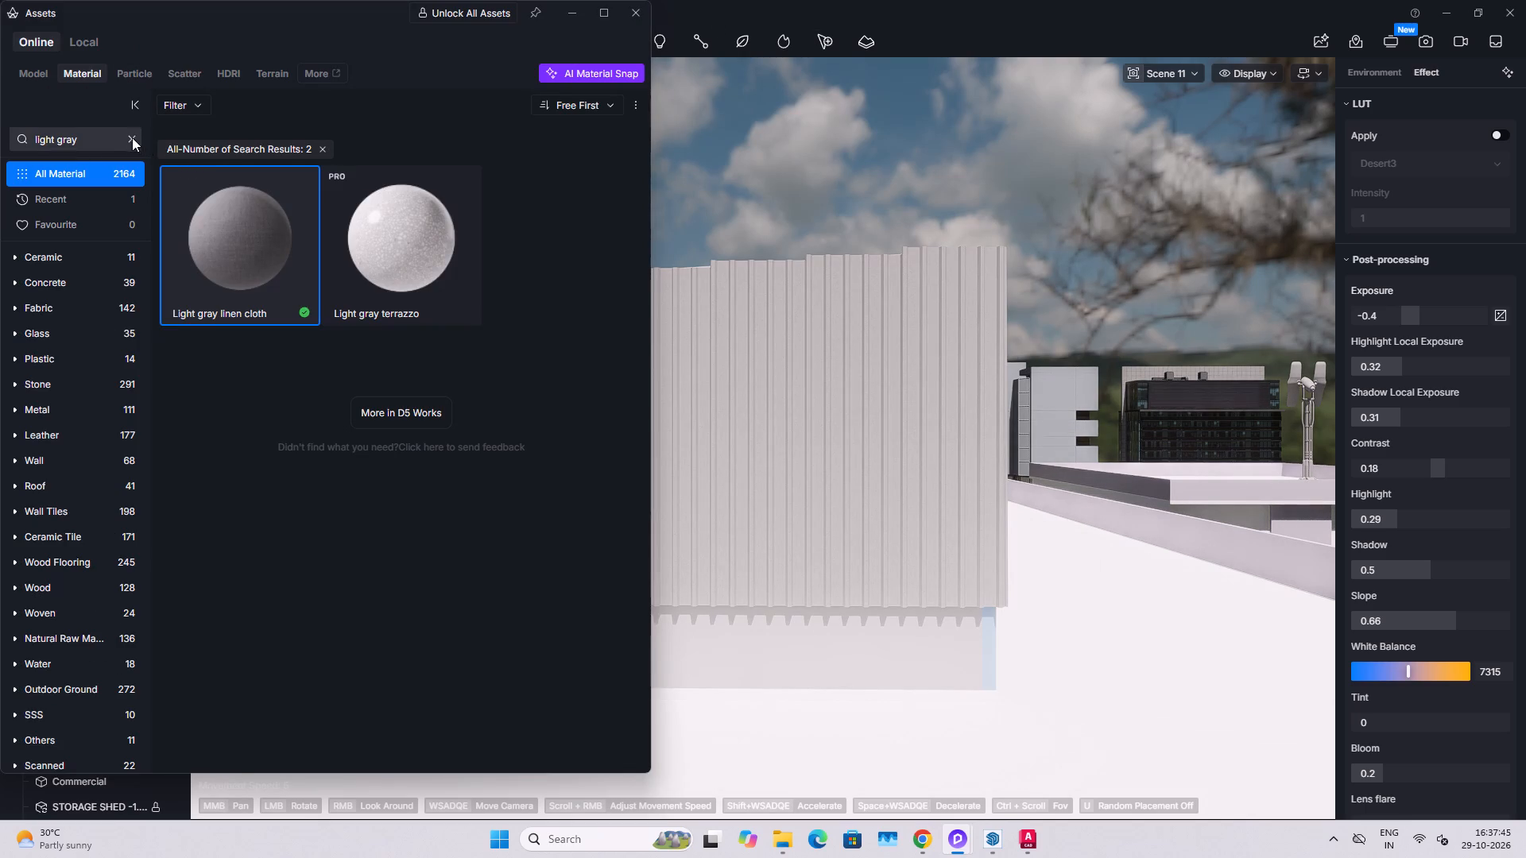
click(95, 137)
text(wood)
key(Return)
scroll(428, 435, down, 2)
scroll(554, 476, down, 3)
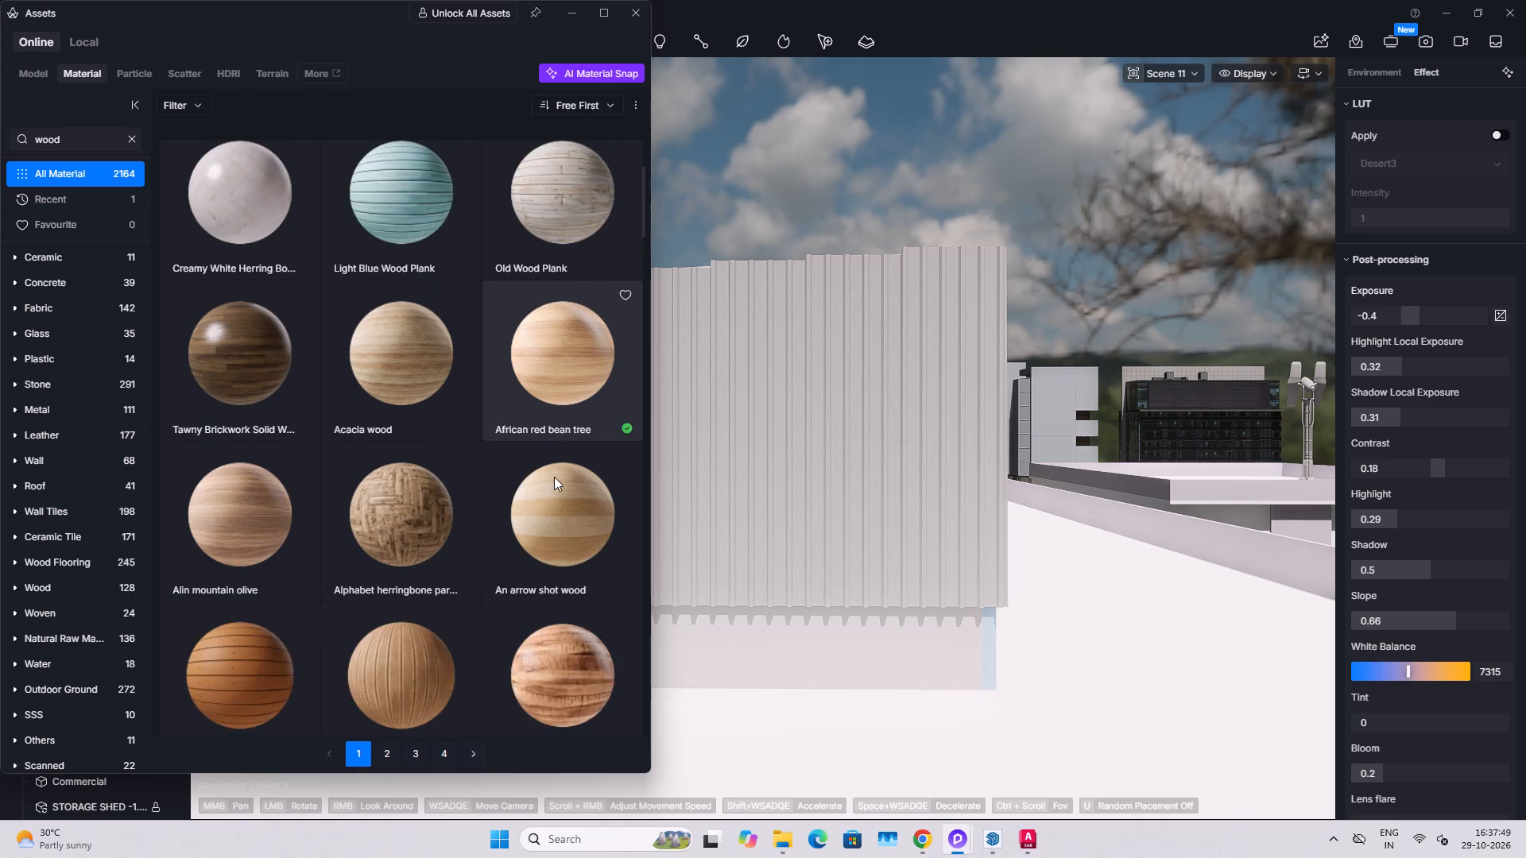
scroll(554, 477, down, 14)
scroll(552, 489, up, 2)
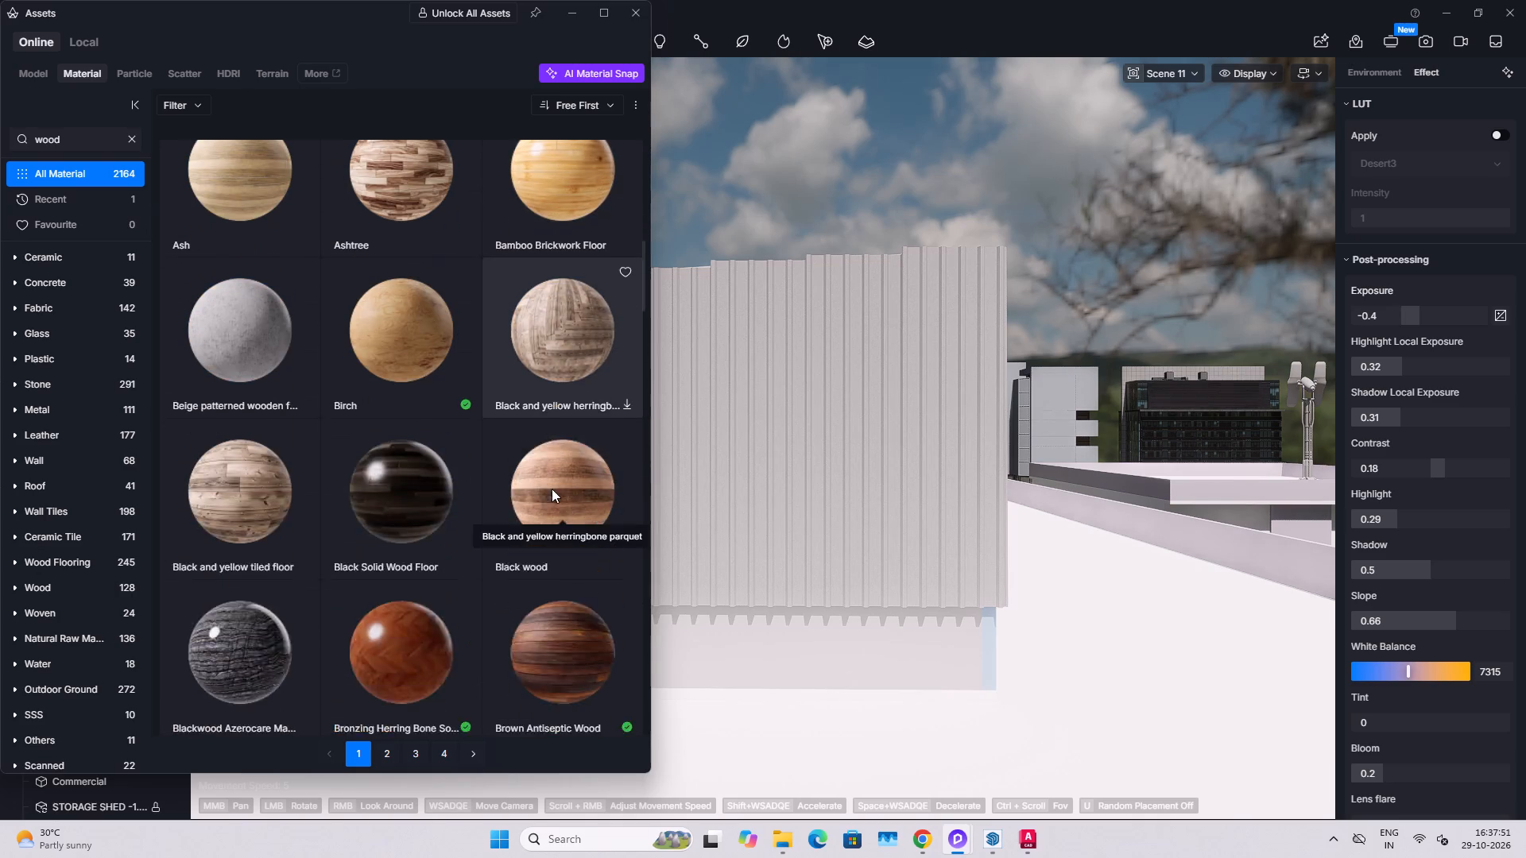
scroll(552, 489, up, 2)
scroll(551, 488, down, 8)
Apply the Brown Cherry Wood material to the shed's door and end the material picking.
click(400, 631)
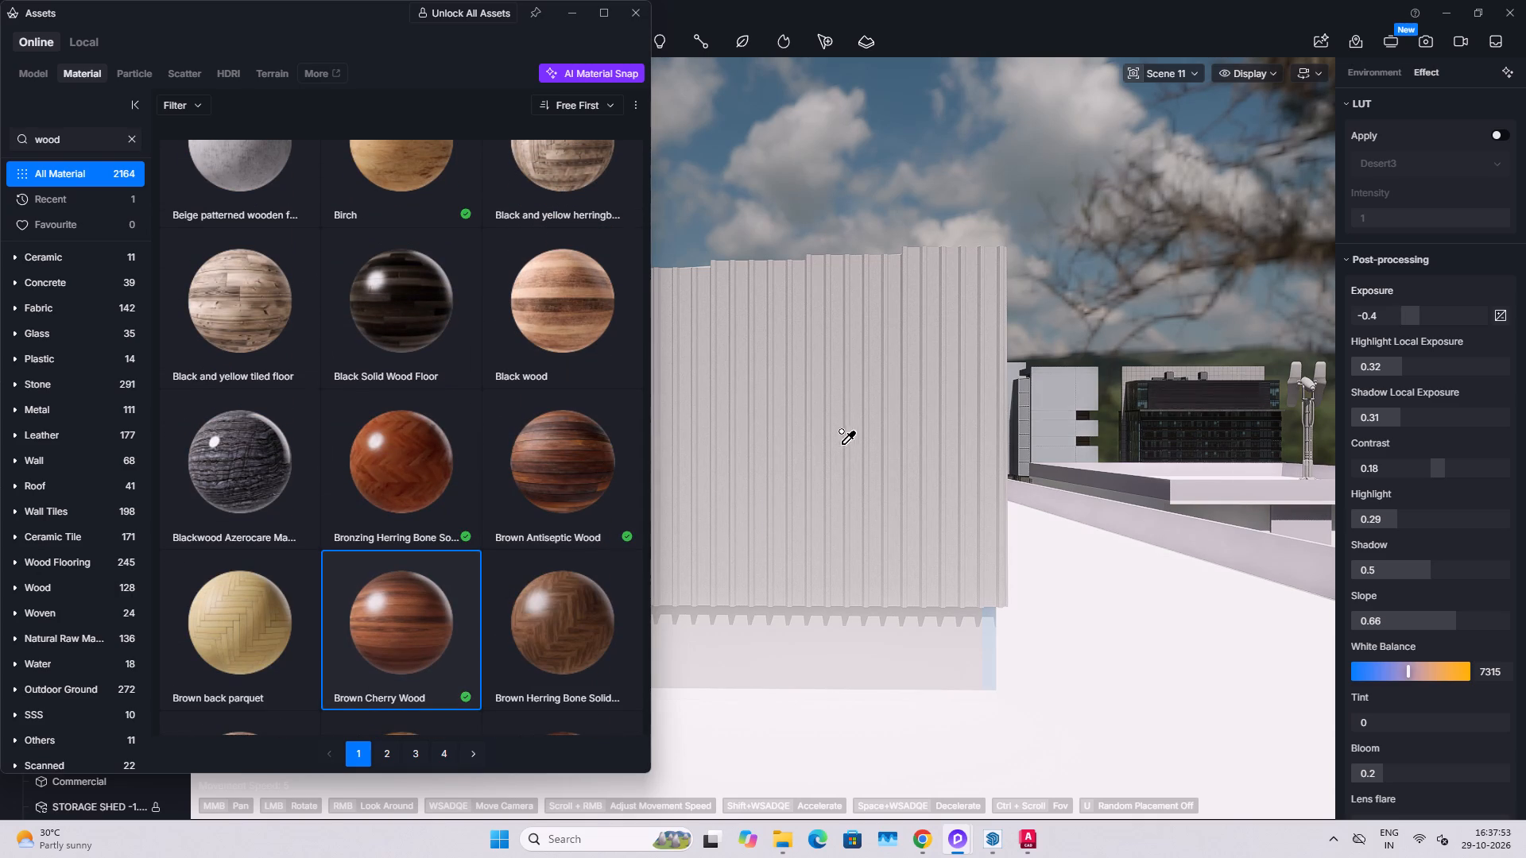
click(629, 19)
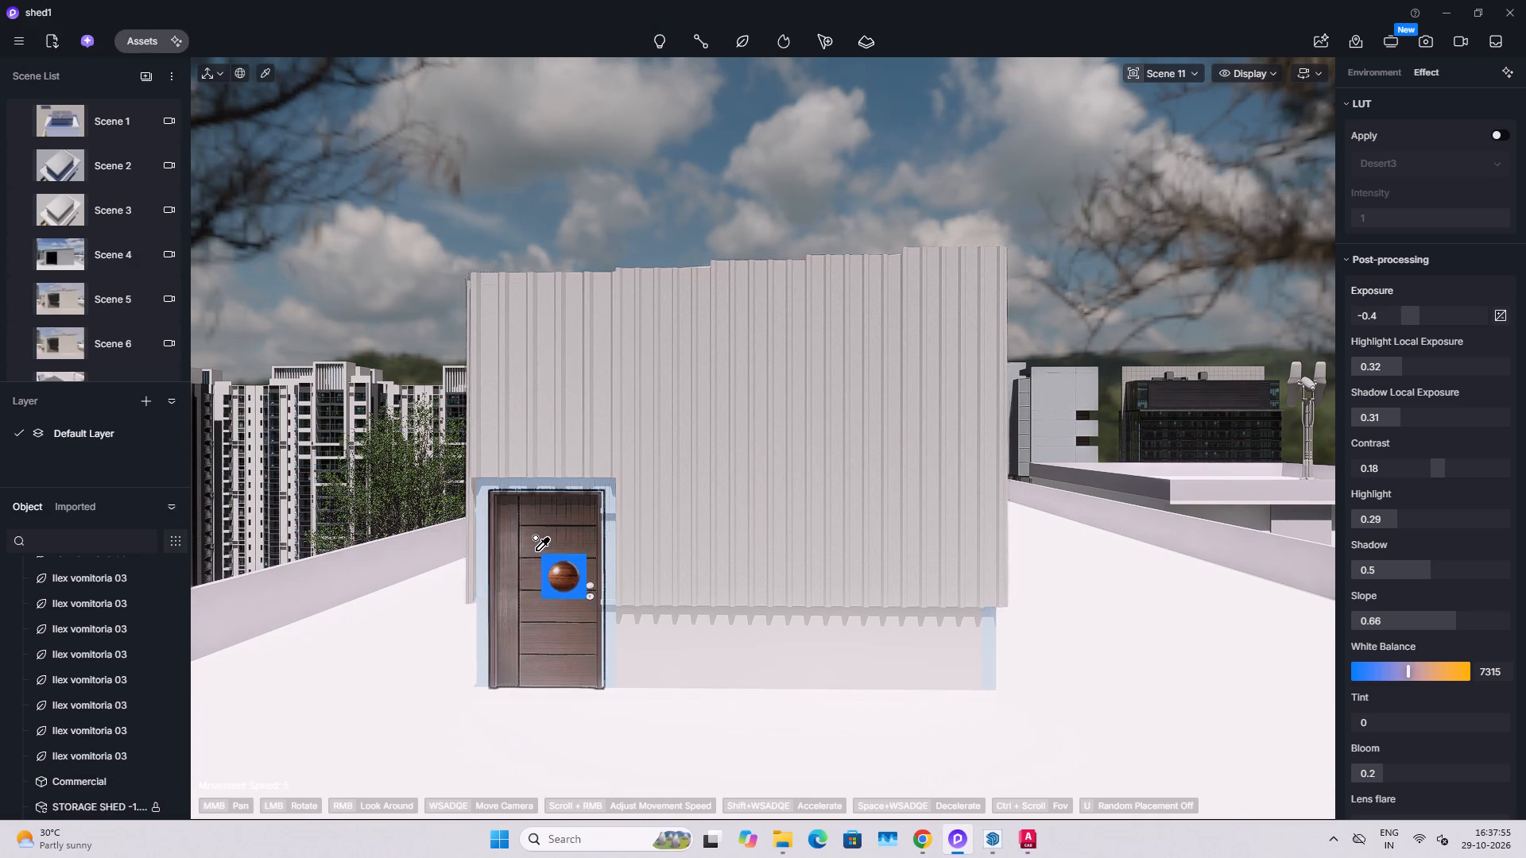
click(539, 549)
key(space)
key(Escape)
key(Escape)
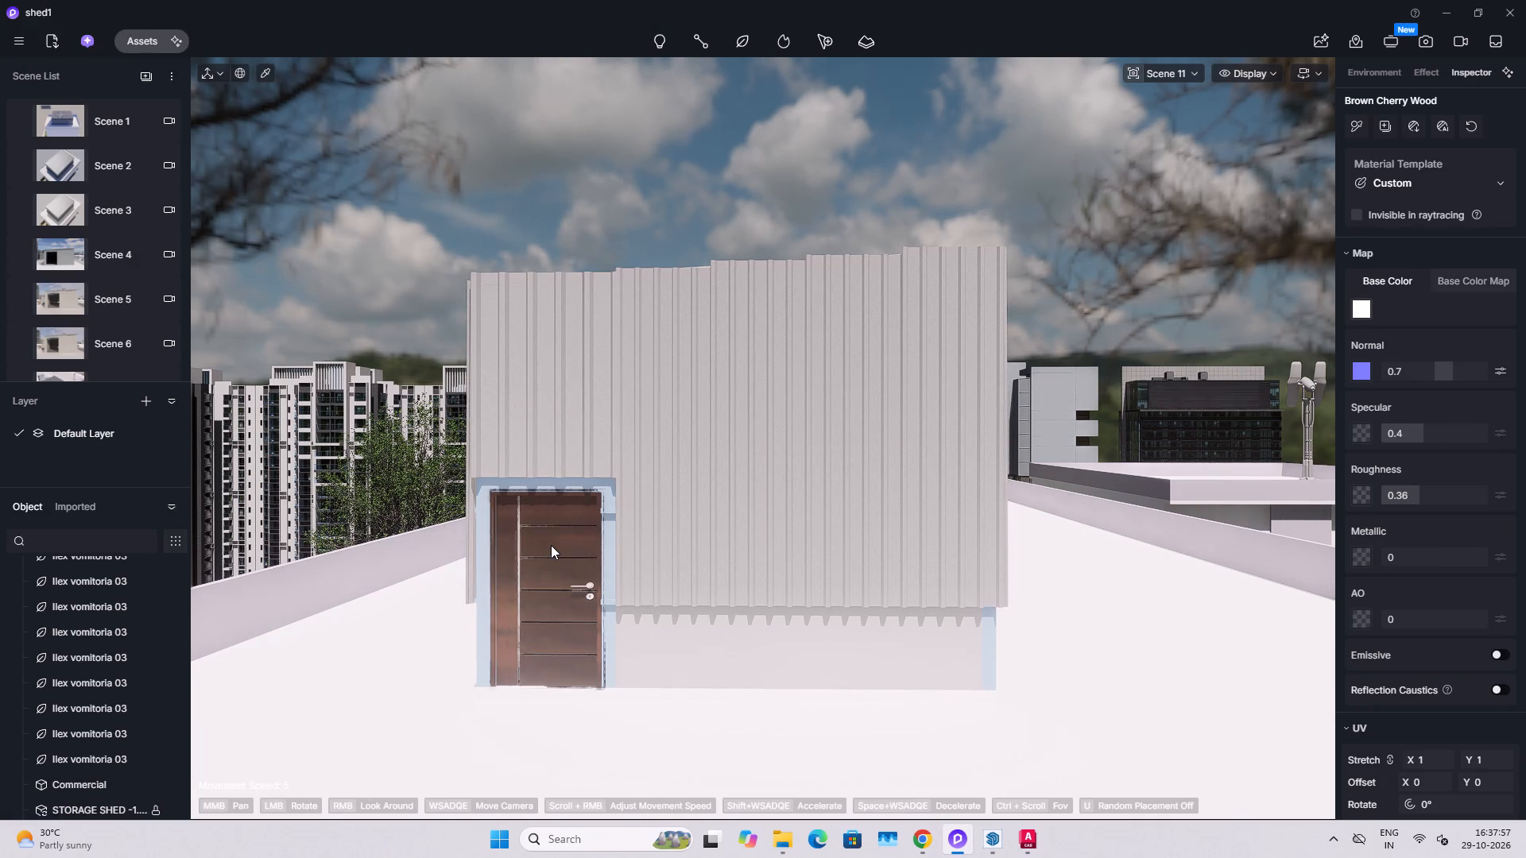
key(Escape)
key(Escape)
key(Escape)
key(Escape)
key(Escape)
key(Escape)
key(Escape)
key(Escape)
key(Escape)
Raise the metallic value of the m_B01_Ivory_Dust1 material on the shed's structural frame.
click(606, 500)
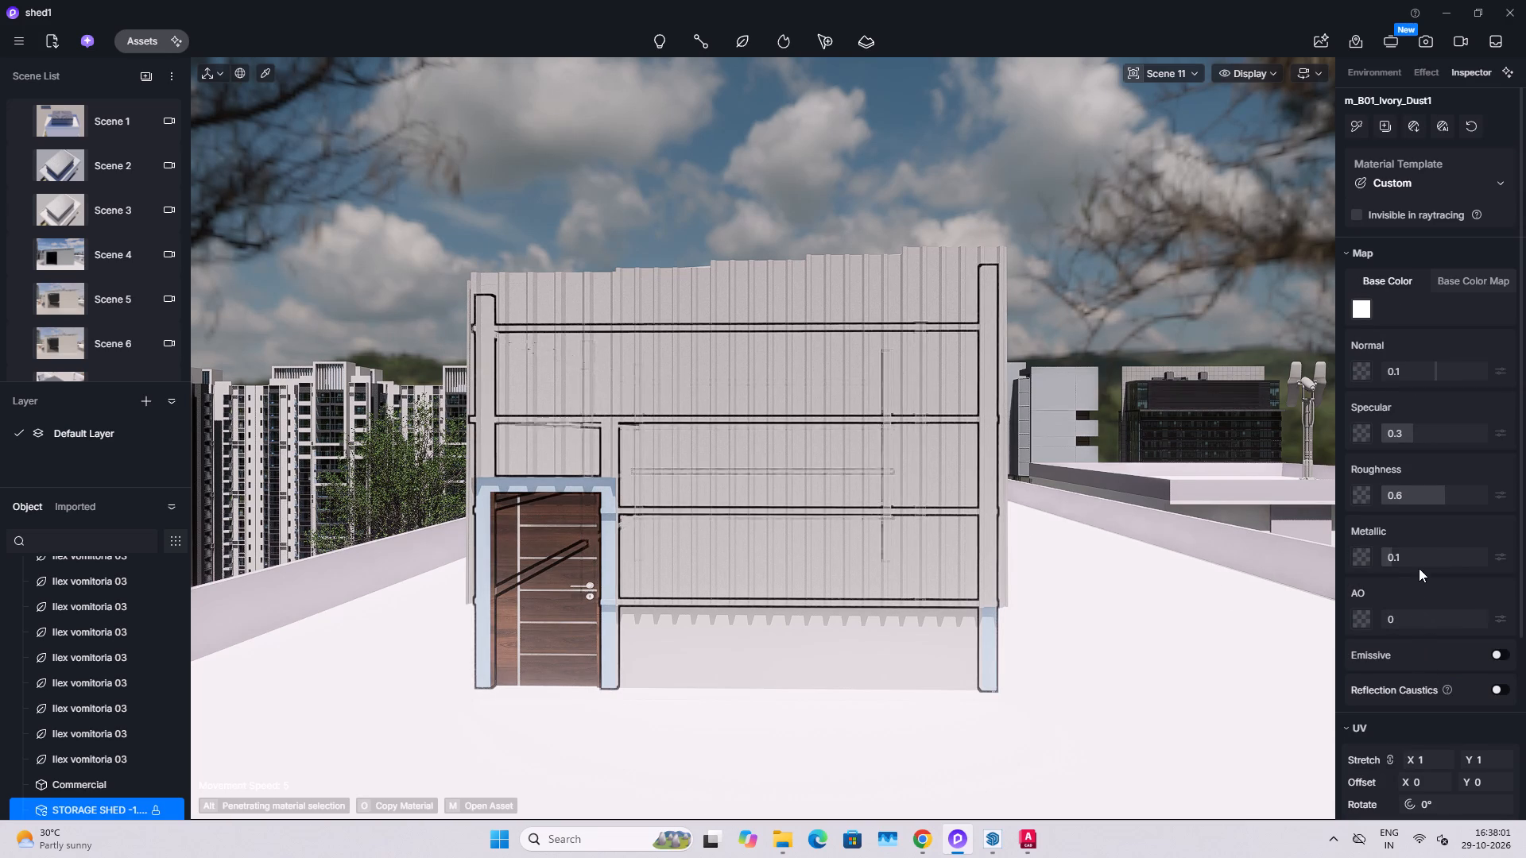
drag(1408, 558, 1427, 558)
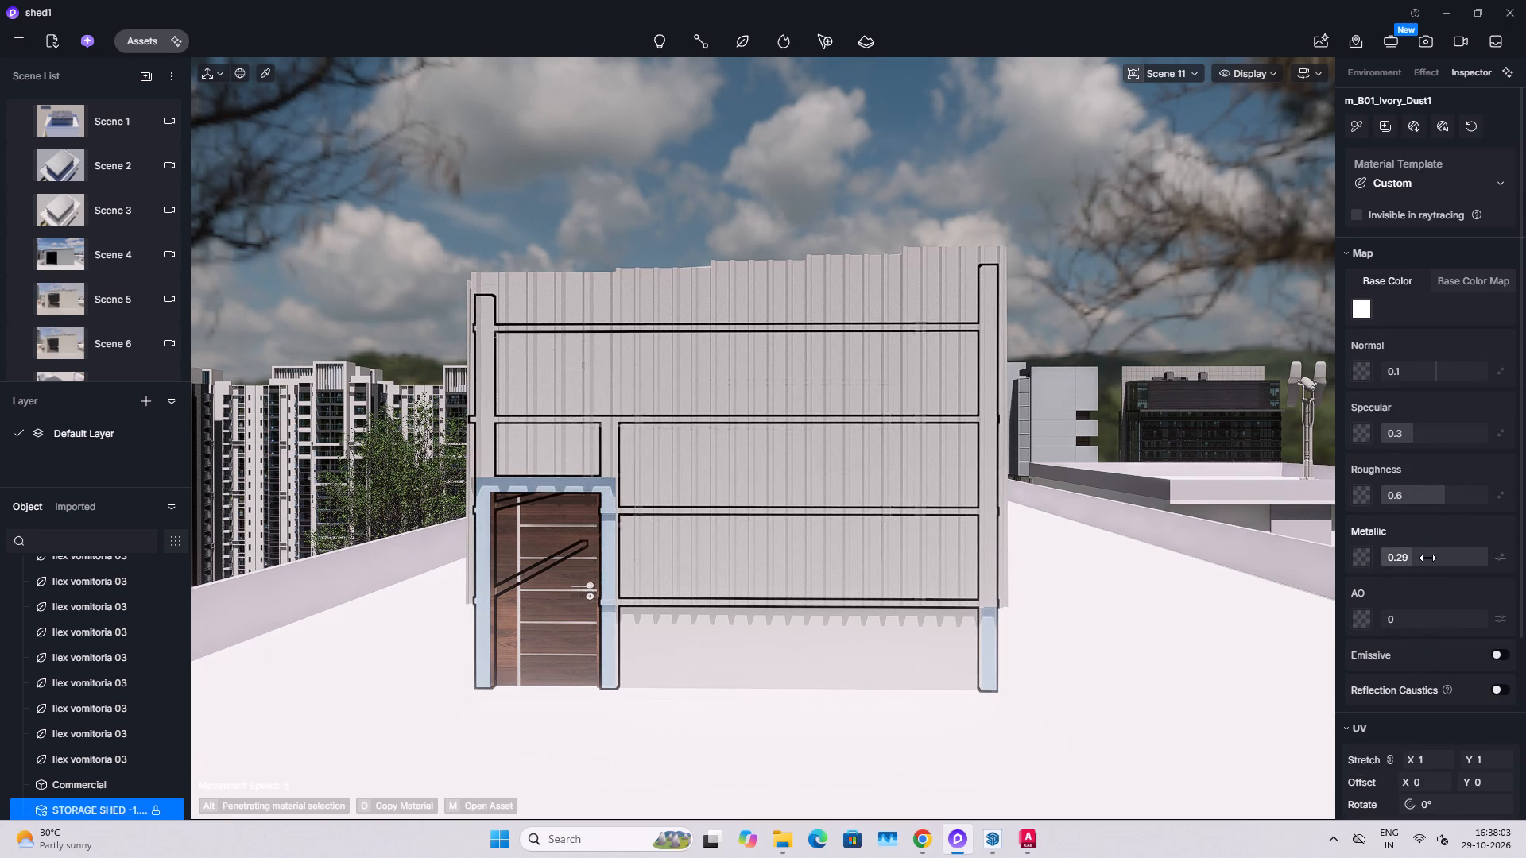
drag(1427, 558, 1436, 558)
Lower the roughness of the shed cladding's Light gray linen cloth material to 0.39.
click(733, 370)
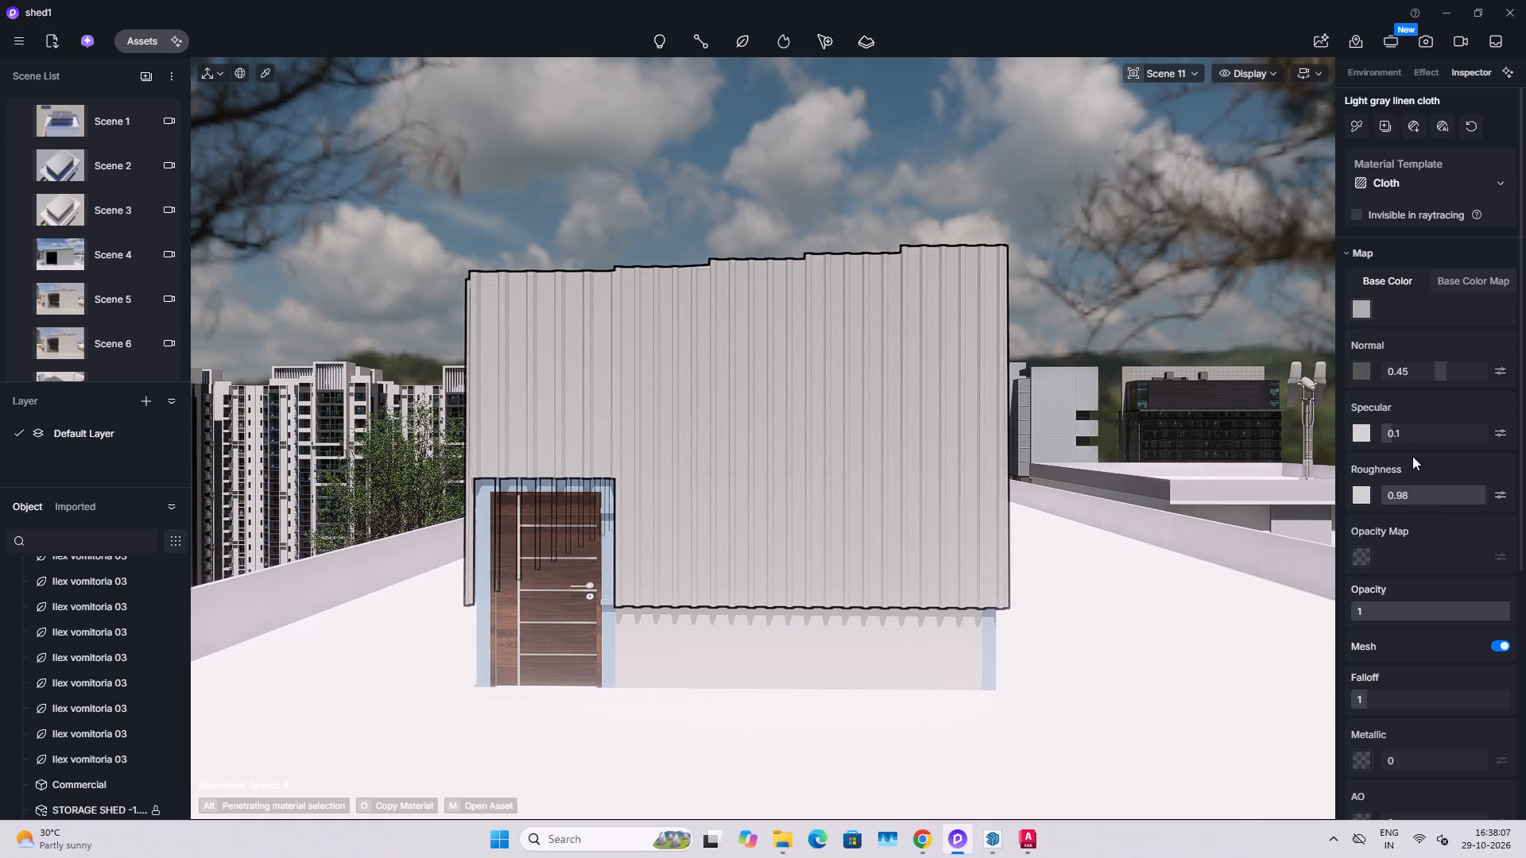
drag(1433, 502, 1403, 505)
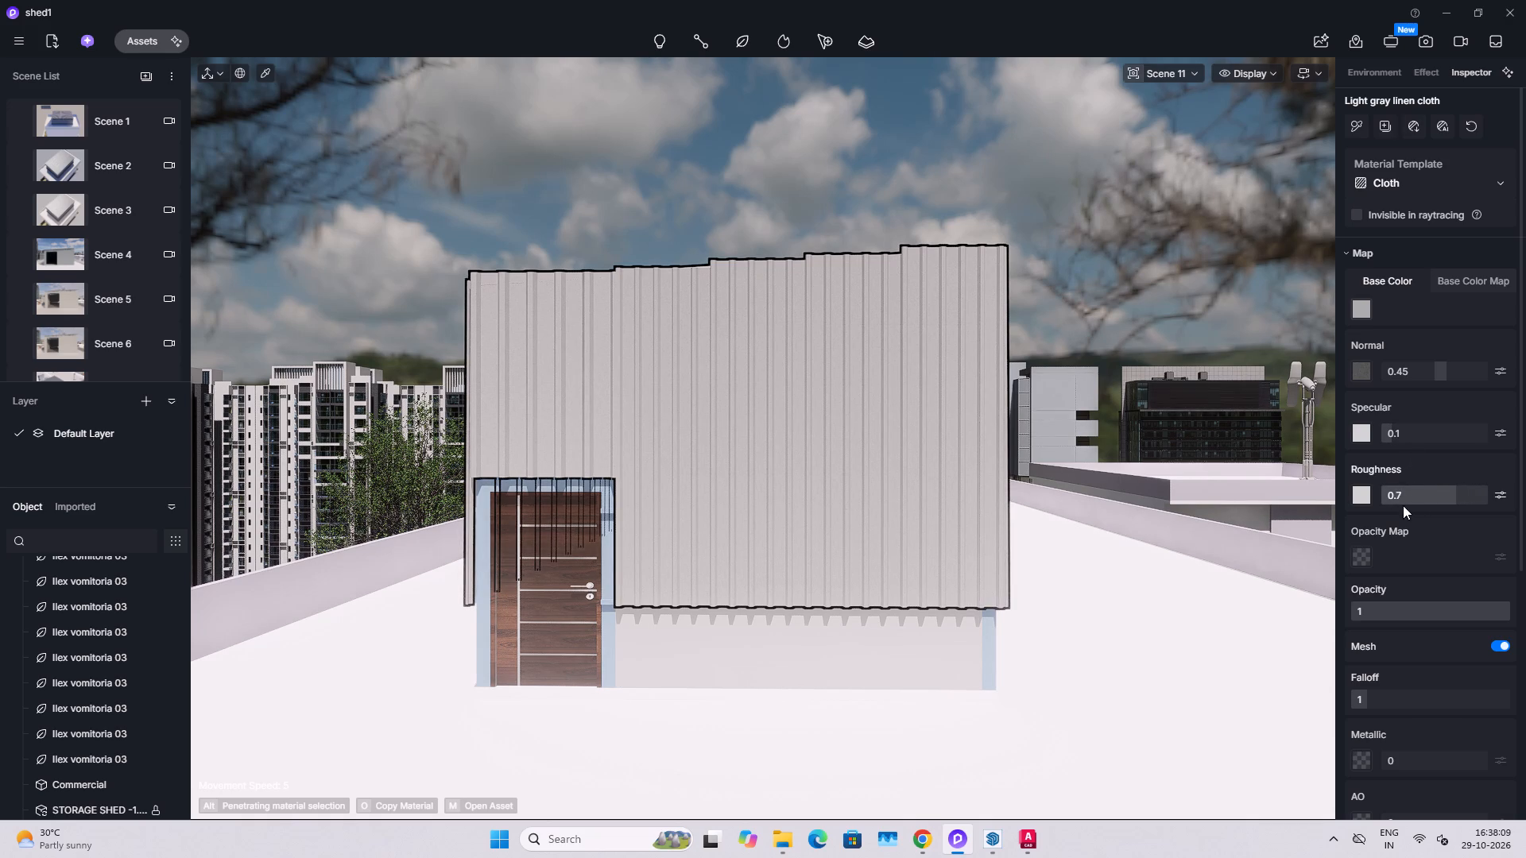
drag(1403, 505, 1370, 514)
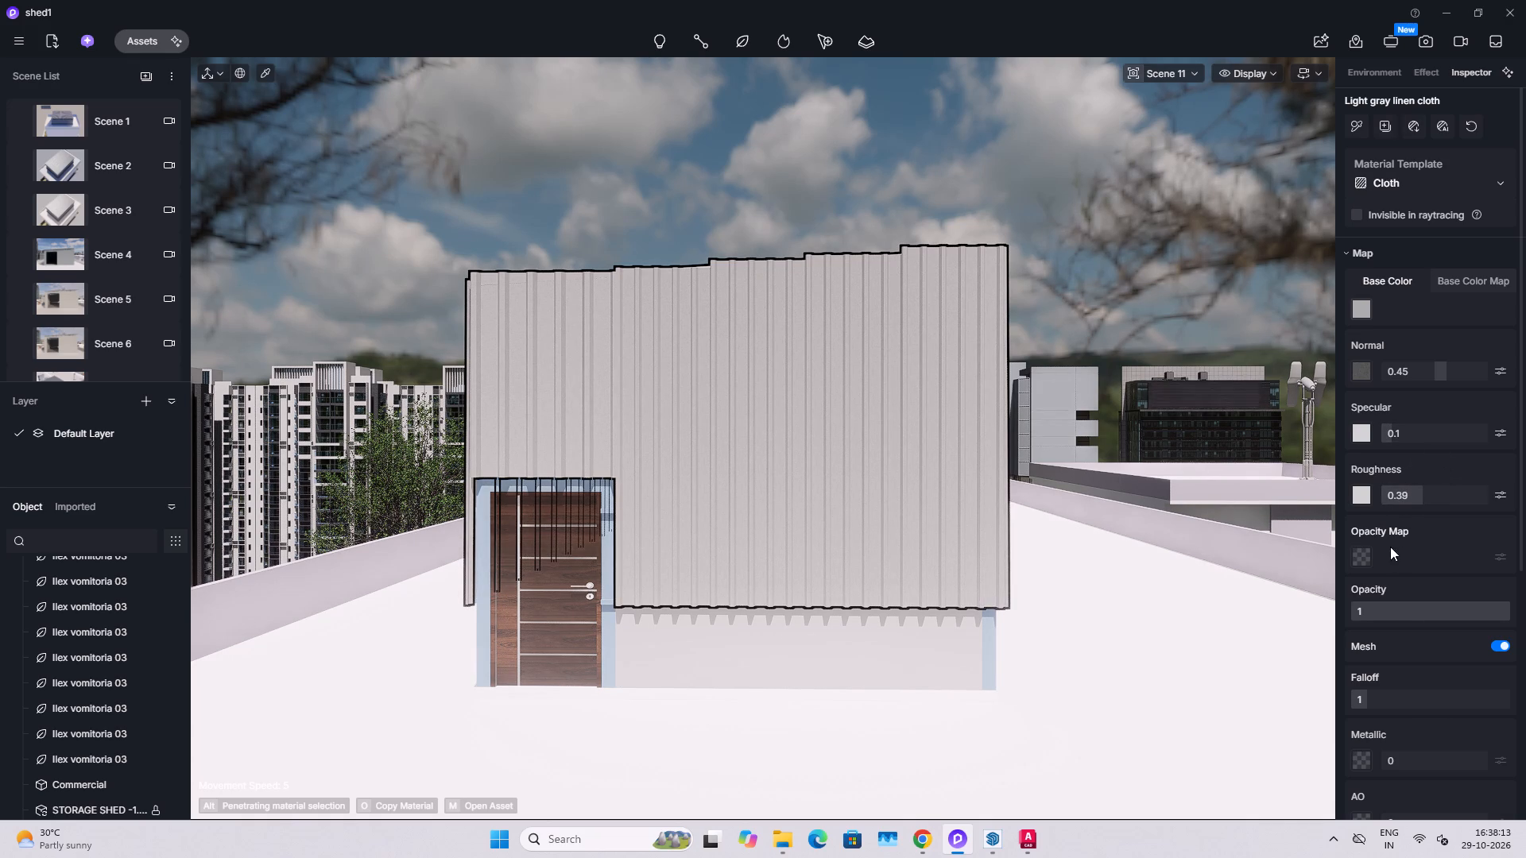
scroll(1372, 461, up, 2)
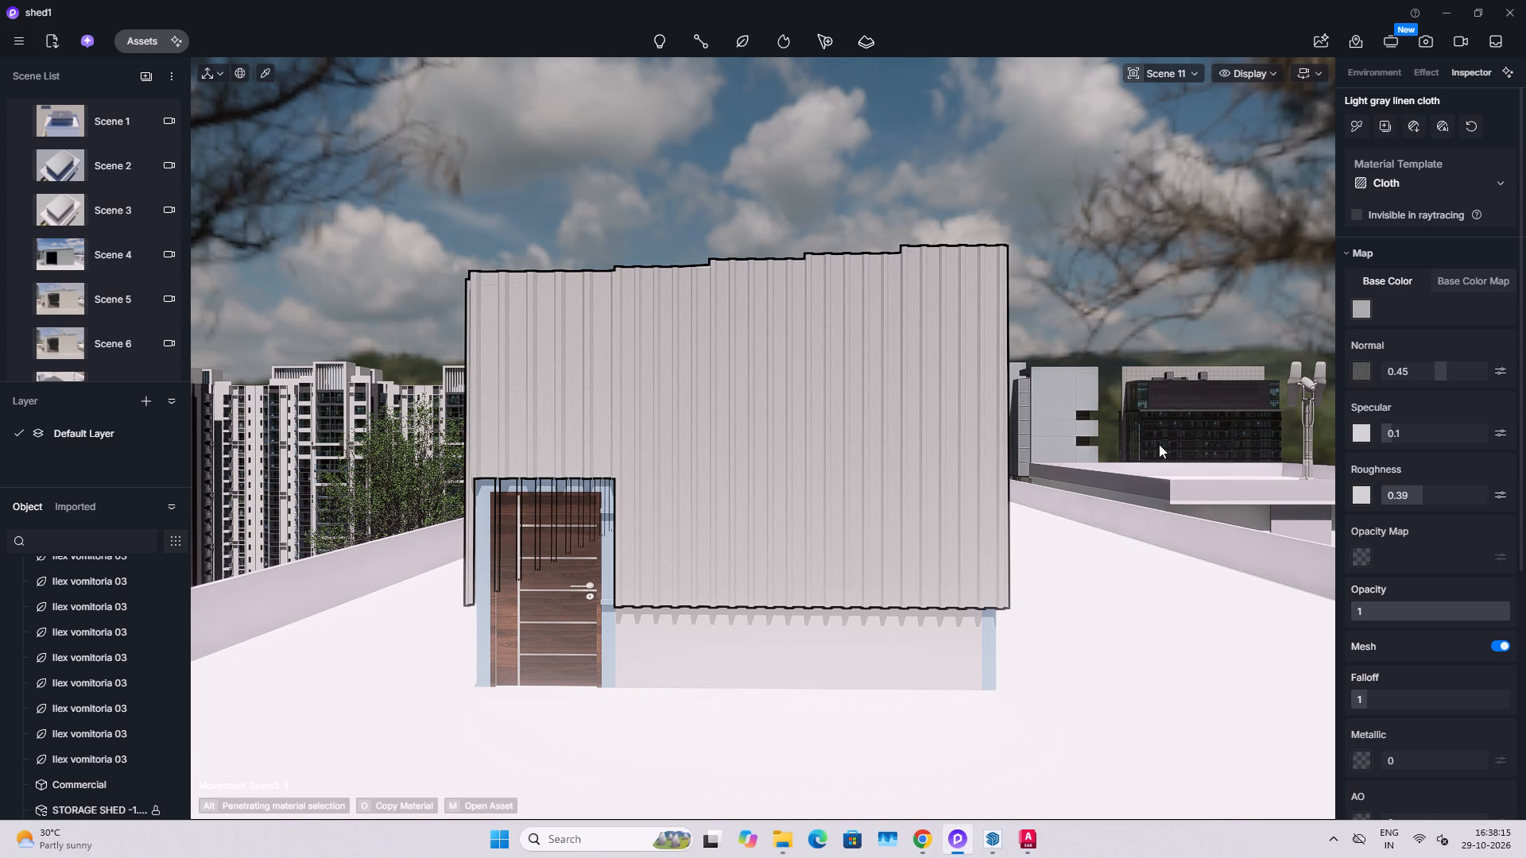
click(904, 394)
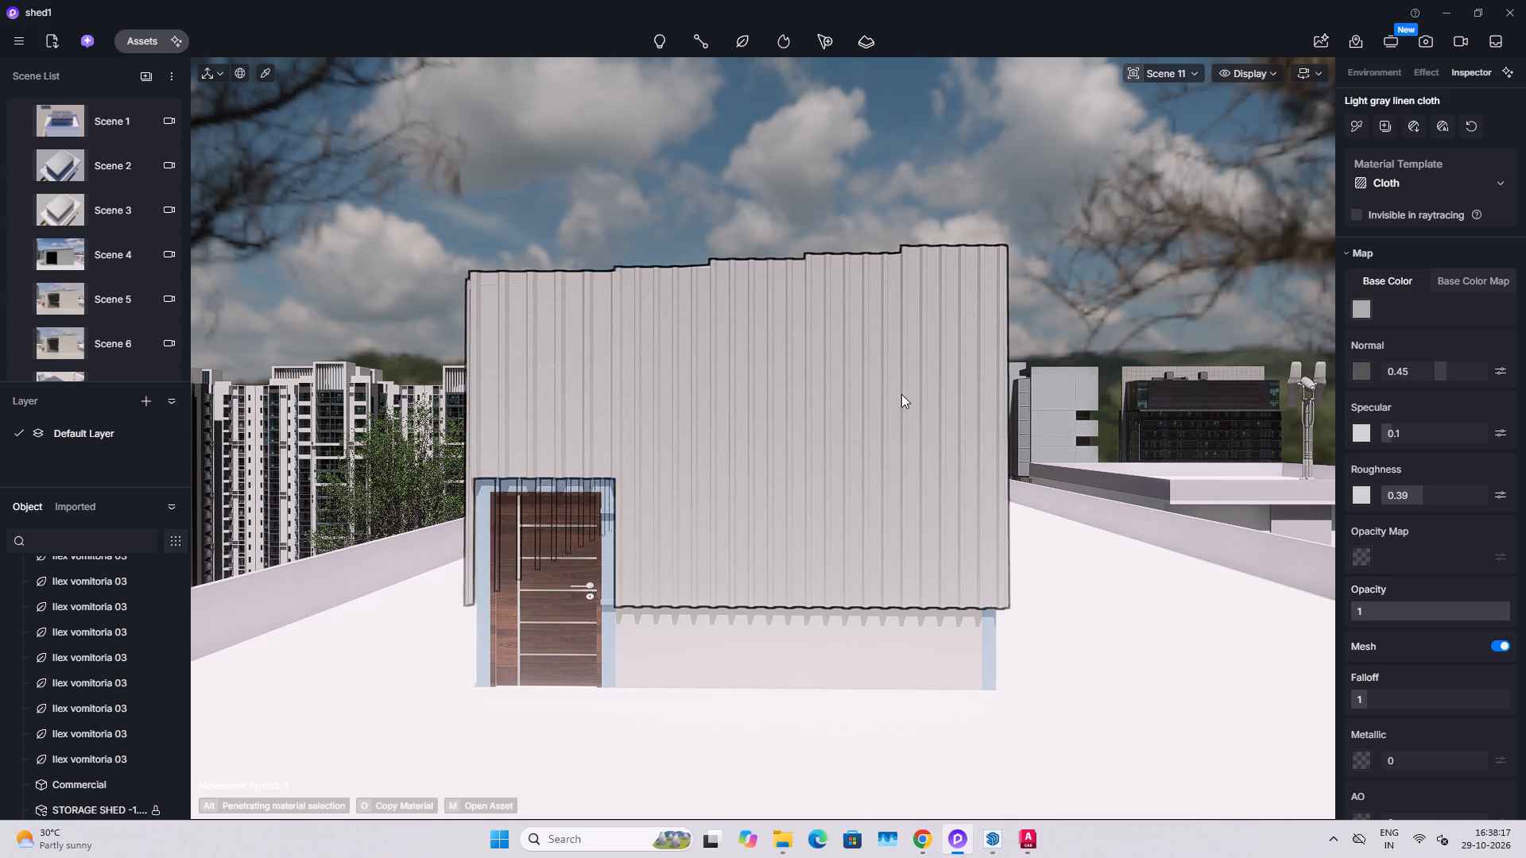
Render the Scene 11 front view as a 2k PNG named shed 112 in the NEW folder.
click(1423, 48)
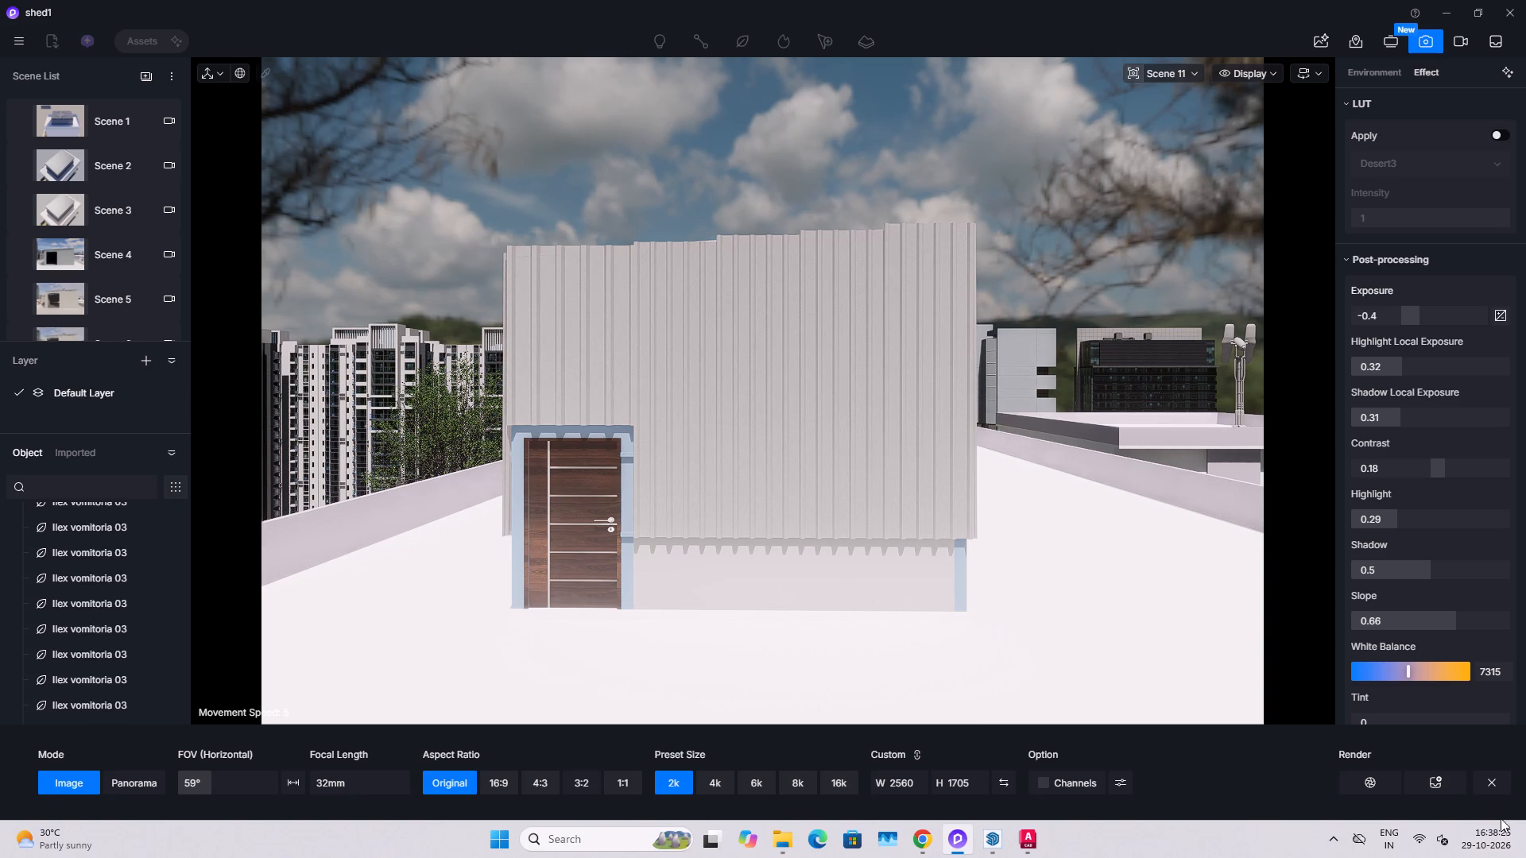
click(1362, 779)
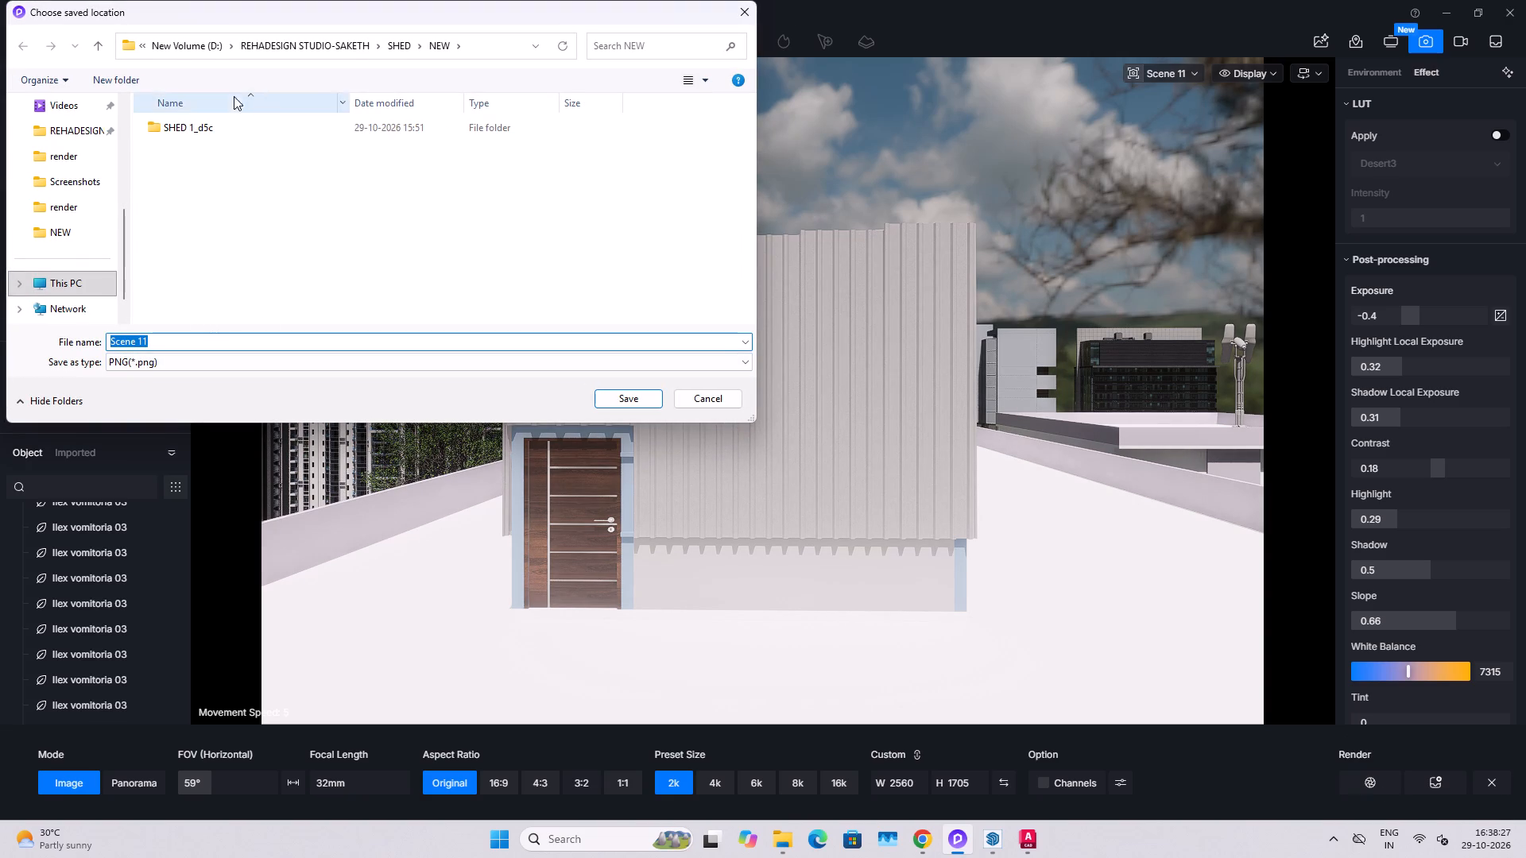
key(s)
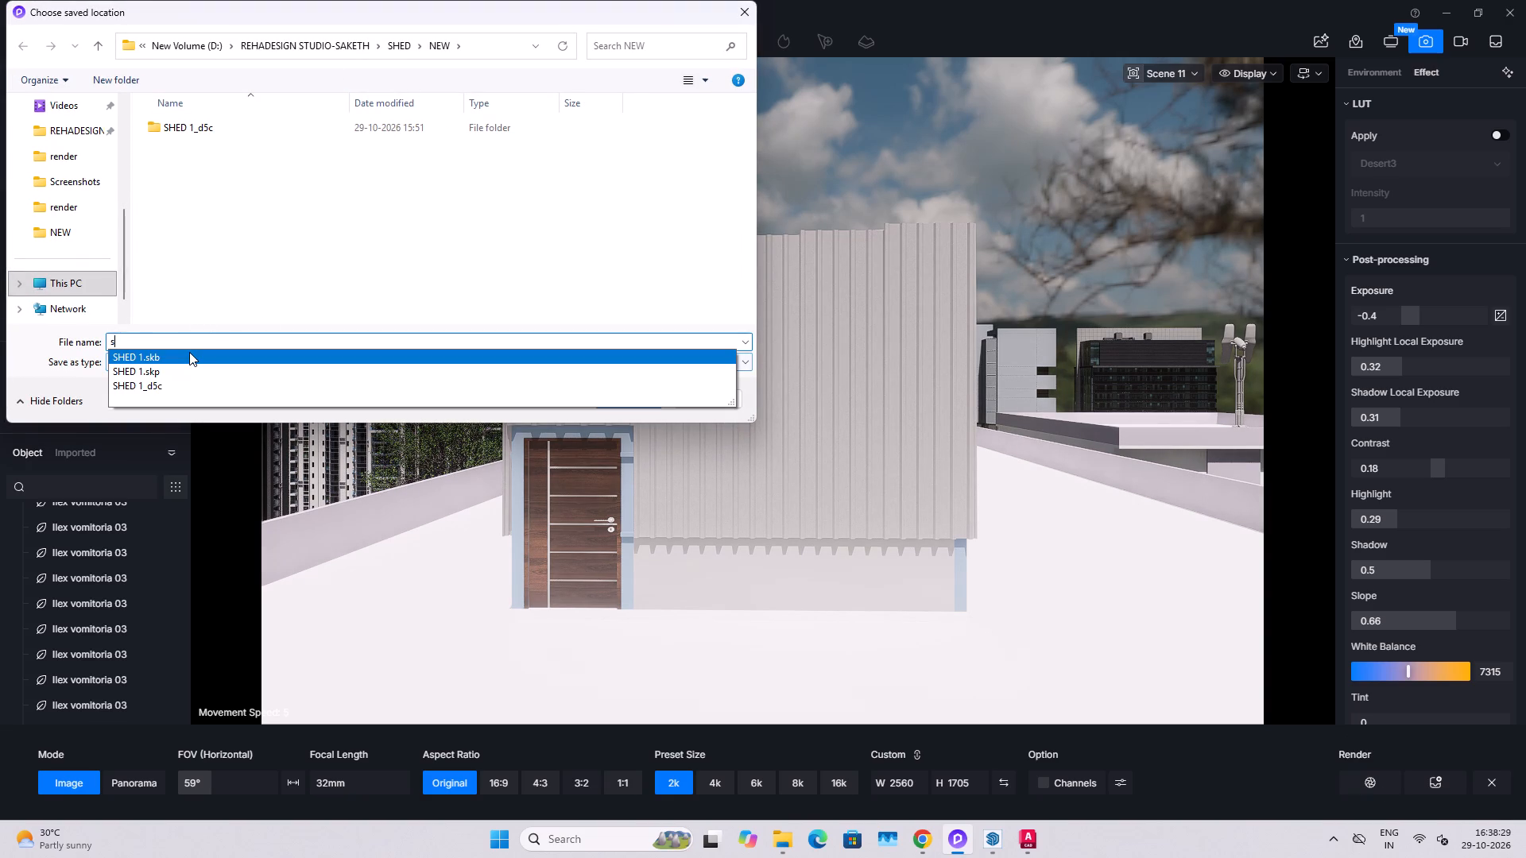
key(h)
text(ed)
key(space)
key(1)
text(12)
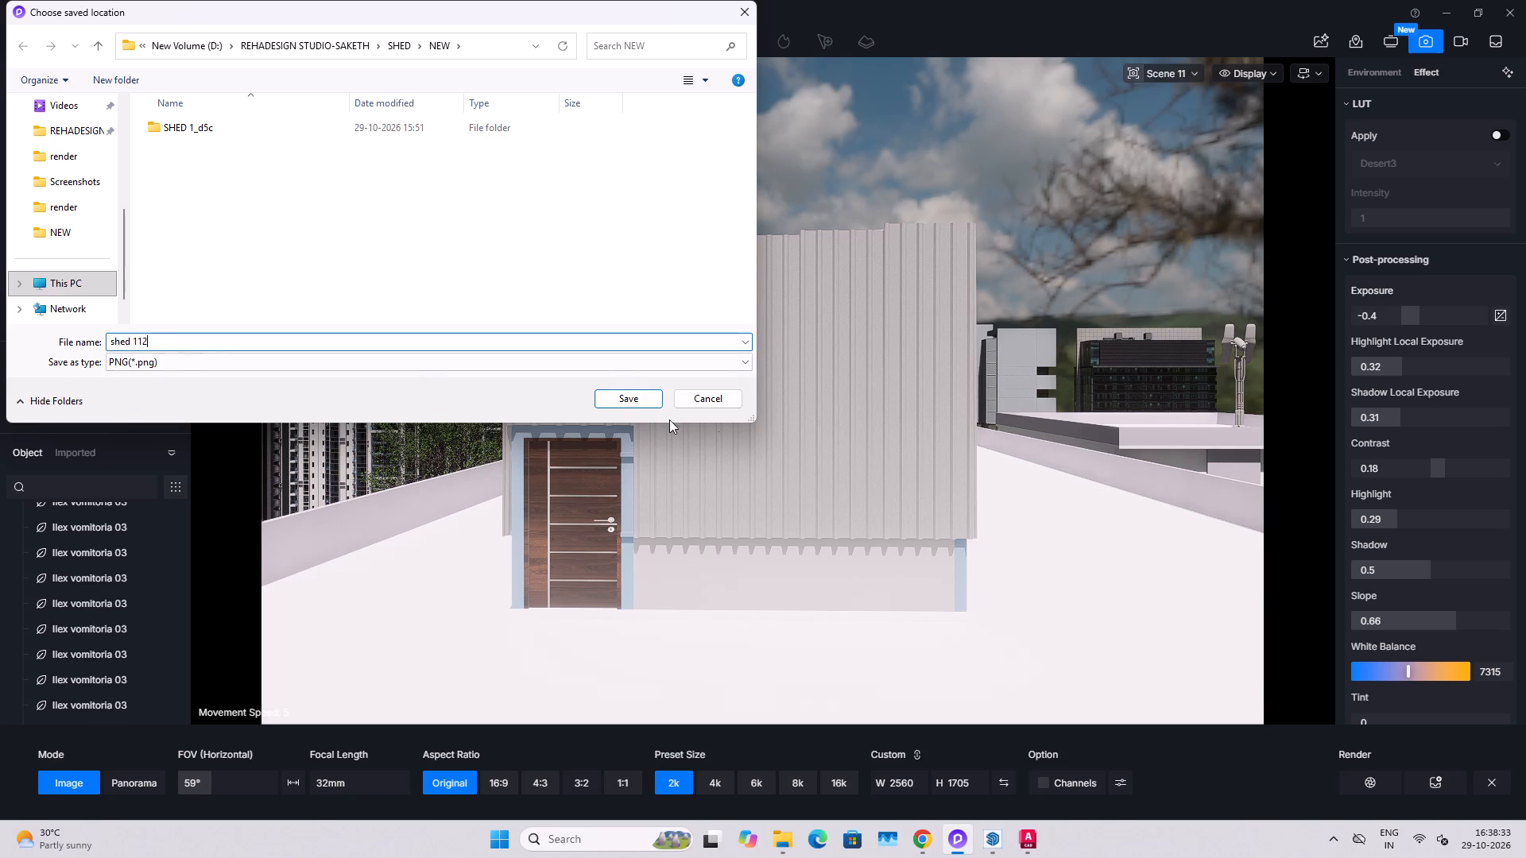
click(618, 395)
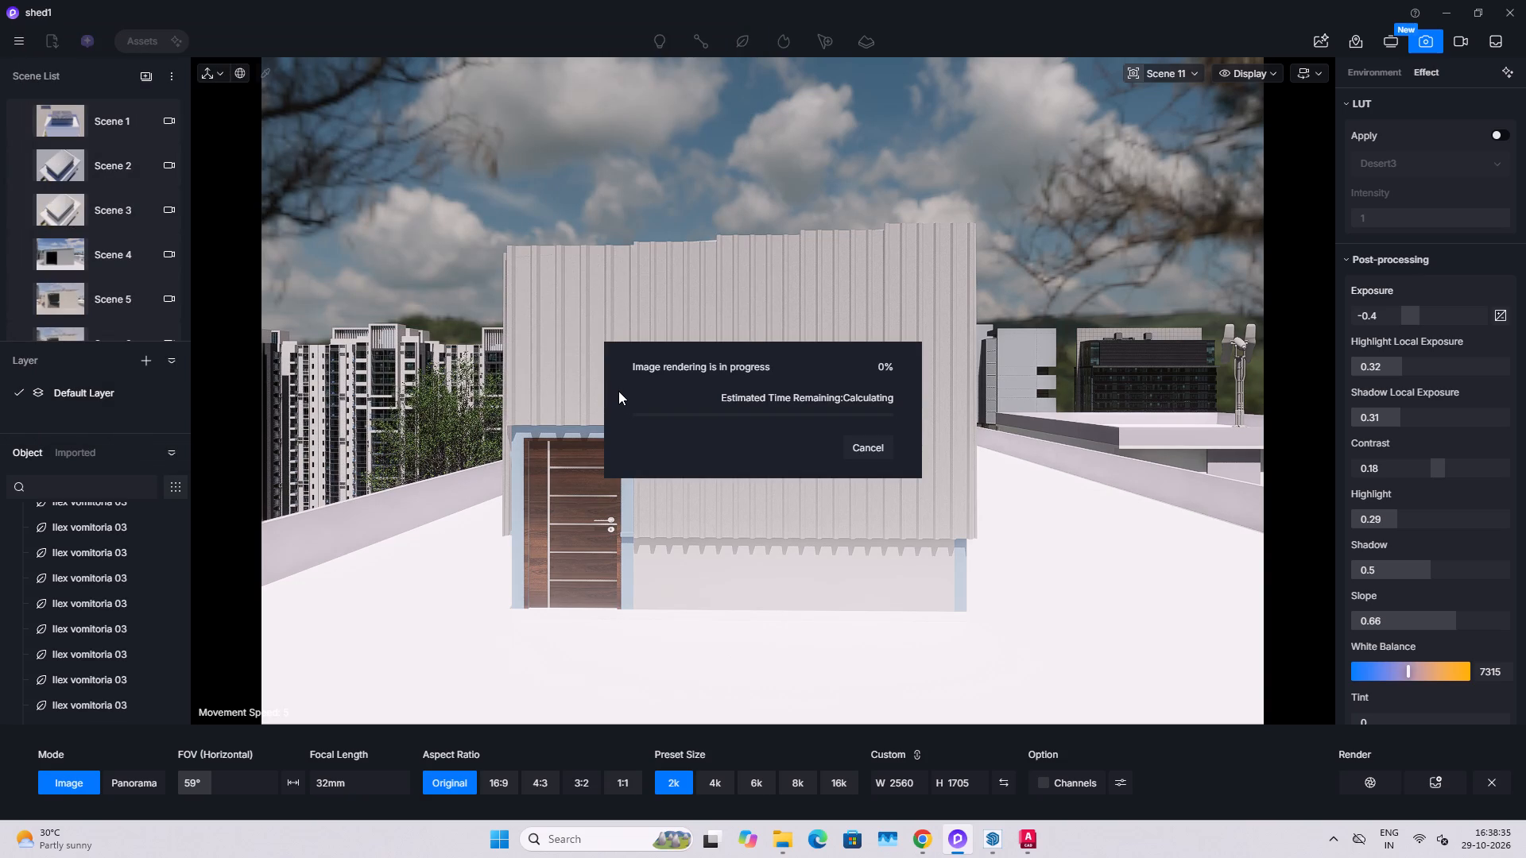